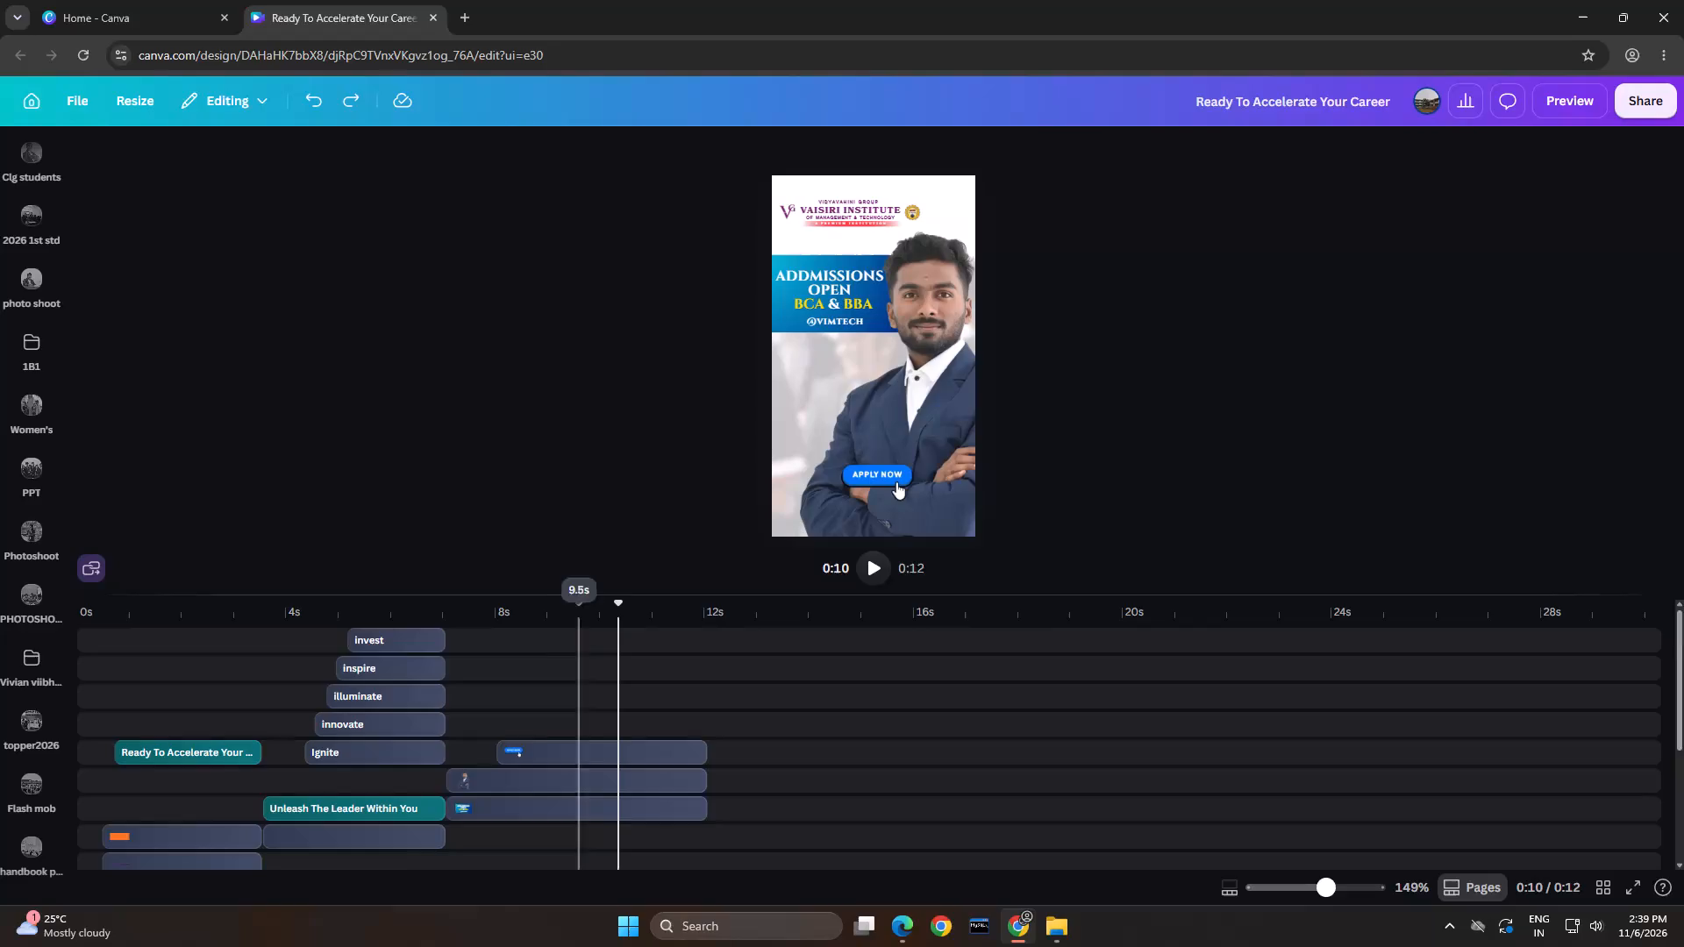
Switch to the Canva home tab and search the template library for "deepavali".
click(130, 0)
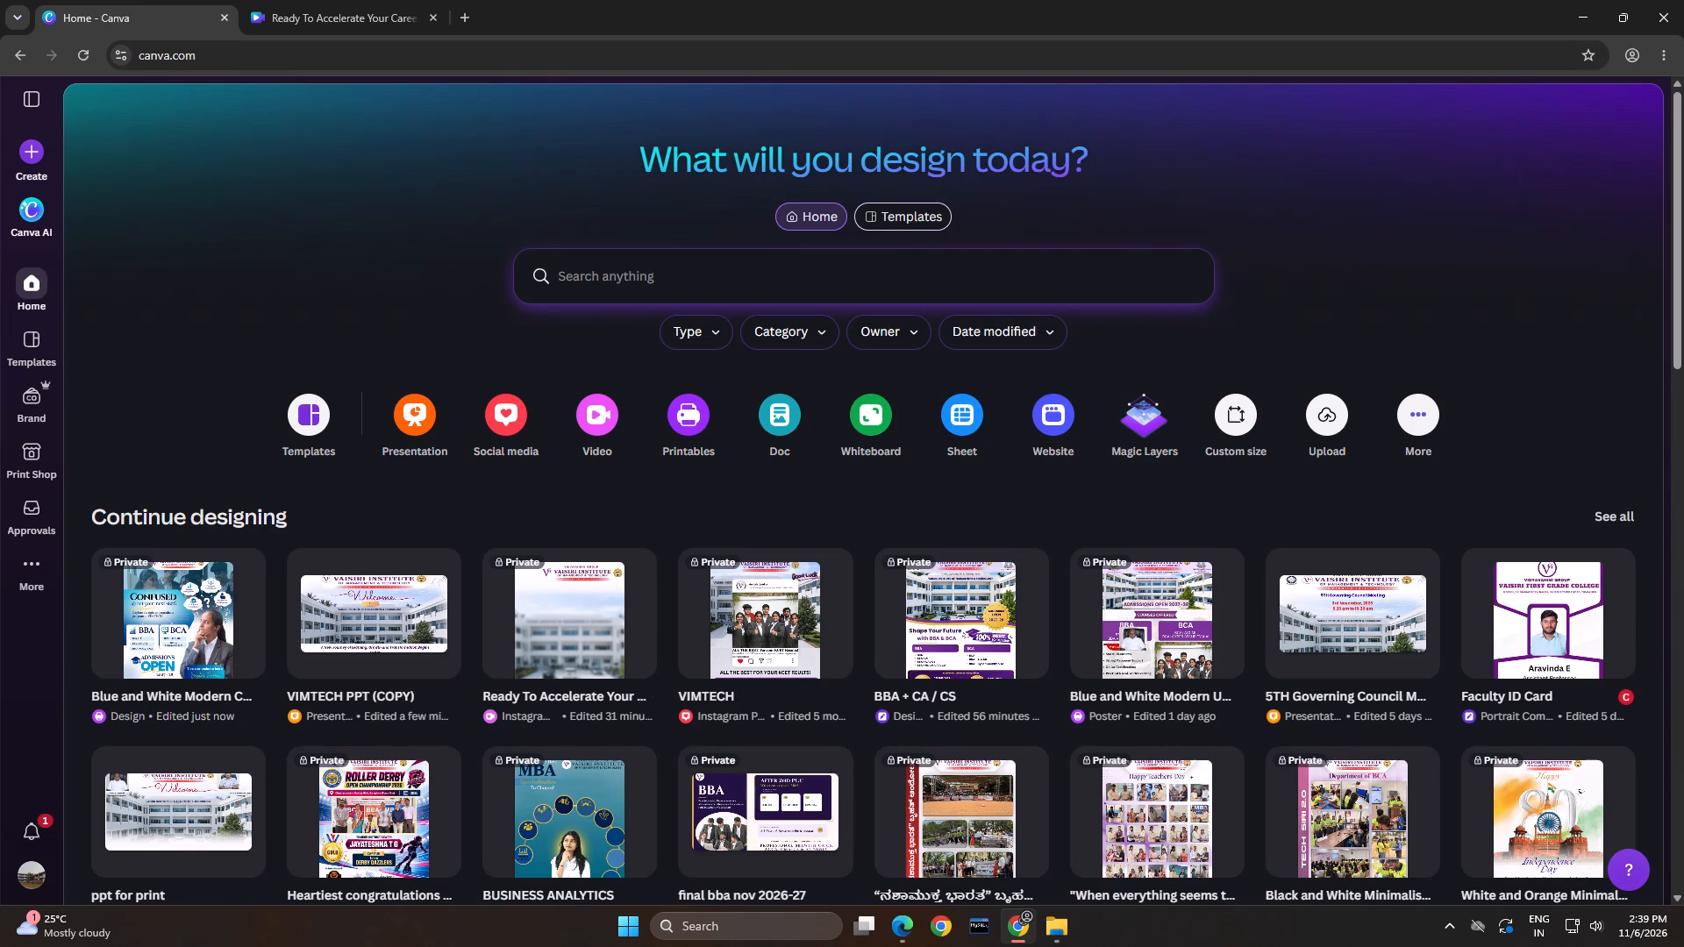
click(35, 338)
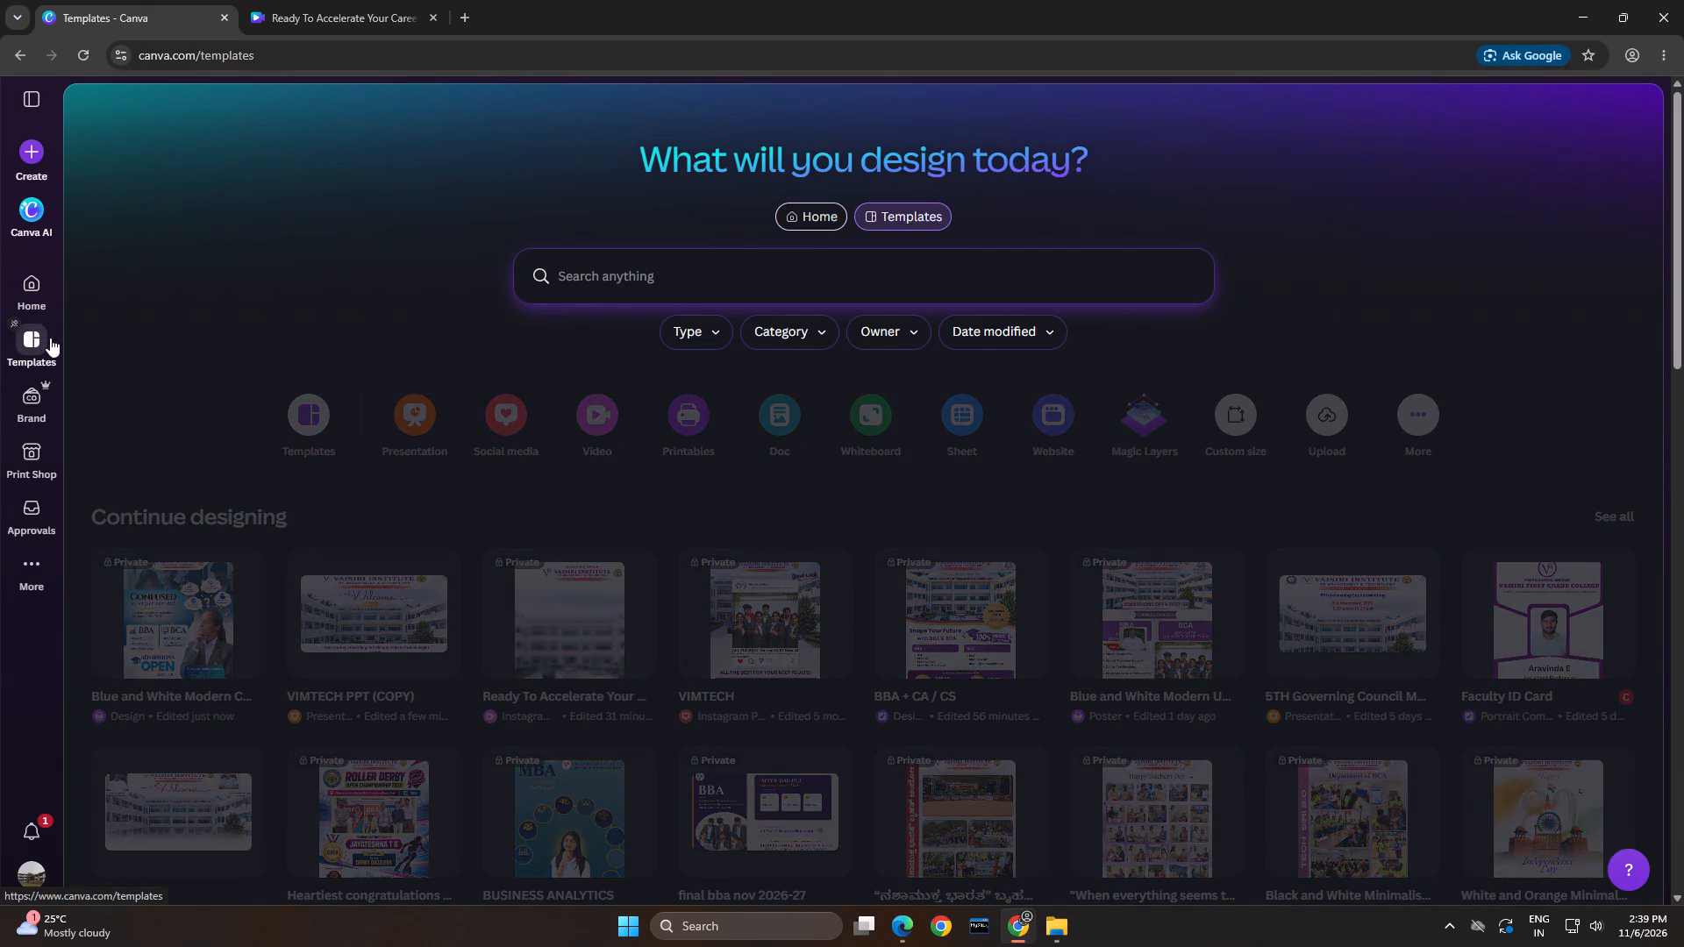
click(760, 277)
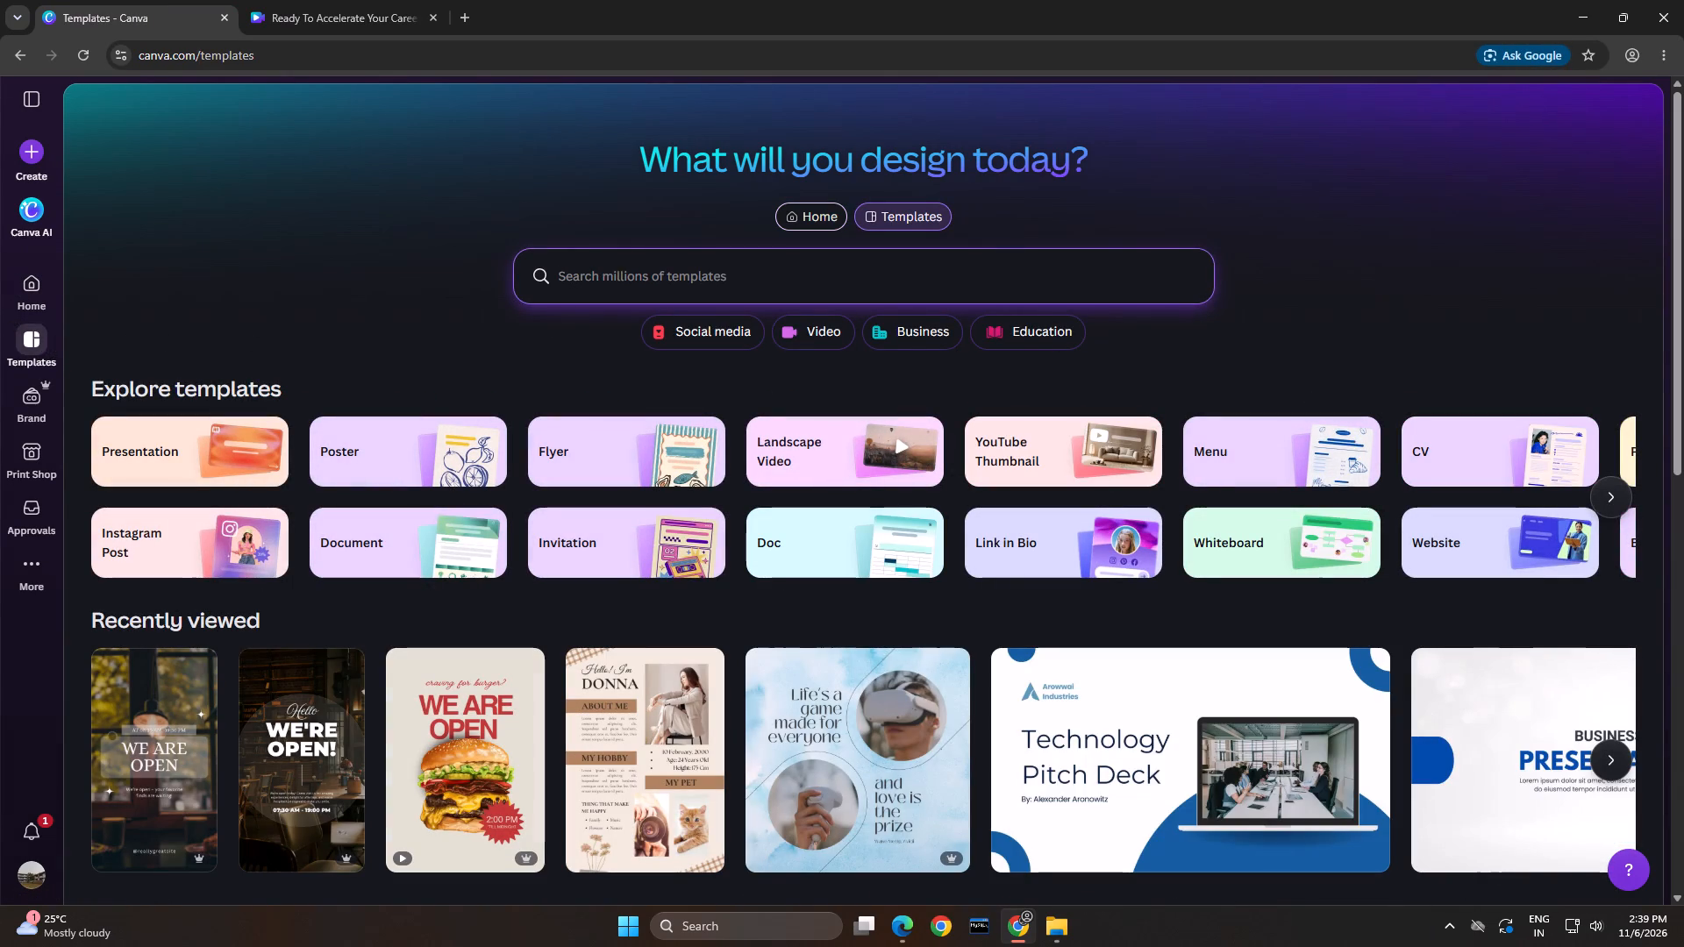
click(755, 274)
text(deepavali)
key(Return)
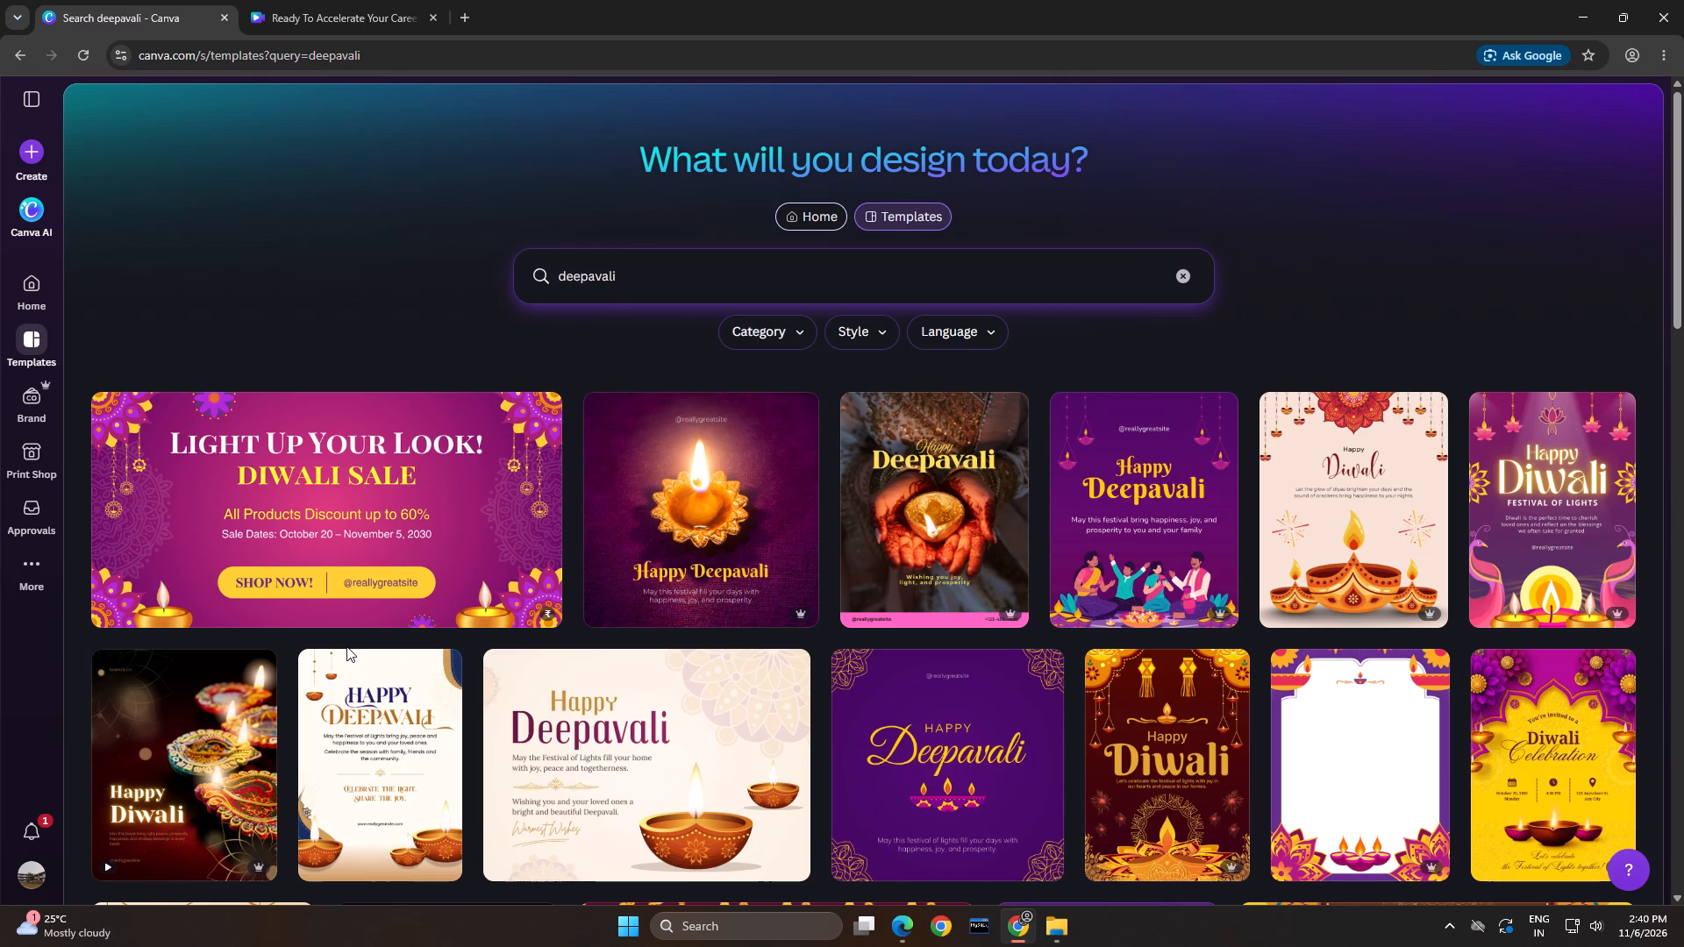
Browse the deepavali template results to find a suitable festive design.
scroll(346, 646, down, 2)
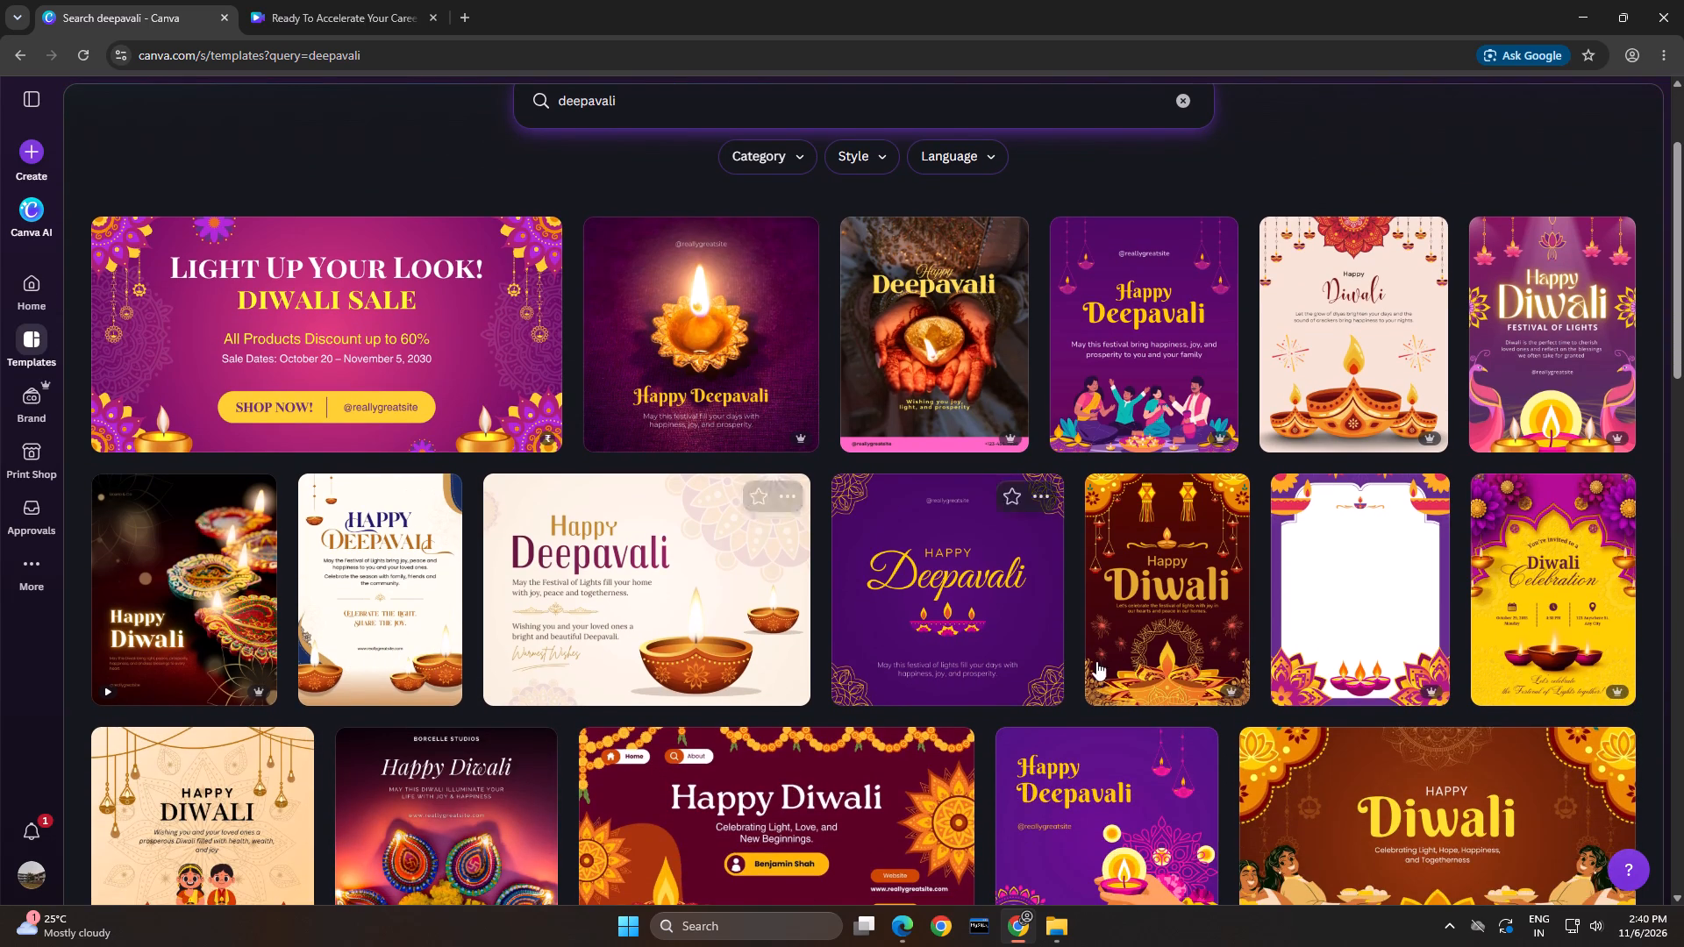
scroll(1390, 554, down, 2)
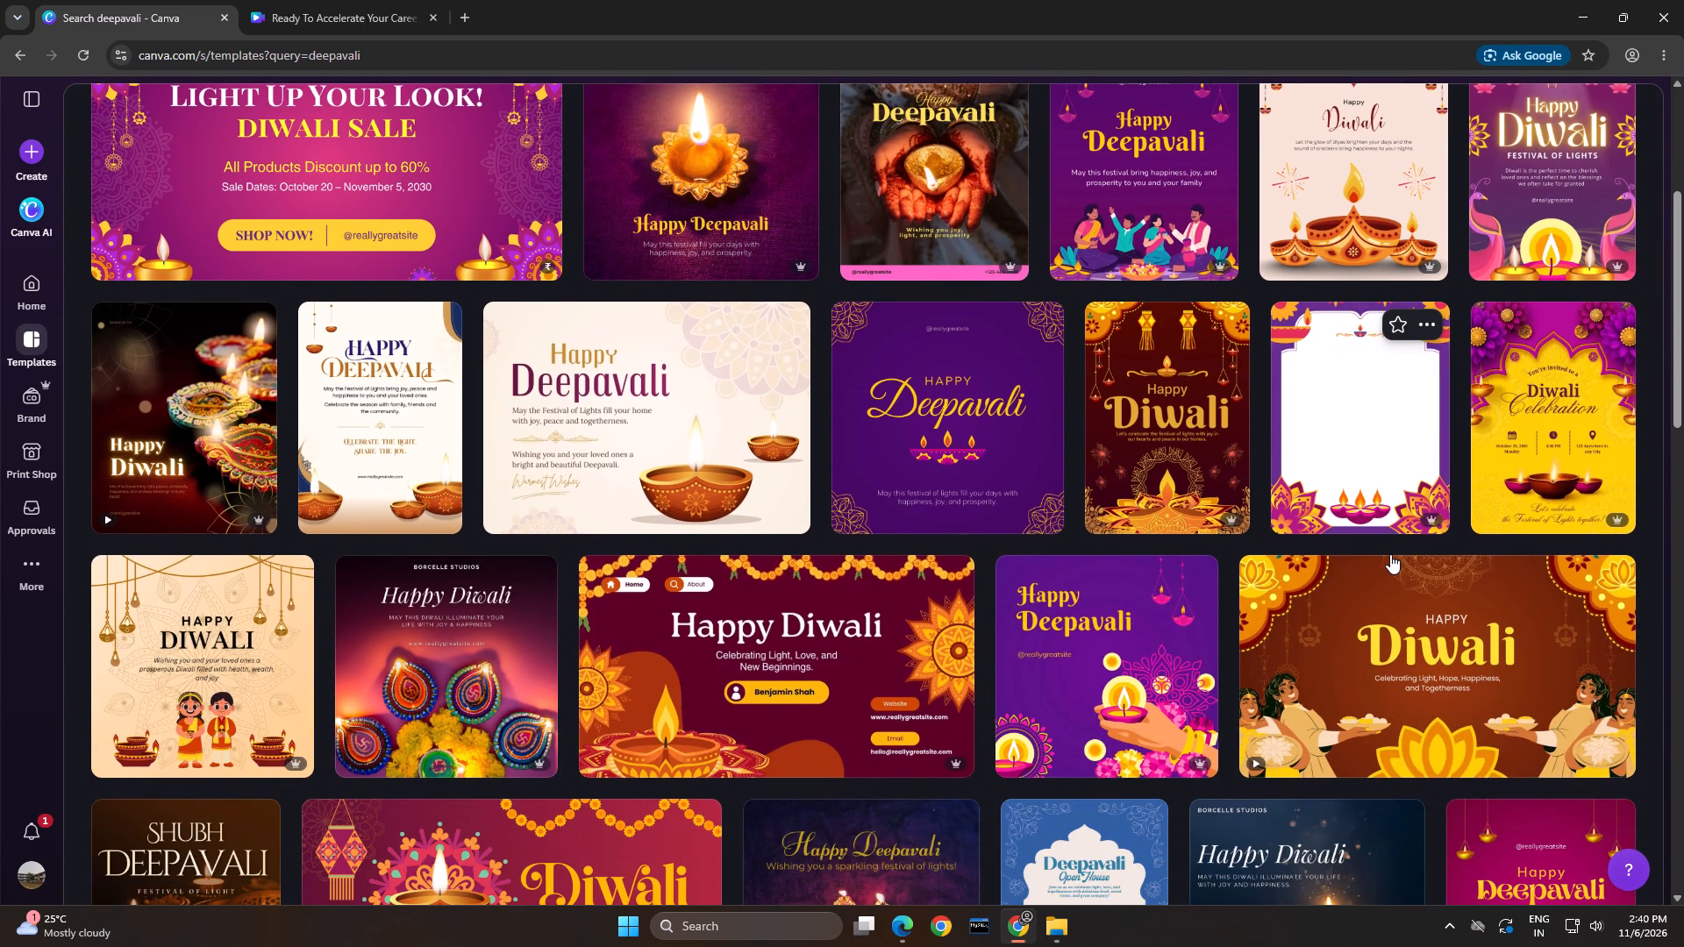
scroll(1390, 554, down, 1)
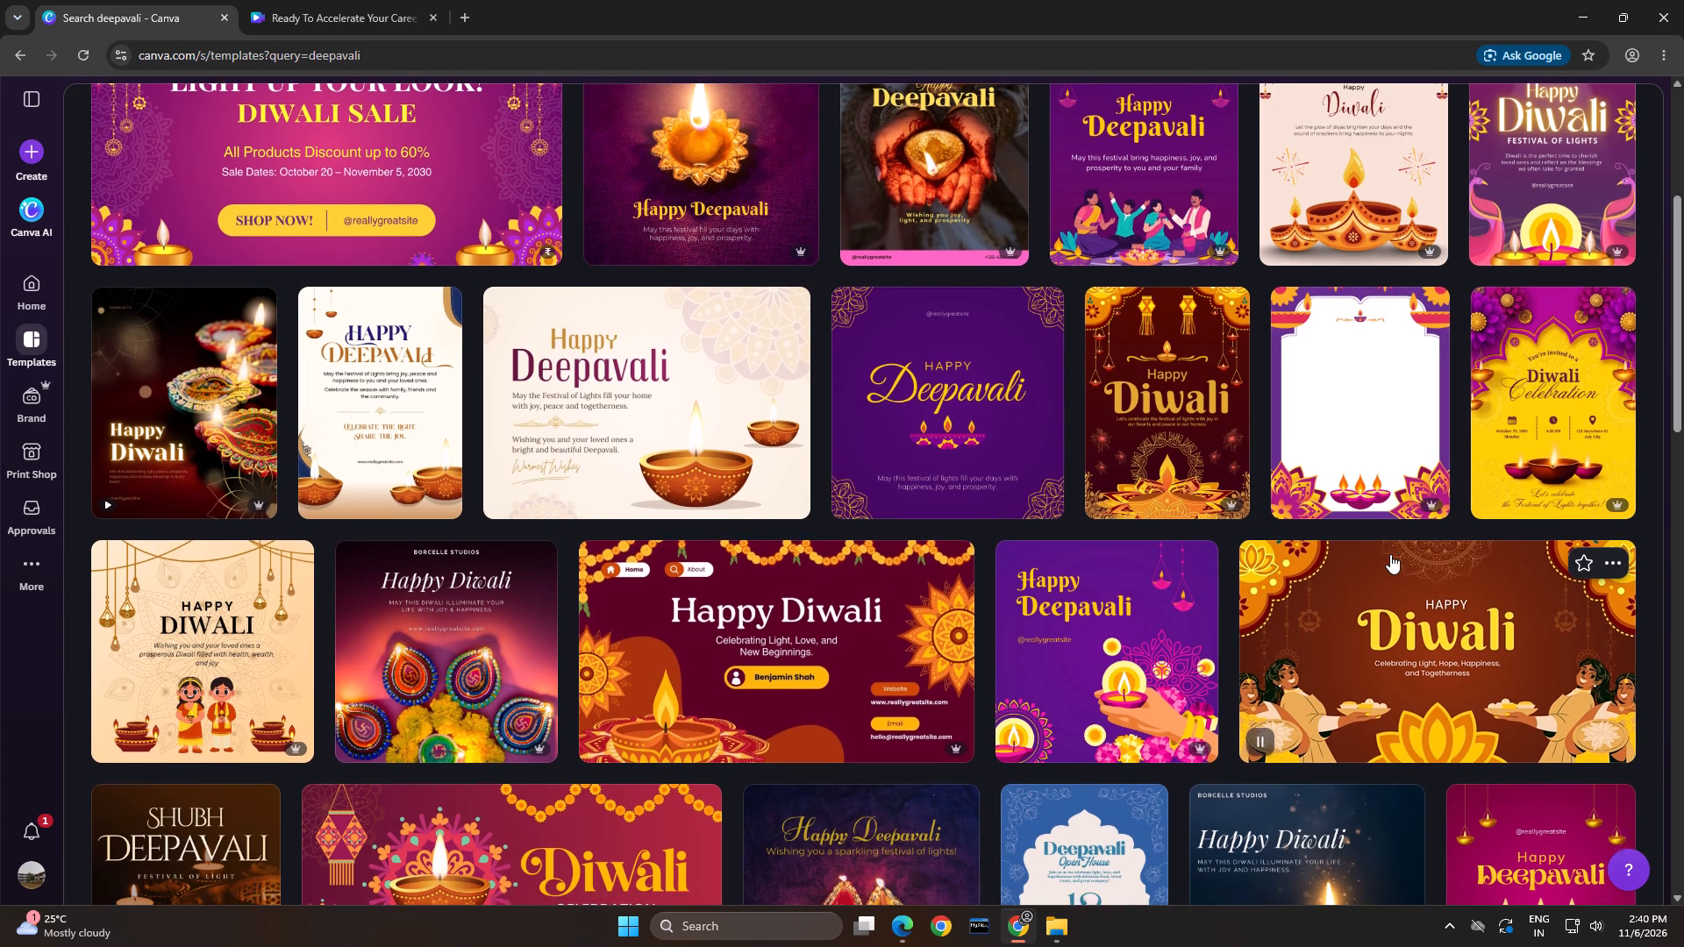
scroll(1390, 554, down, 5)
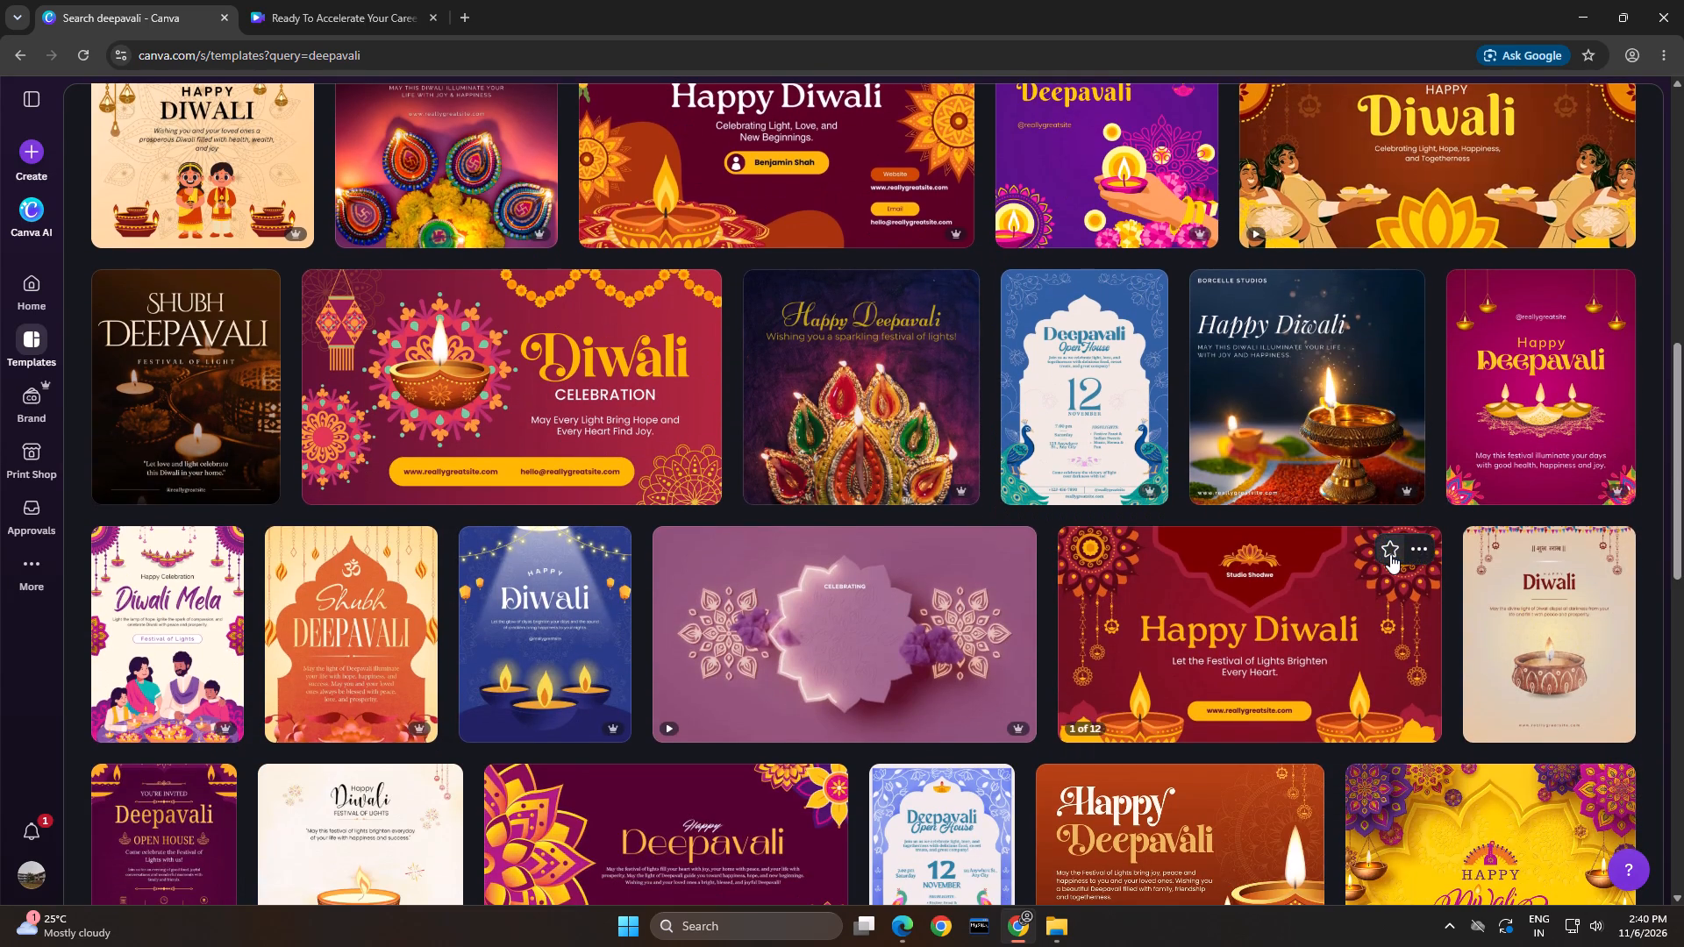
scroll(1390, 554, down, 4)
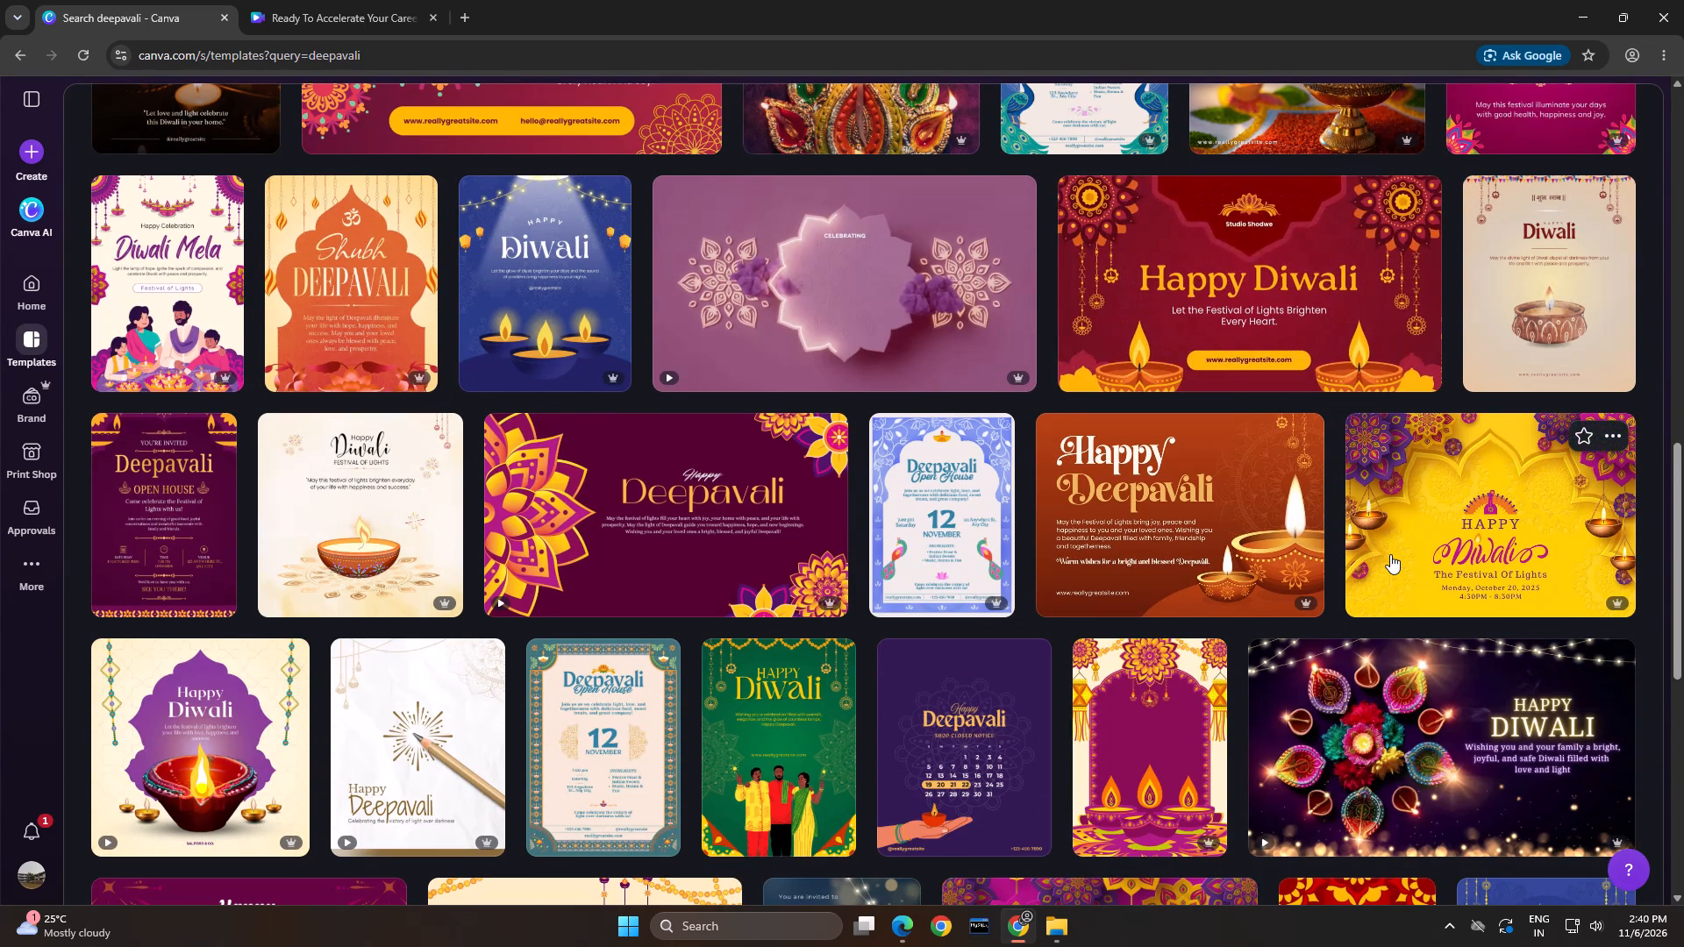
scroll(1390, 554, down, 3)
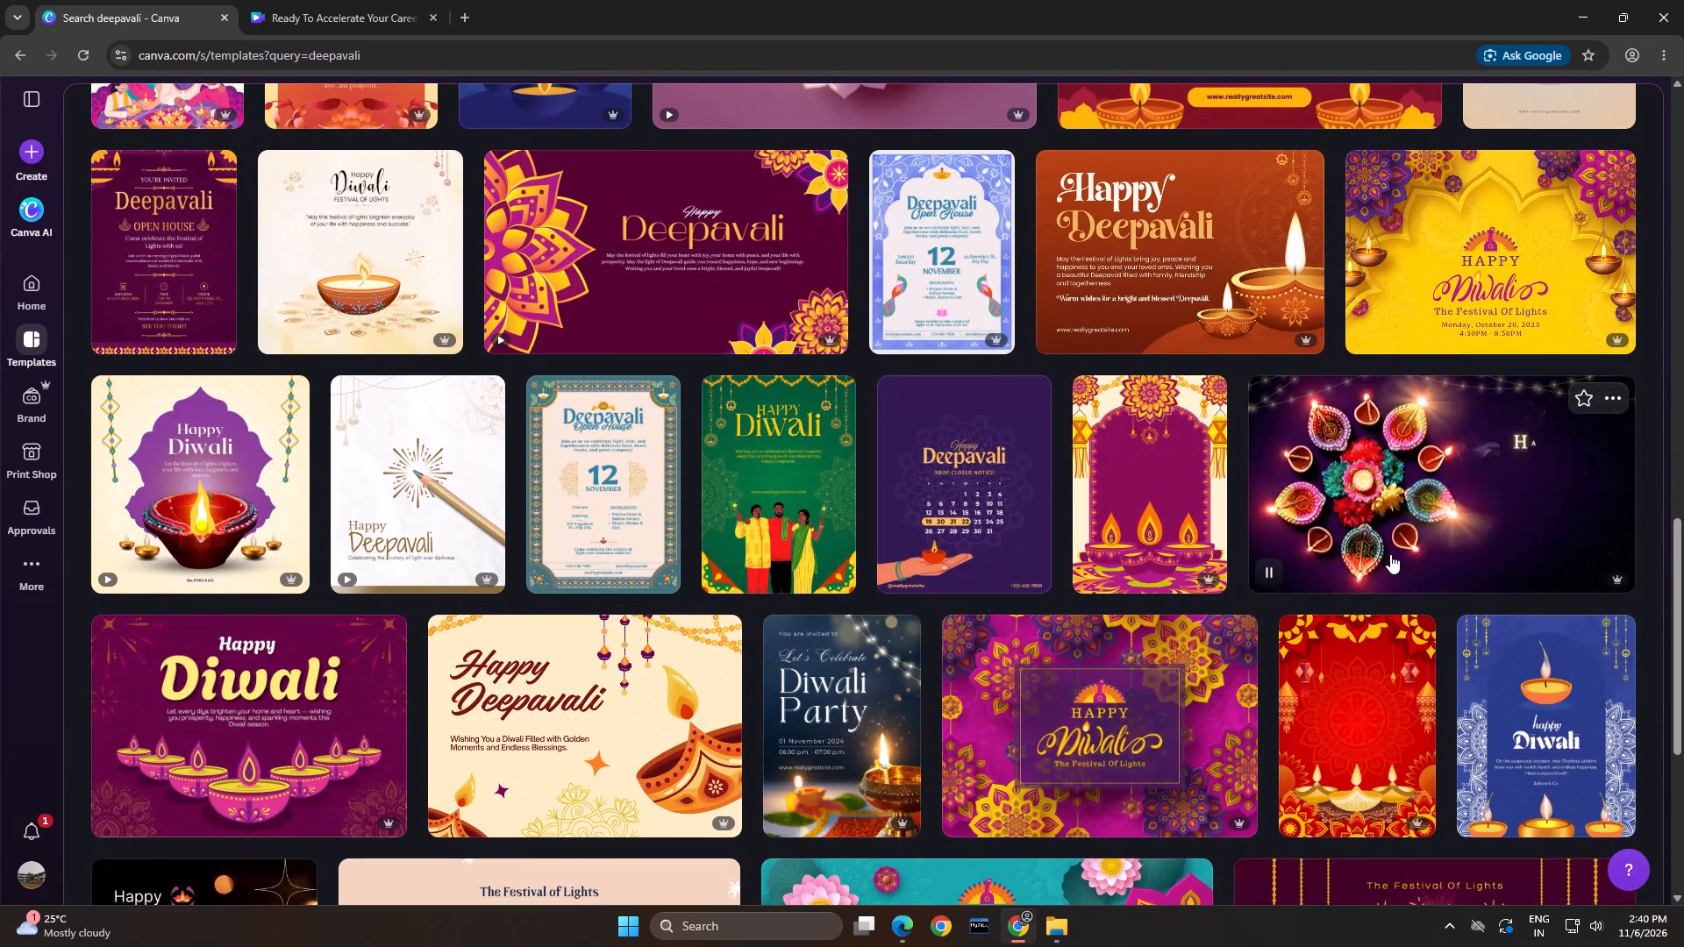
scroll(1128, 602, up, 9)
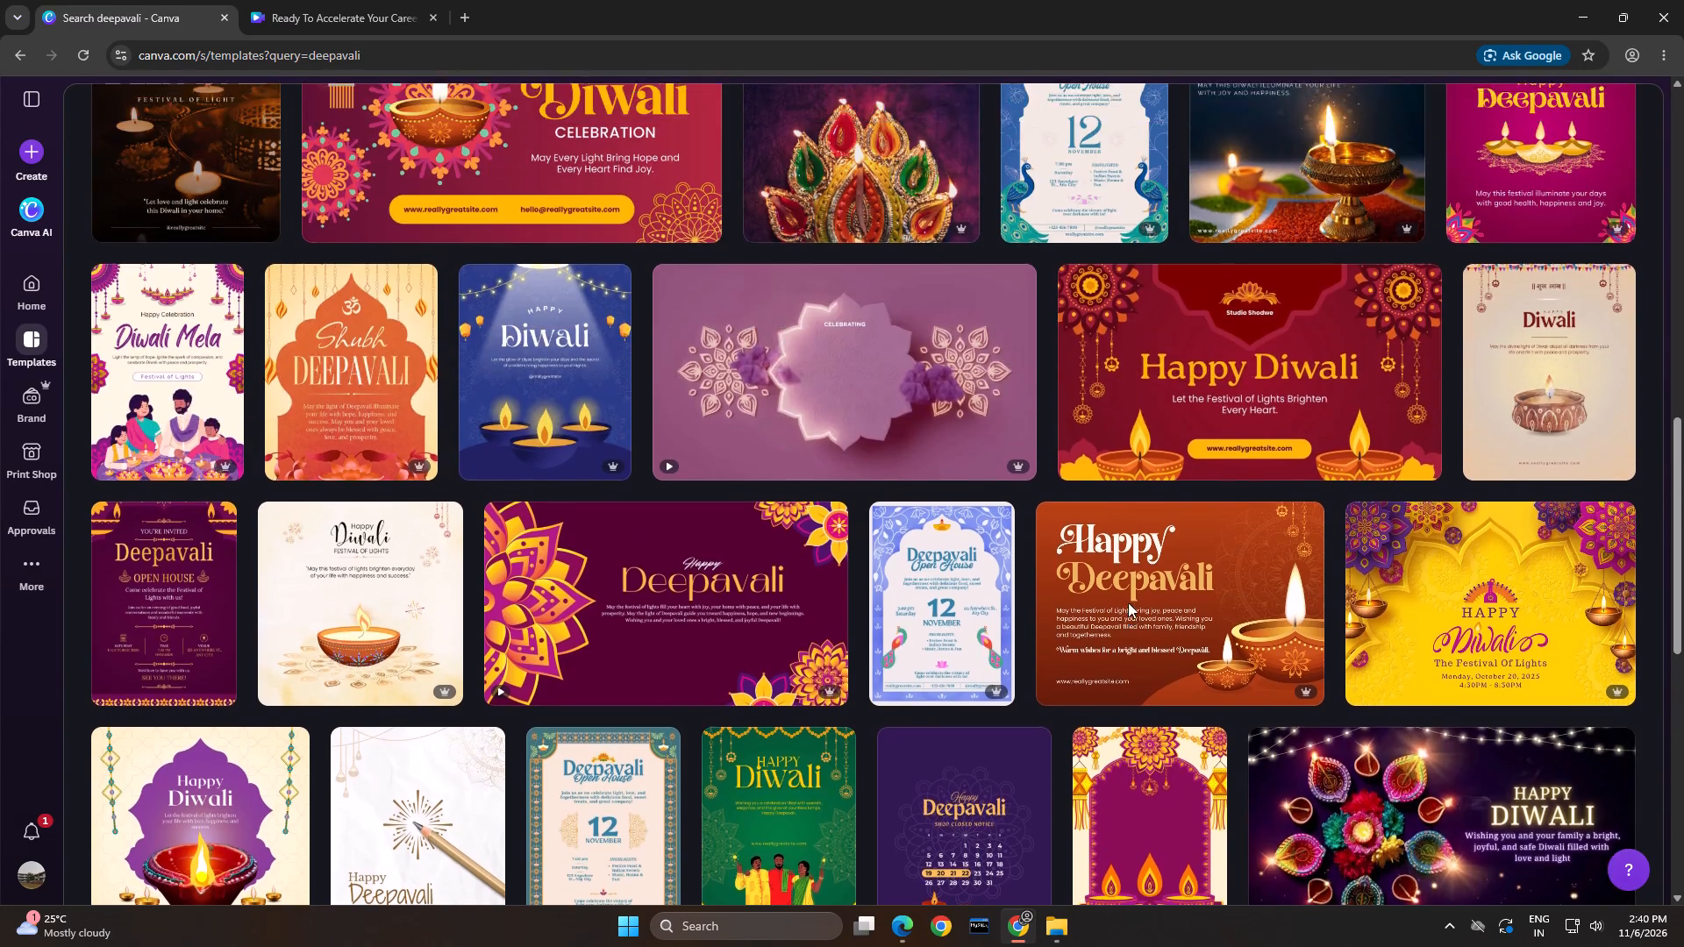
scroll(1128, 602, up, 2)
scroll(203, 219, up, 8)
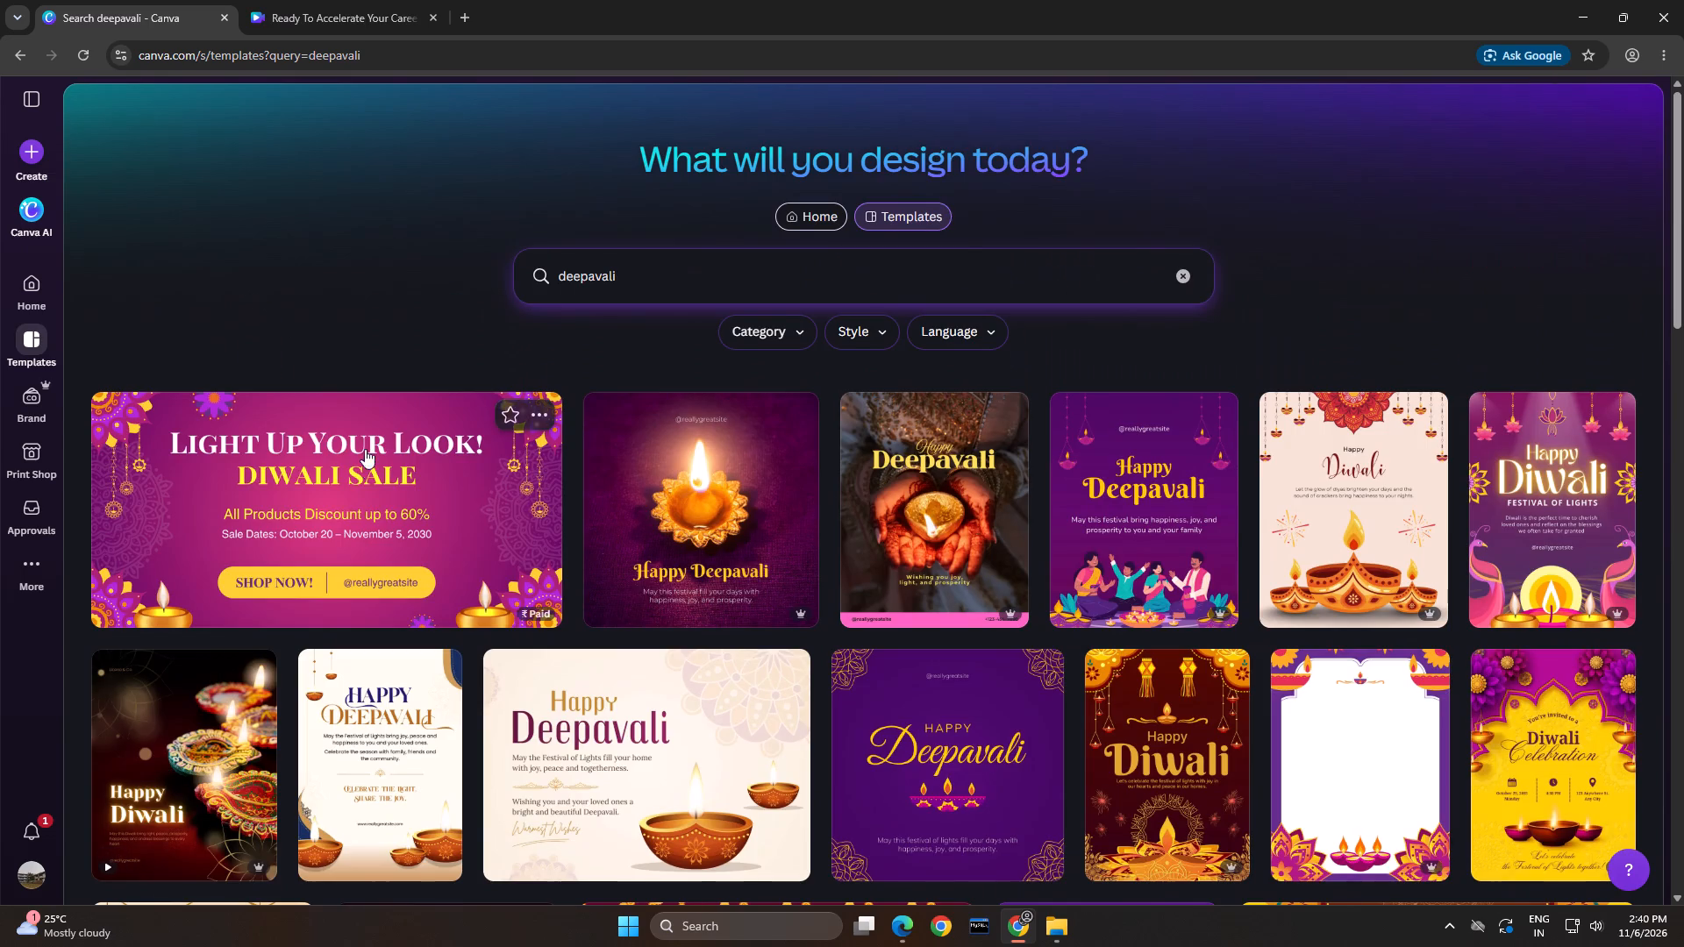
Open the purple and gold "Light Up Your Look! Diwali Sale" banner template for customising.
click(439, 510)
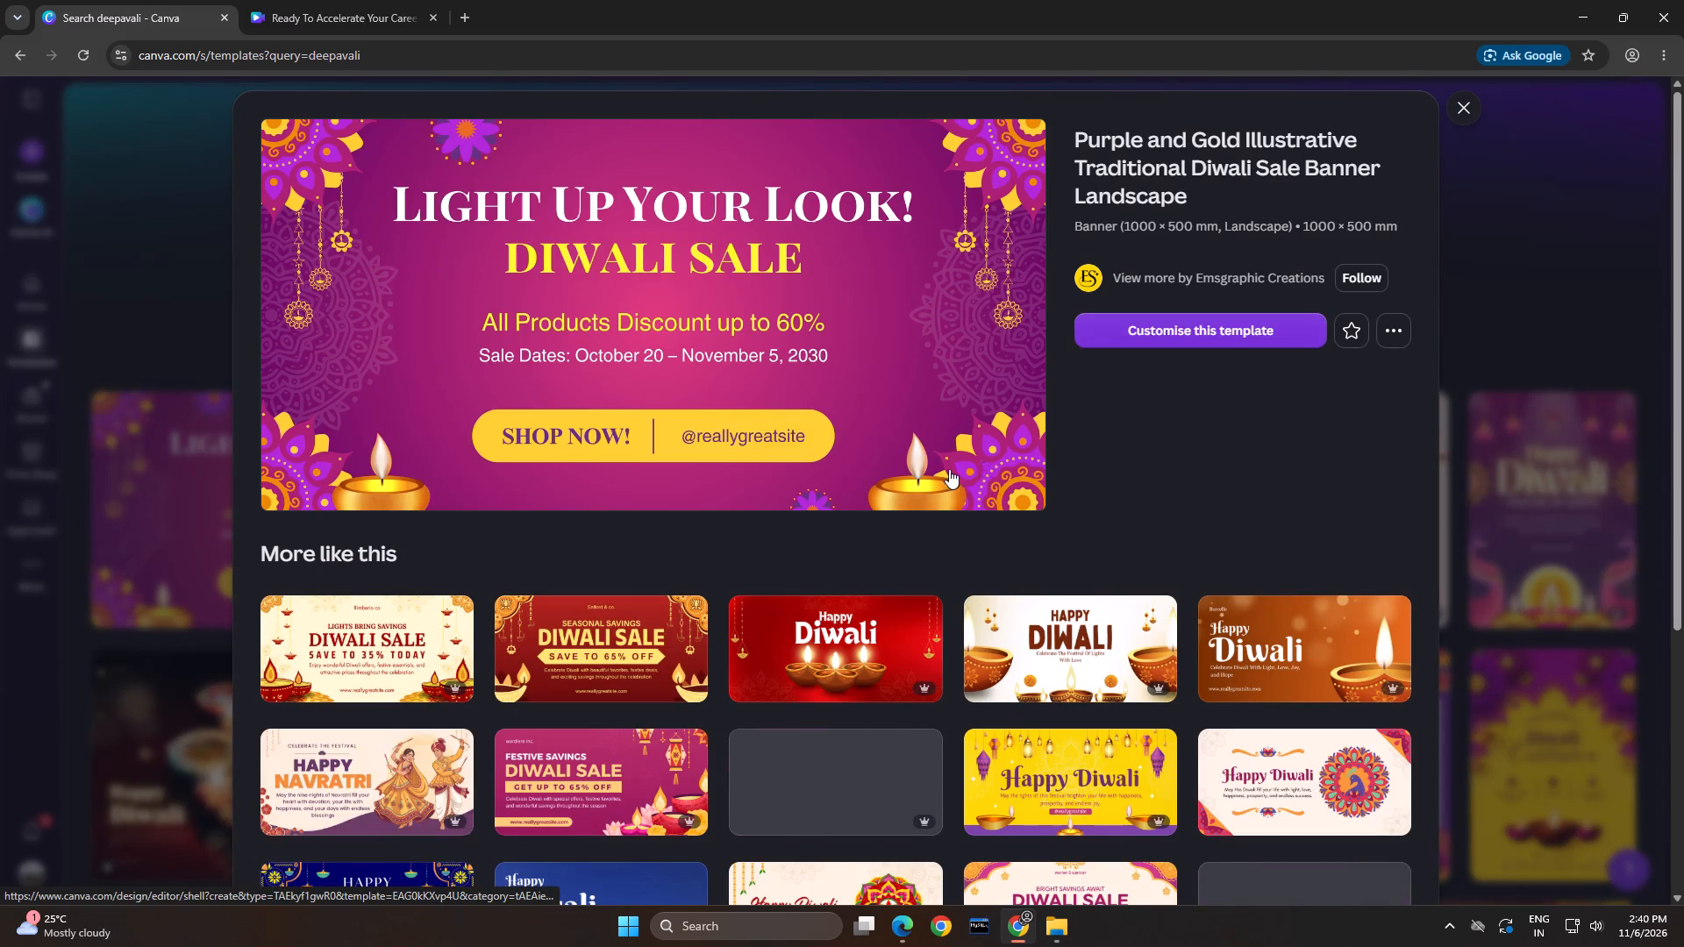
click(1157, 337)
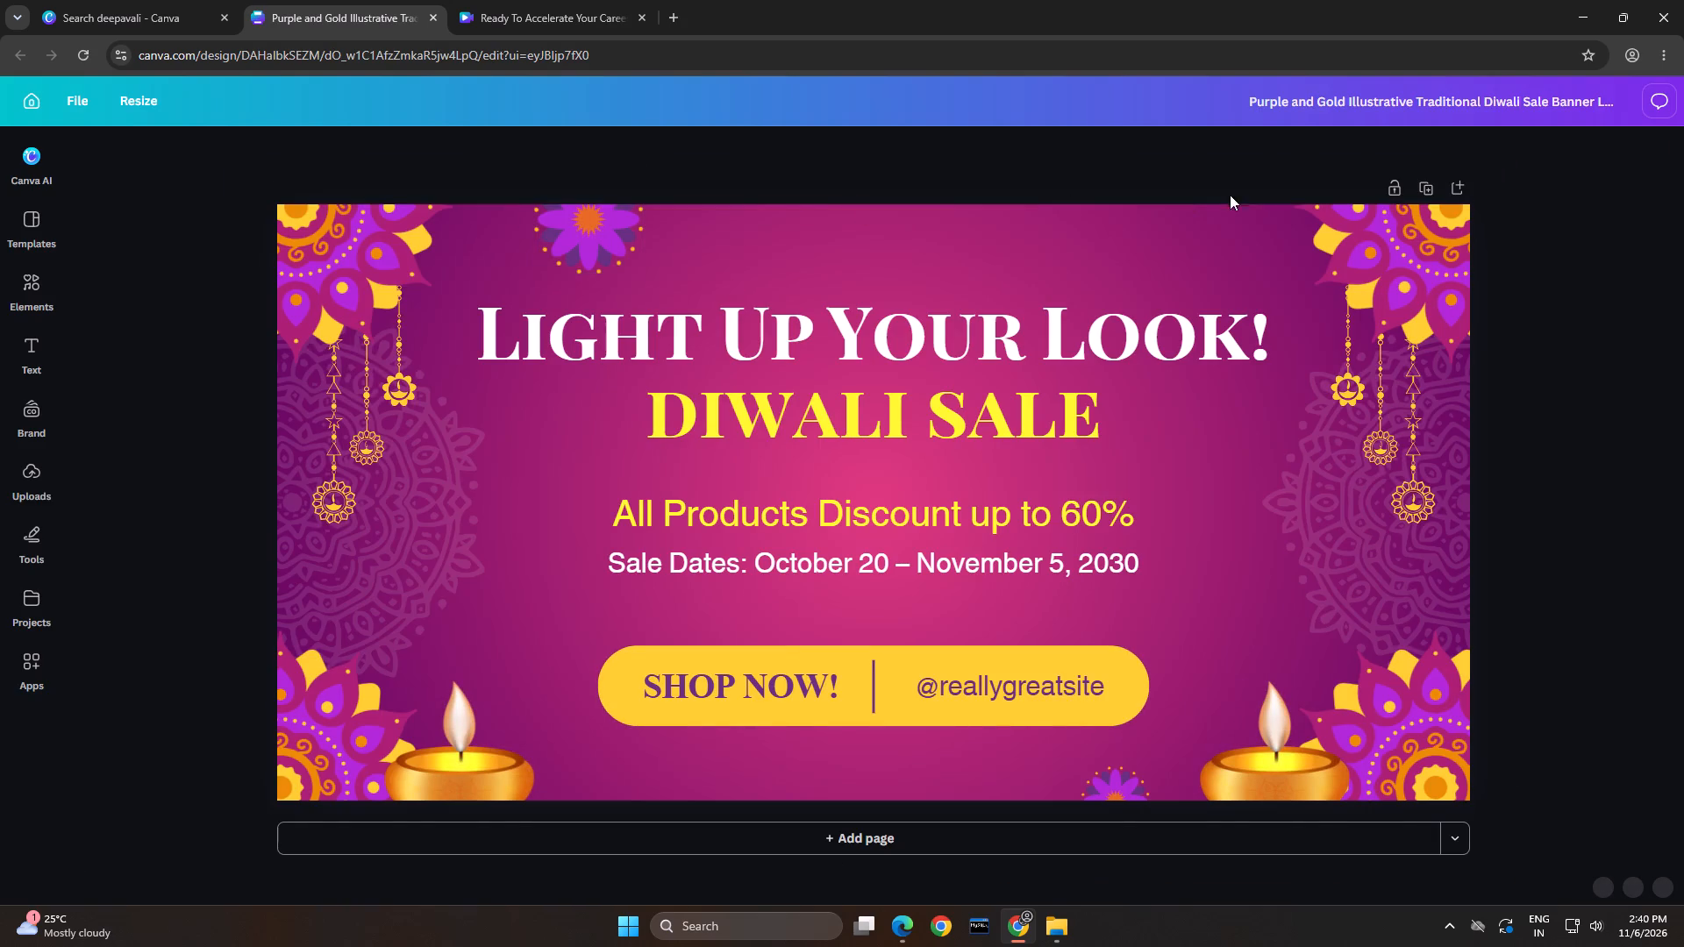
Resize this design itself, without making a copy, to the suggested Instagram Post format of 1080 × 1350 px.
click(128, 97)
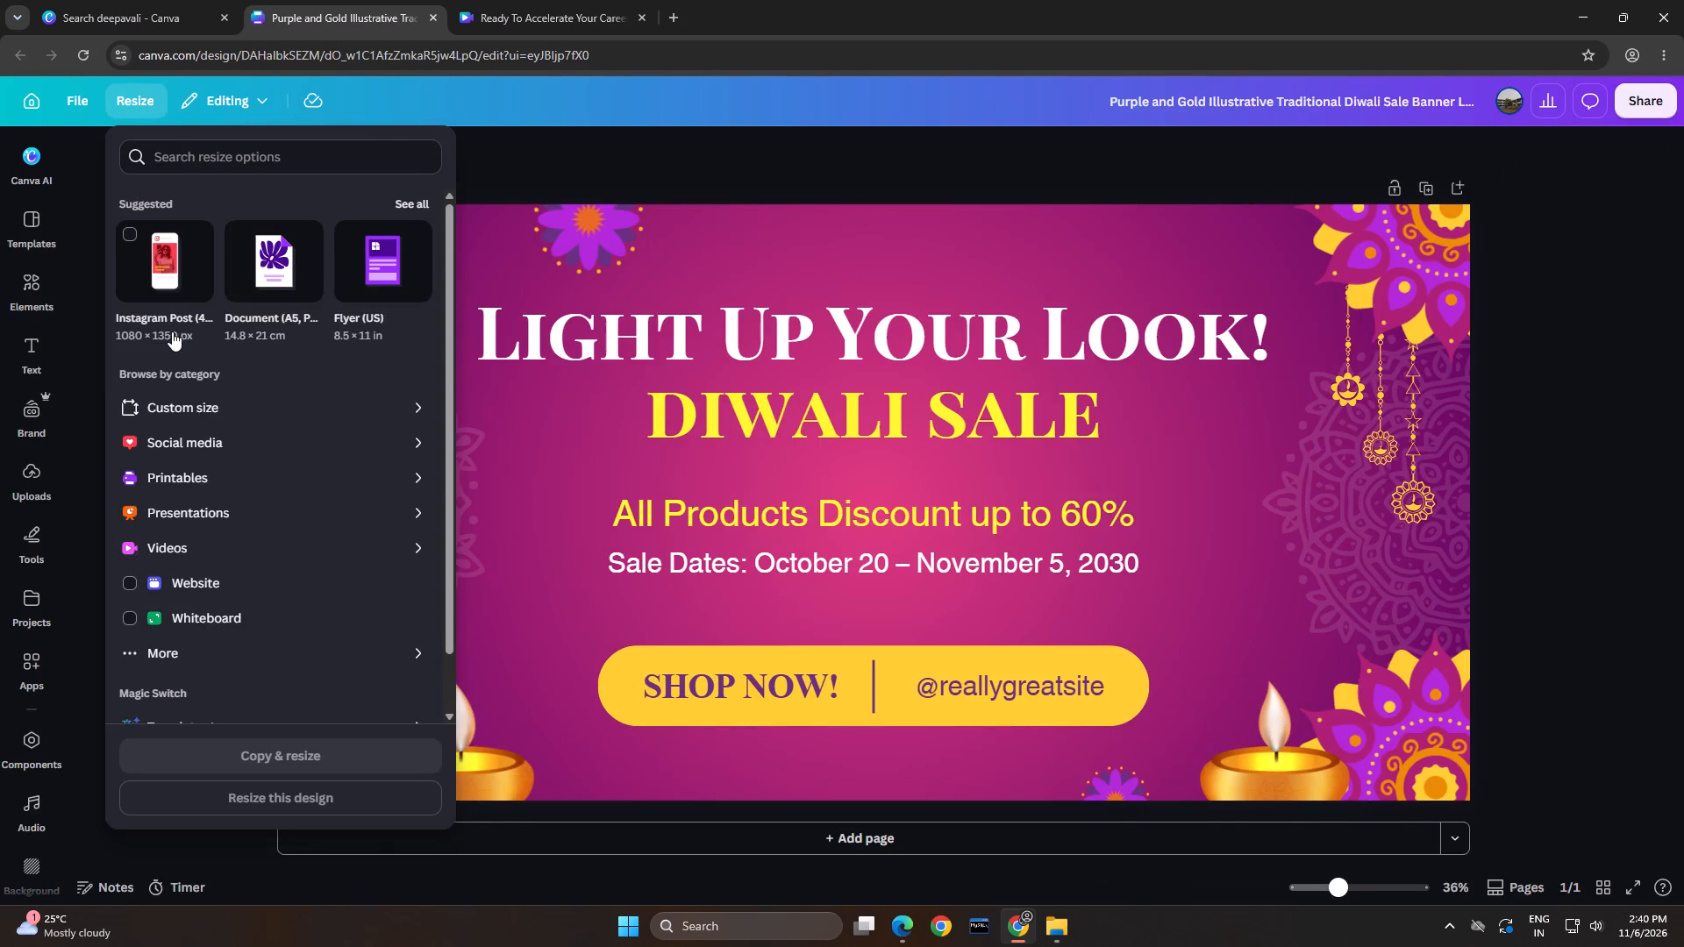
click(177, 277)
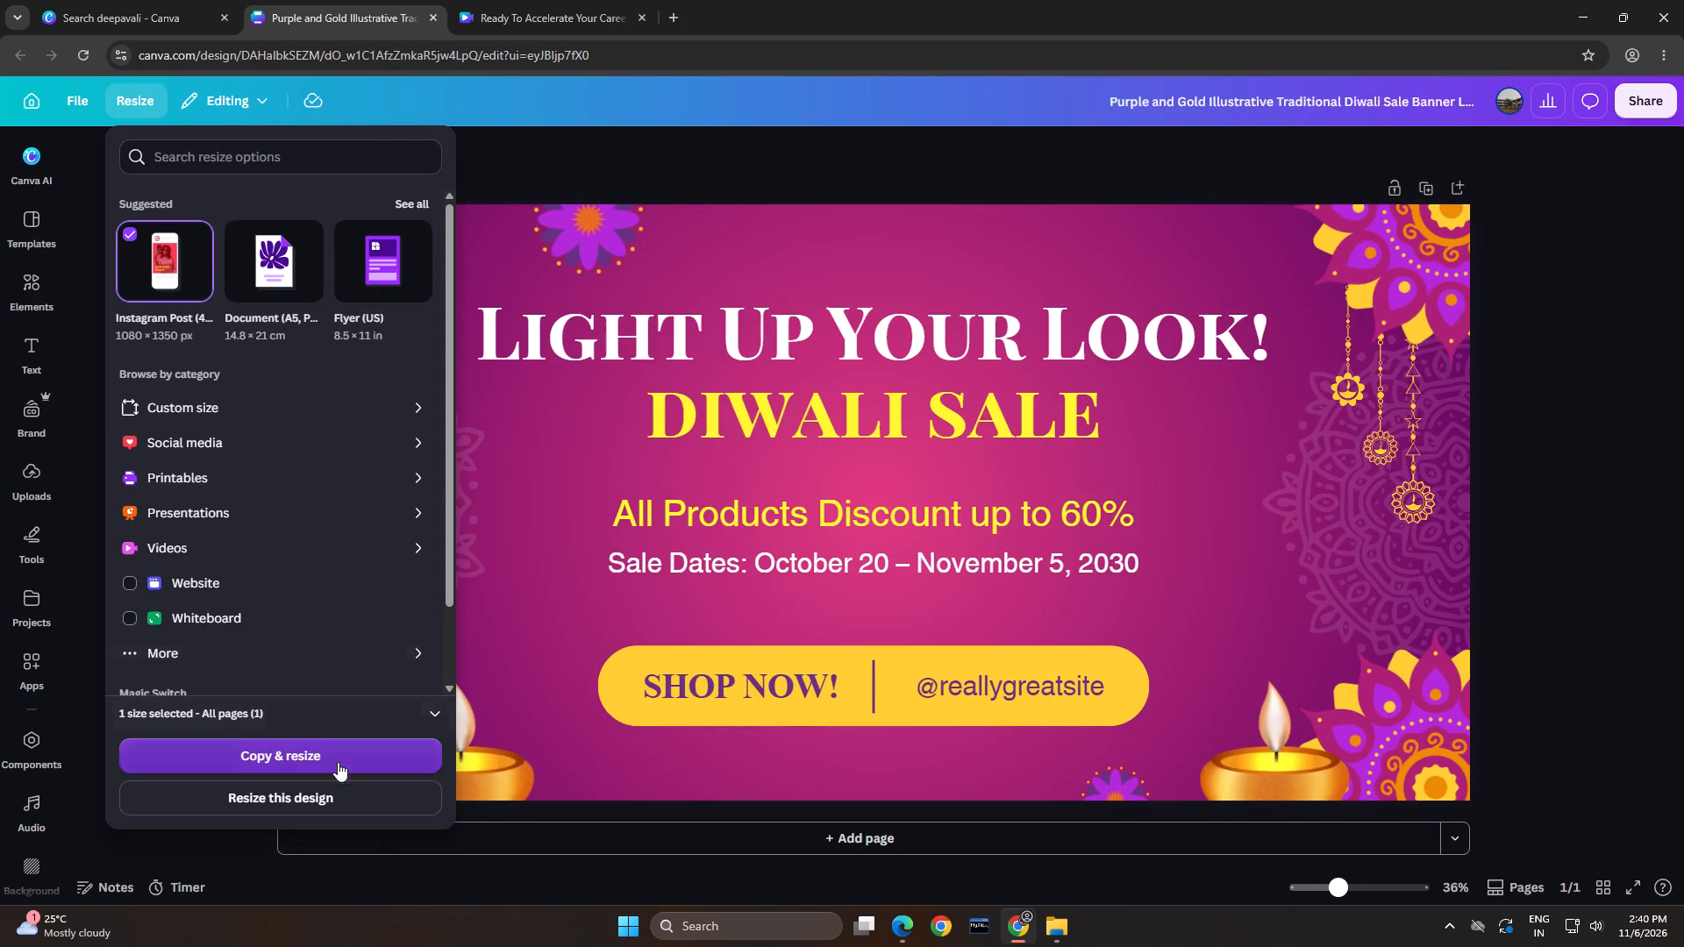
click(323, 797)
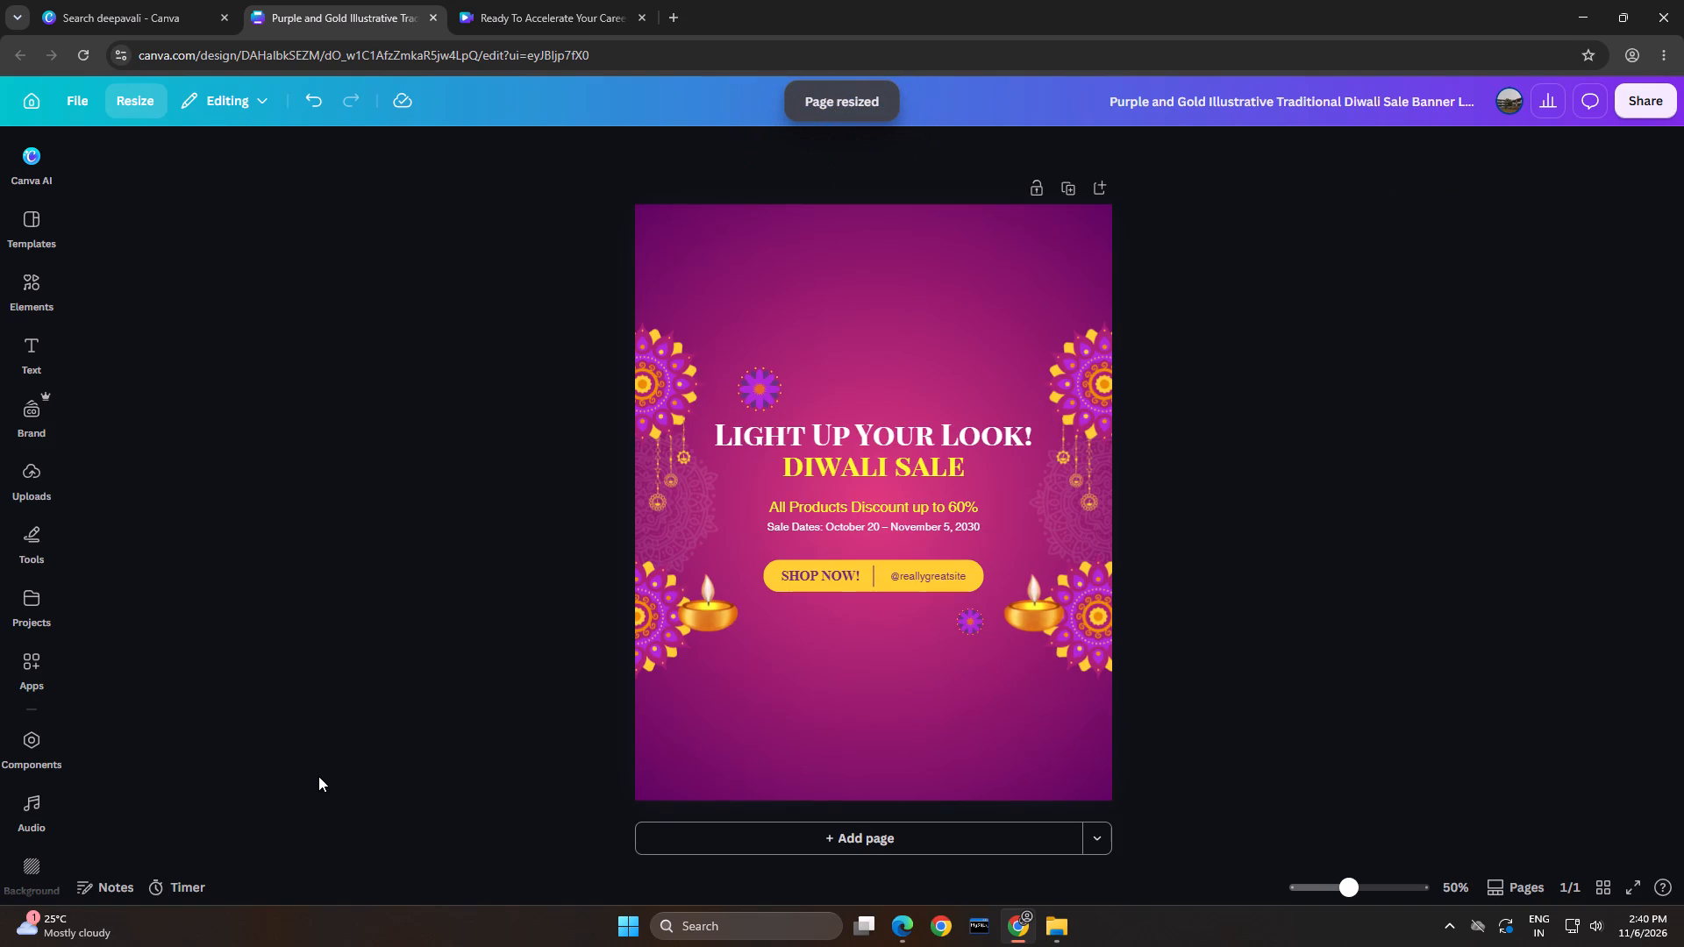
click(1271, 488)
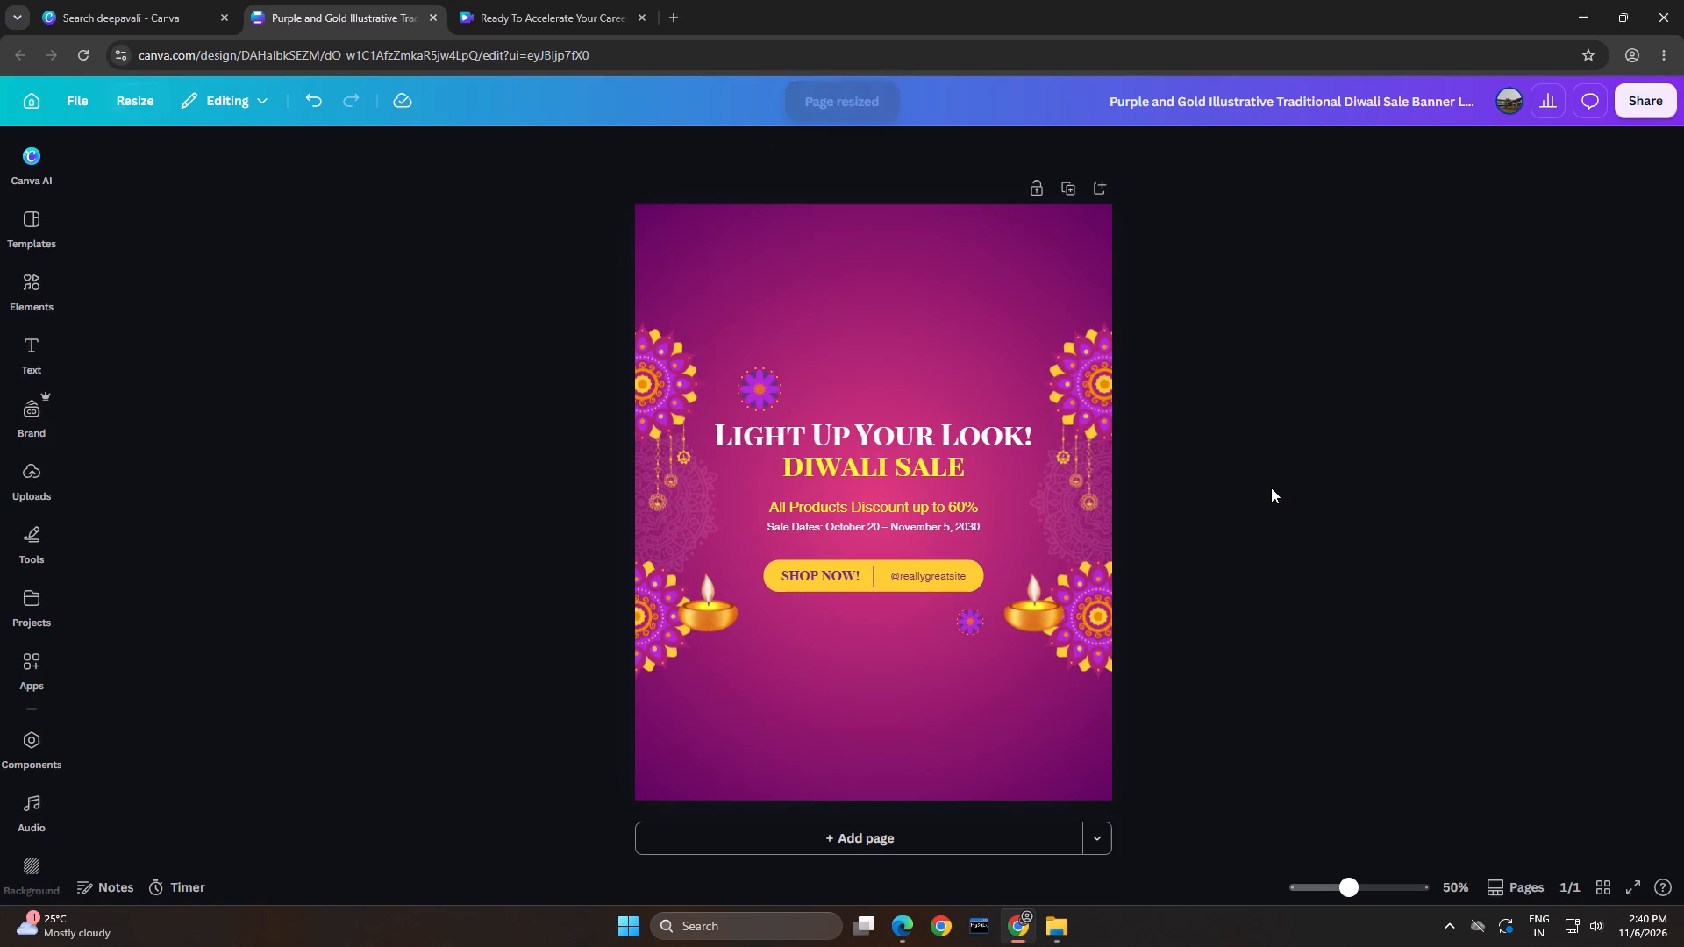
Delete the "Light Up Your Look!" headline, the "Diwali Sale" title, the discount line and the sale dates line.
click(994, 451)
key(BackSpace)
click(962, 467)
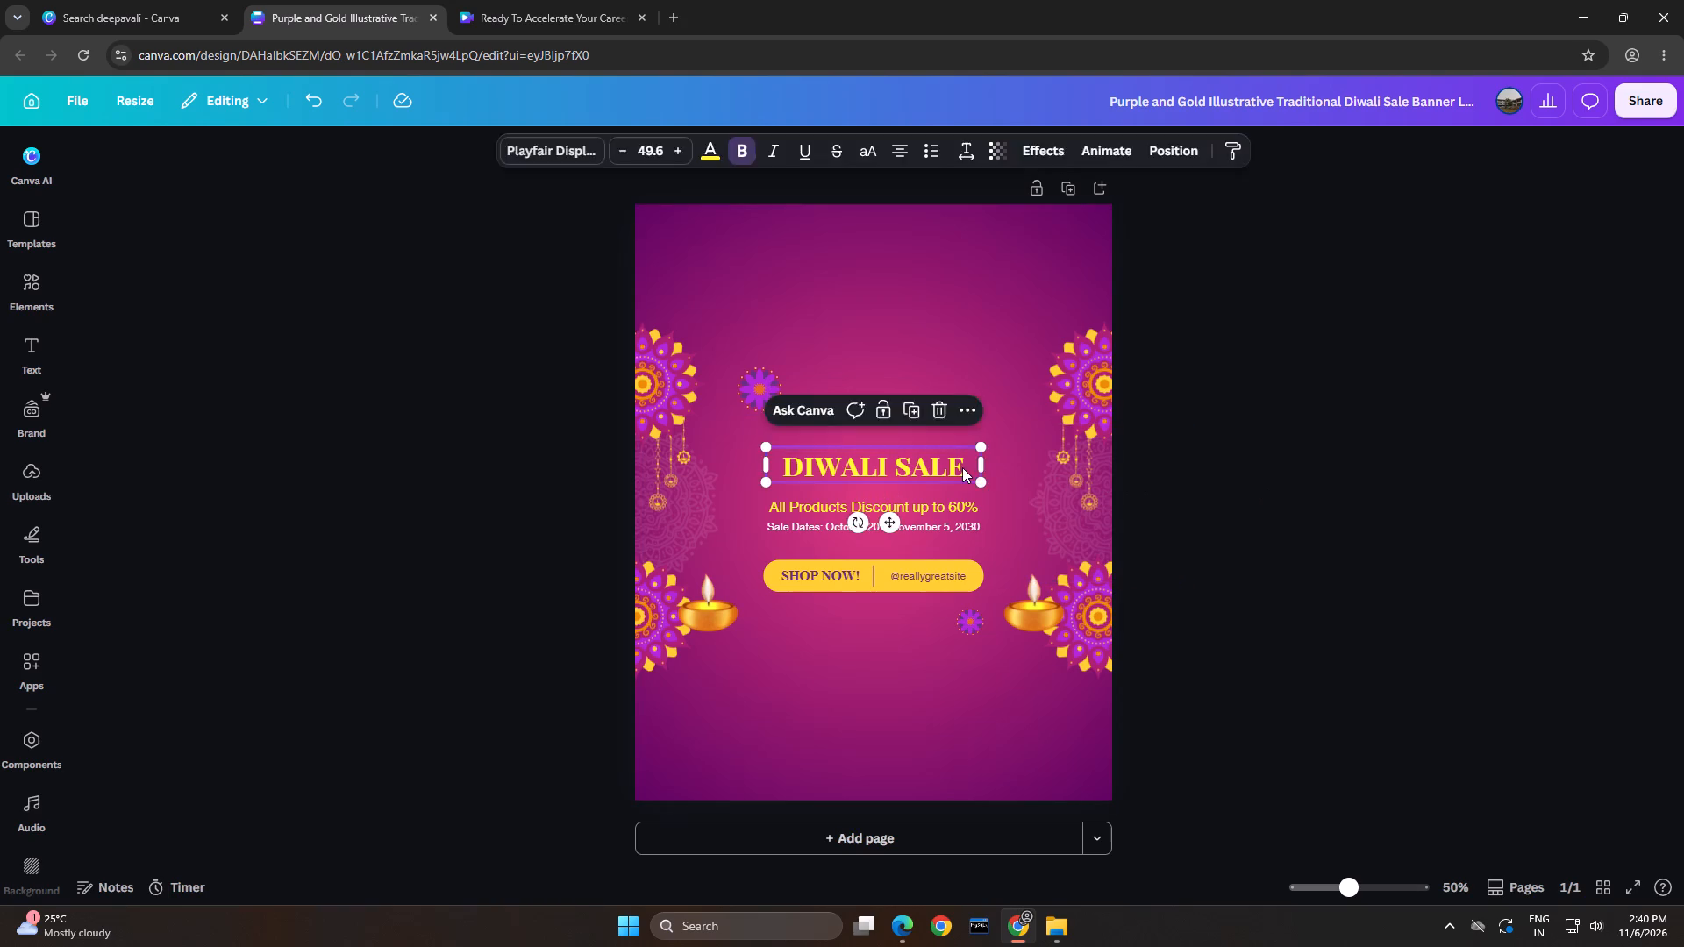
key(BackSpace)
click(945, 503)
key(BackSpace)
click(938, 535)
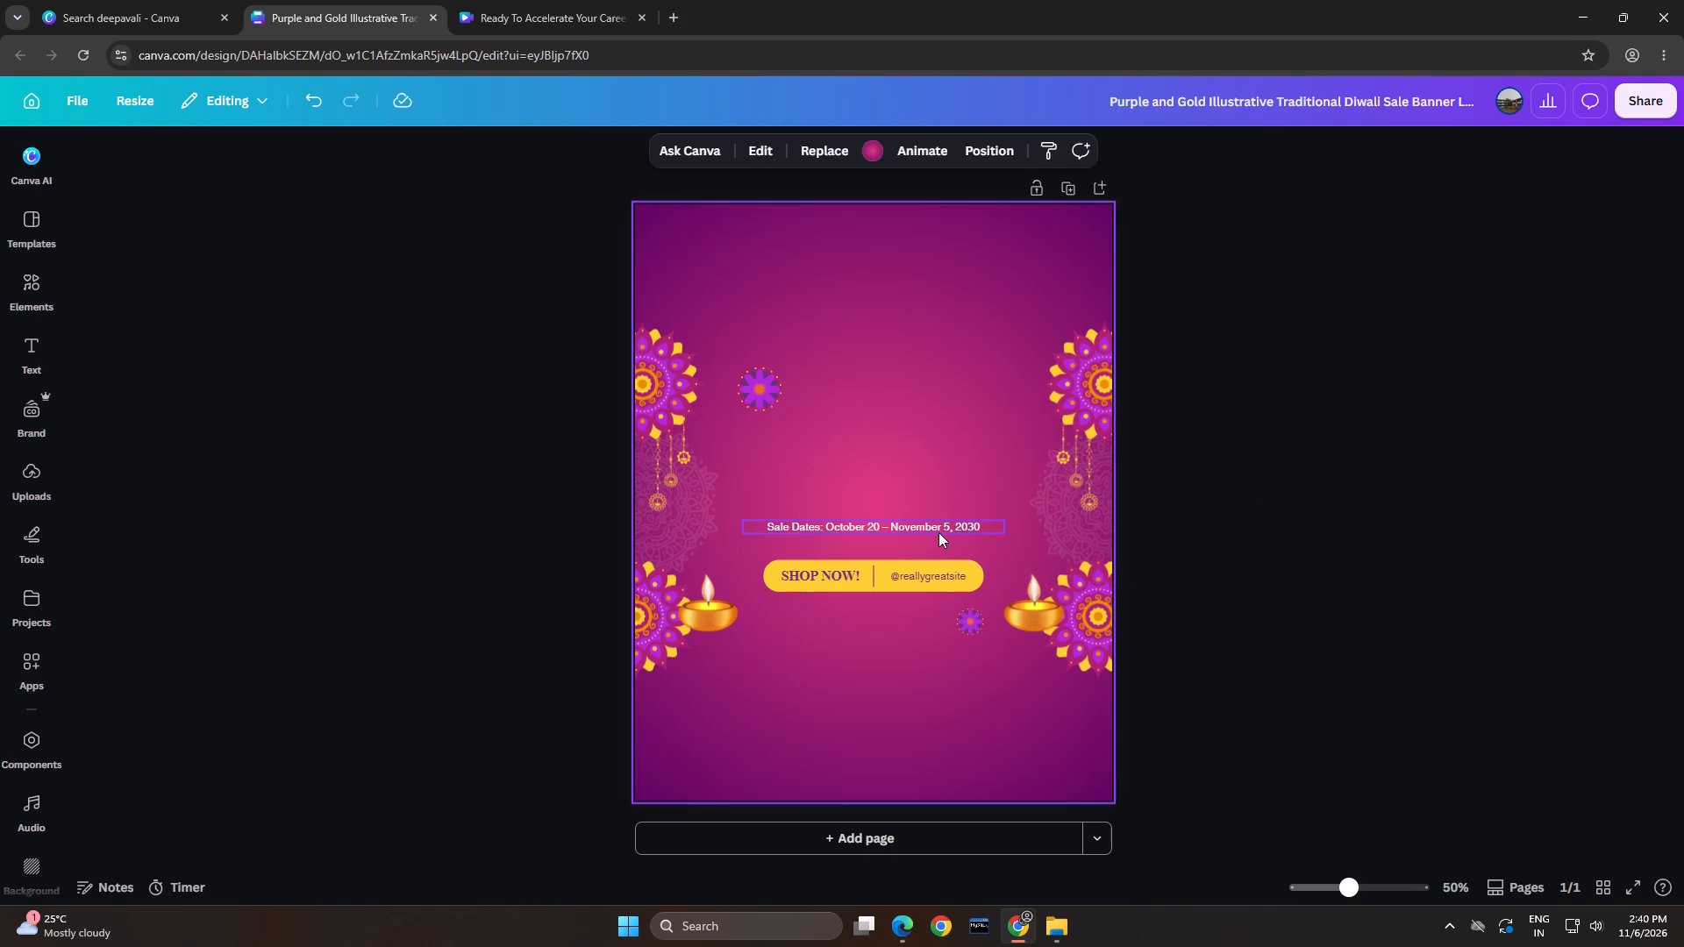
click(938, 532)
key(BackSpace)
click(924, 581)
key(BackSpace)
click(923, 580)
key(BackSpace)
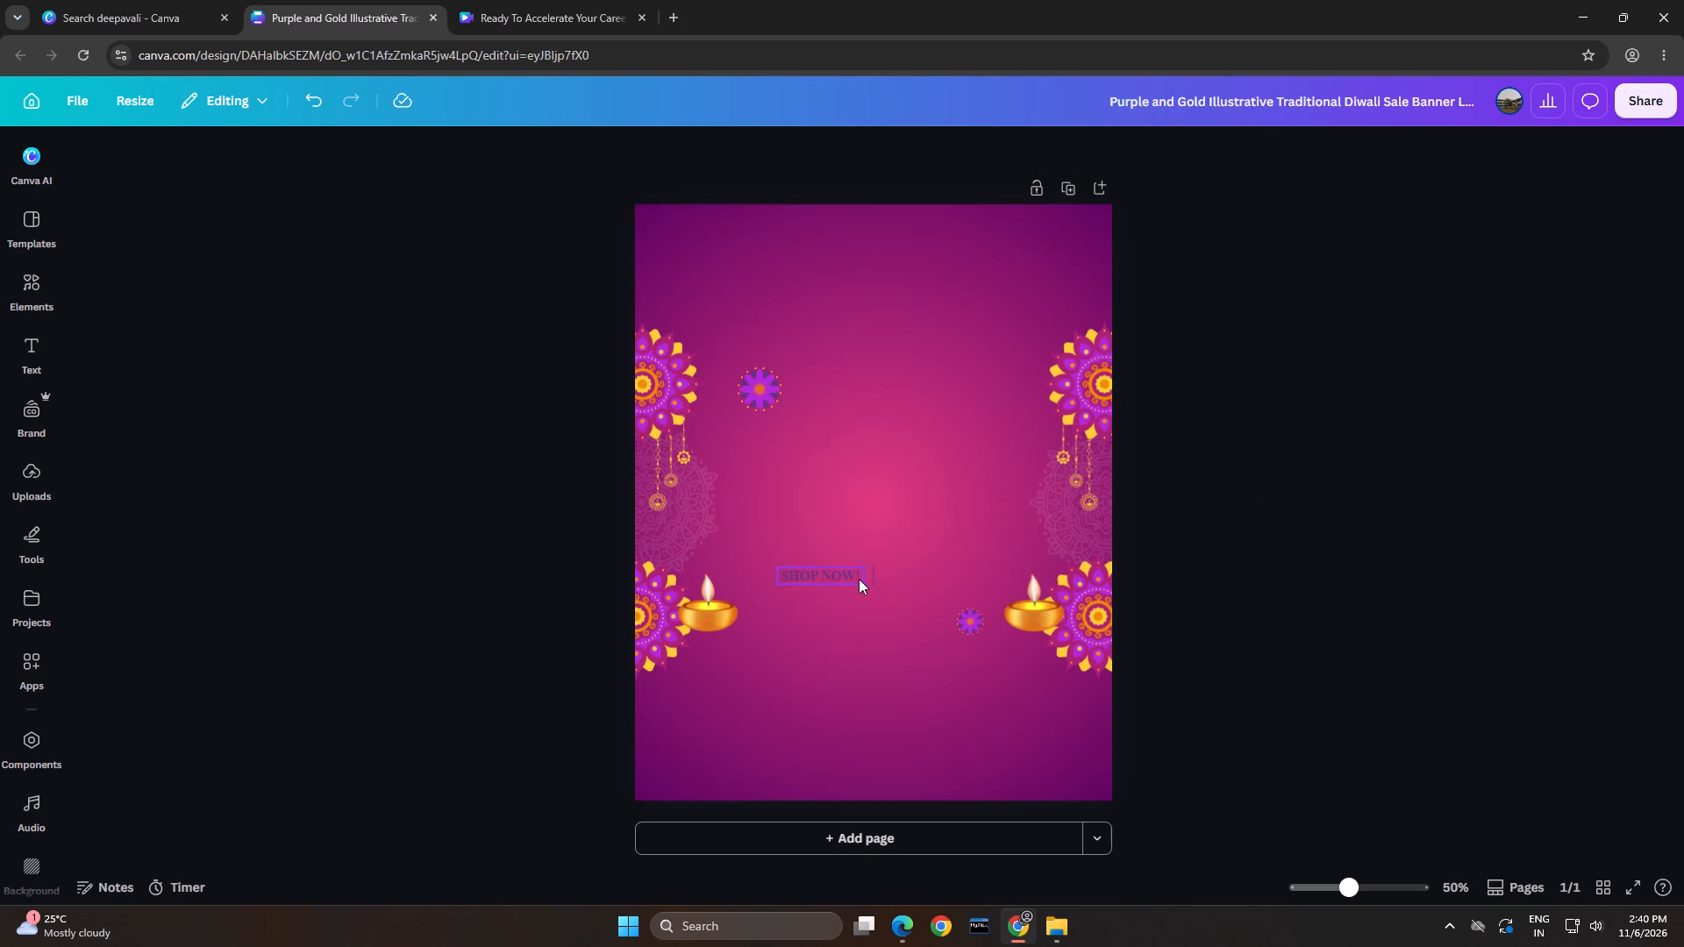
Delete the leftover "SHOP NOW!" text from the purple Diwali page.
click(859, 579)
key(BackSpace)
click(866, 580)
key(BackSpace)
click(1474, 382)
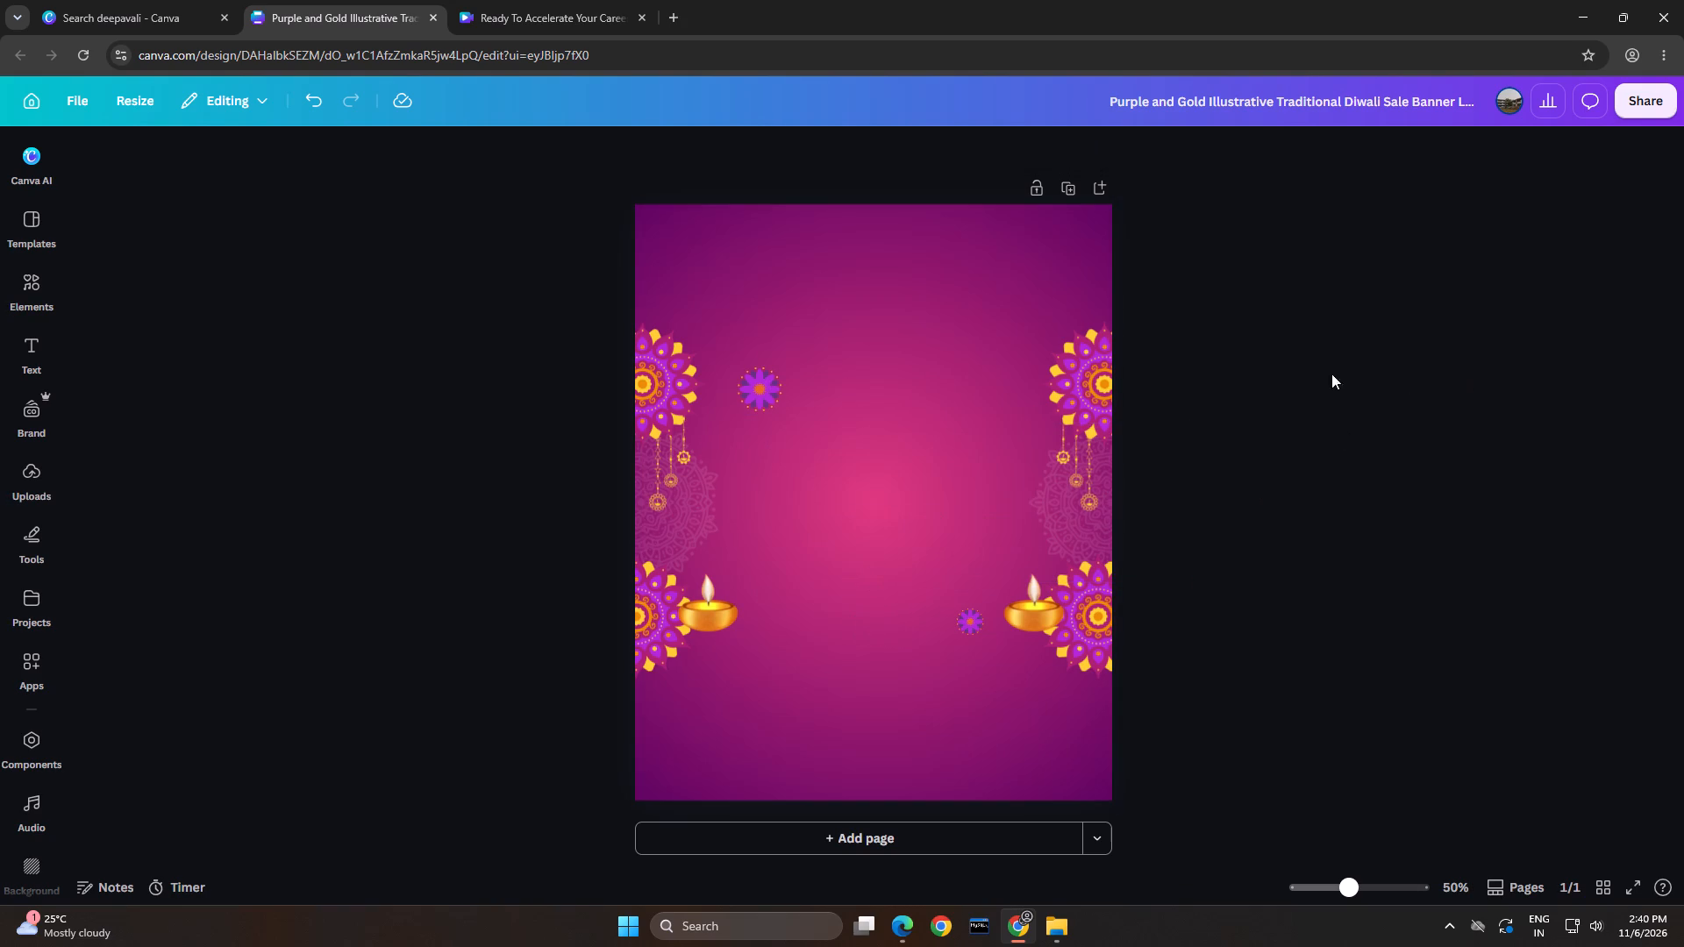
Move the two upper mandalas up into the page's top-right and top-left corners, aligned at the same height.
click(1113, 398)
drag(1092, 402, 1092, 266)
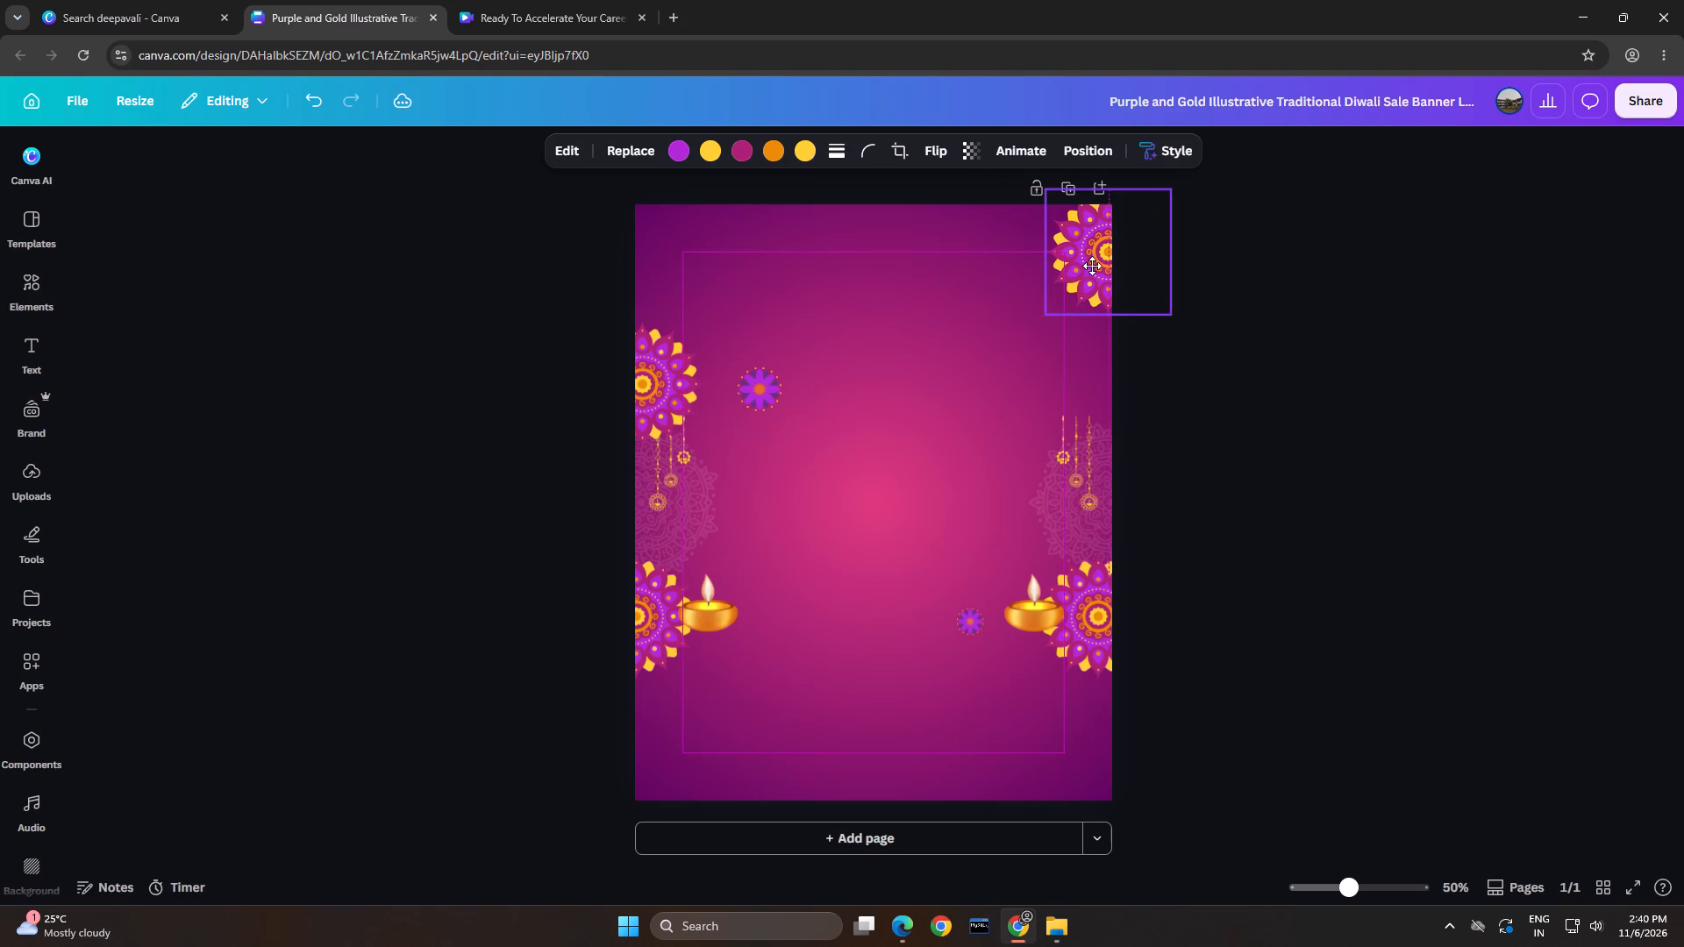
drag(1092, 266, 1095, 254)
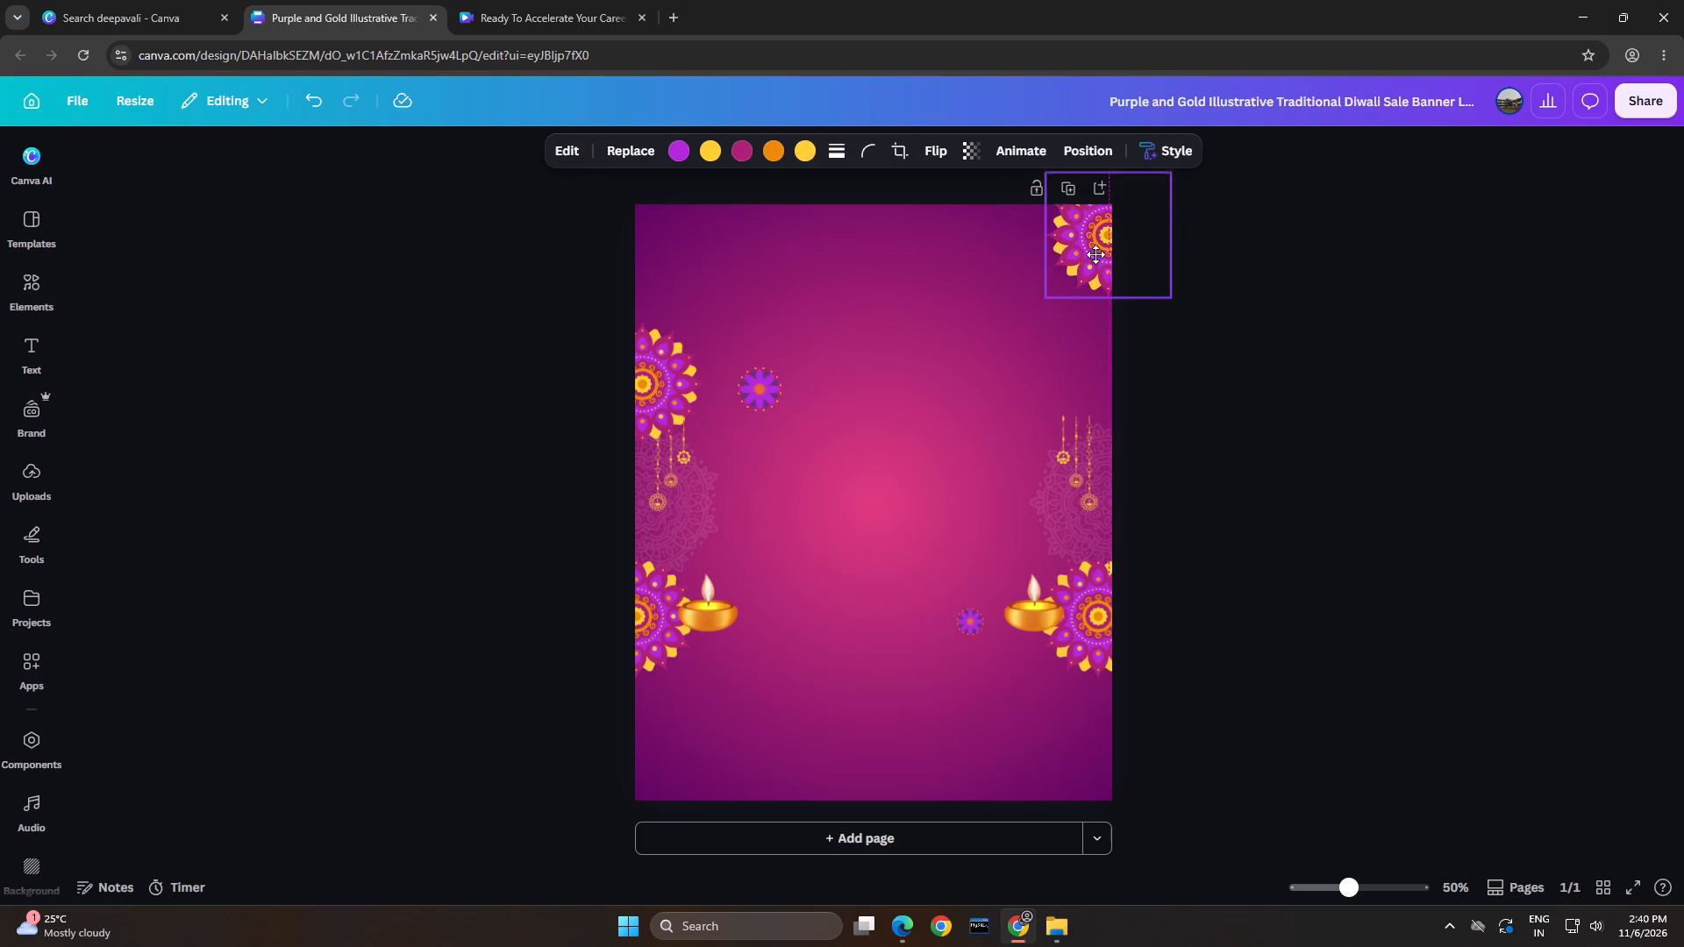
drag(1095, 254, 1095, 267)
click(1350, 258)
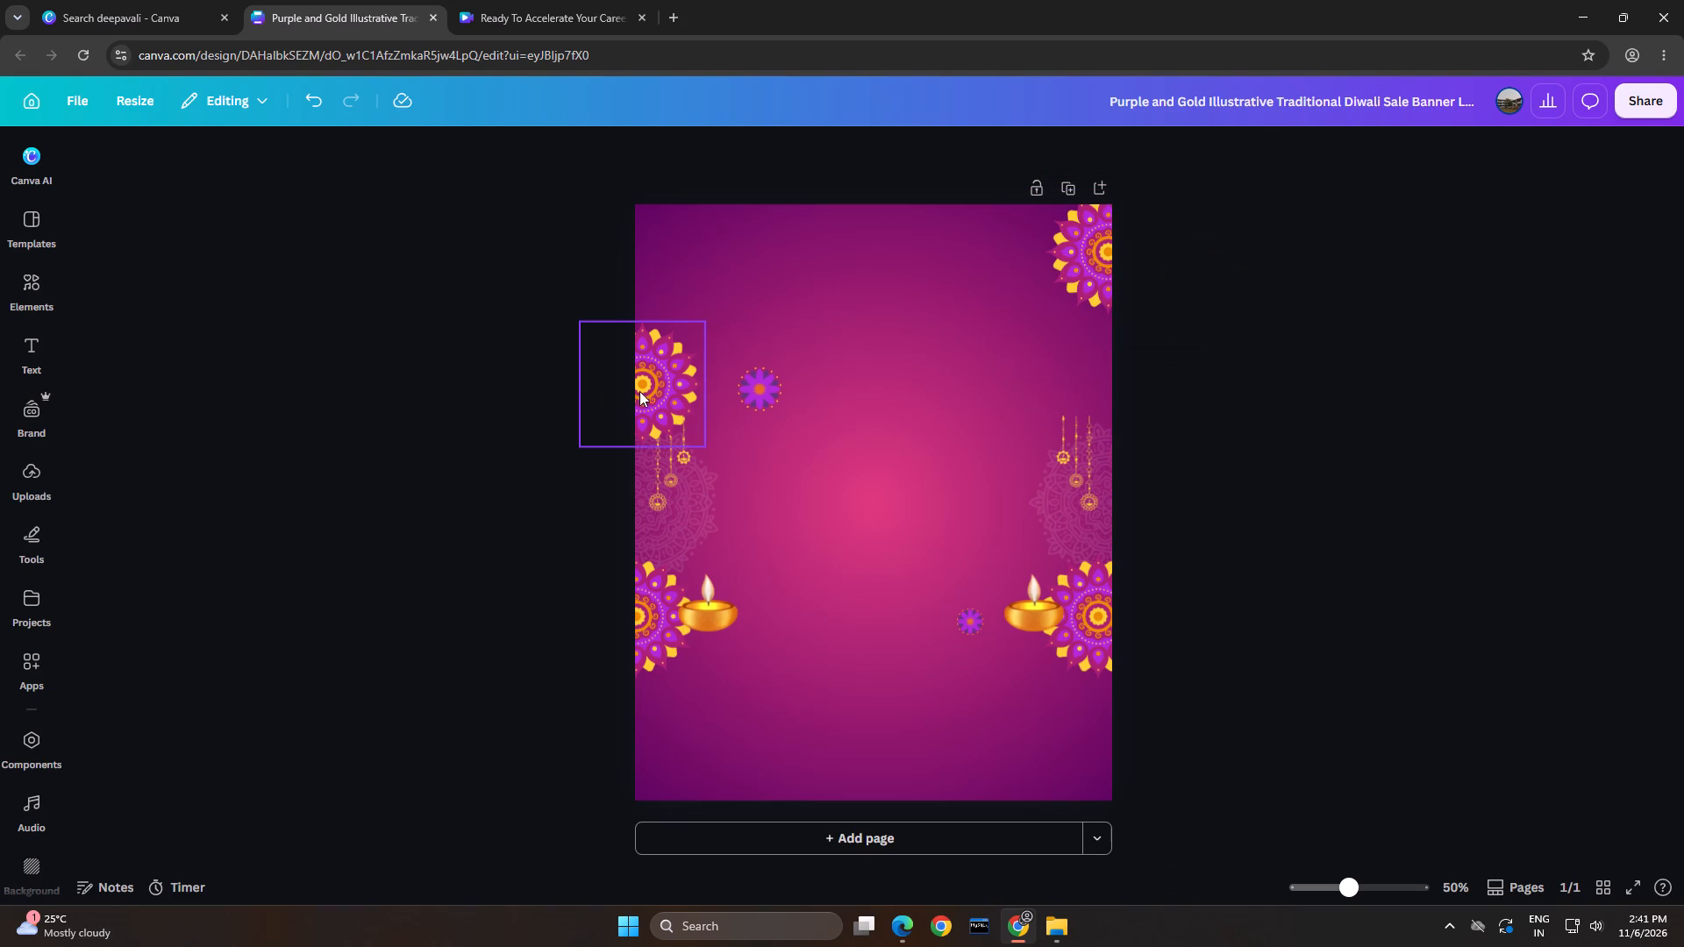
drag(672, 390, 674, 260)
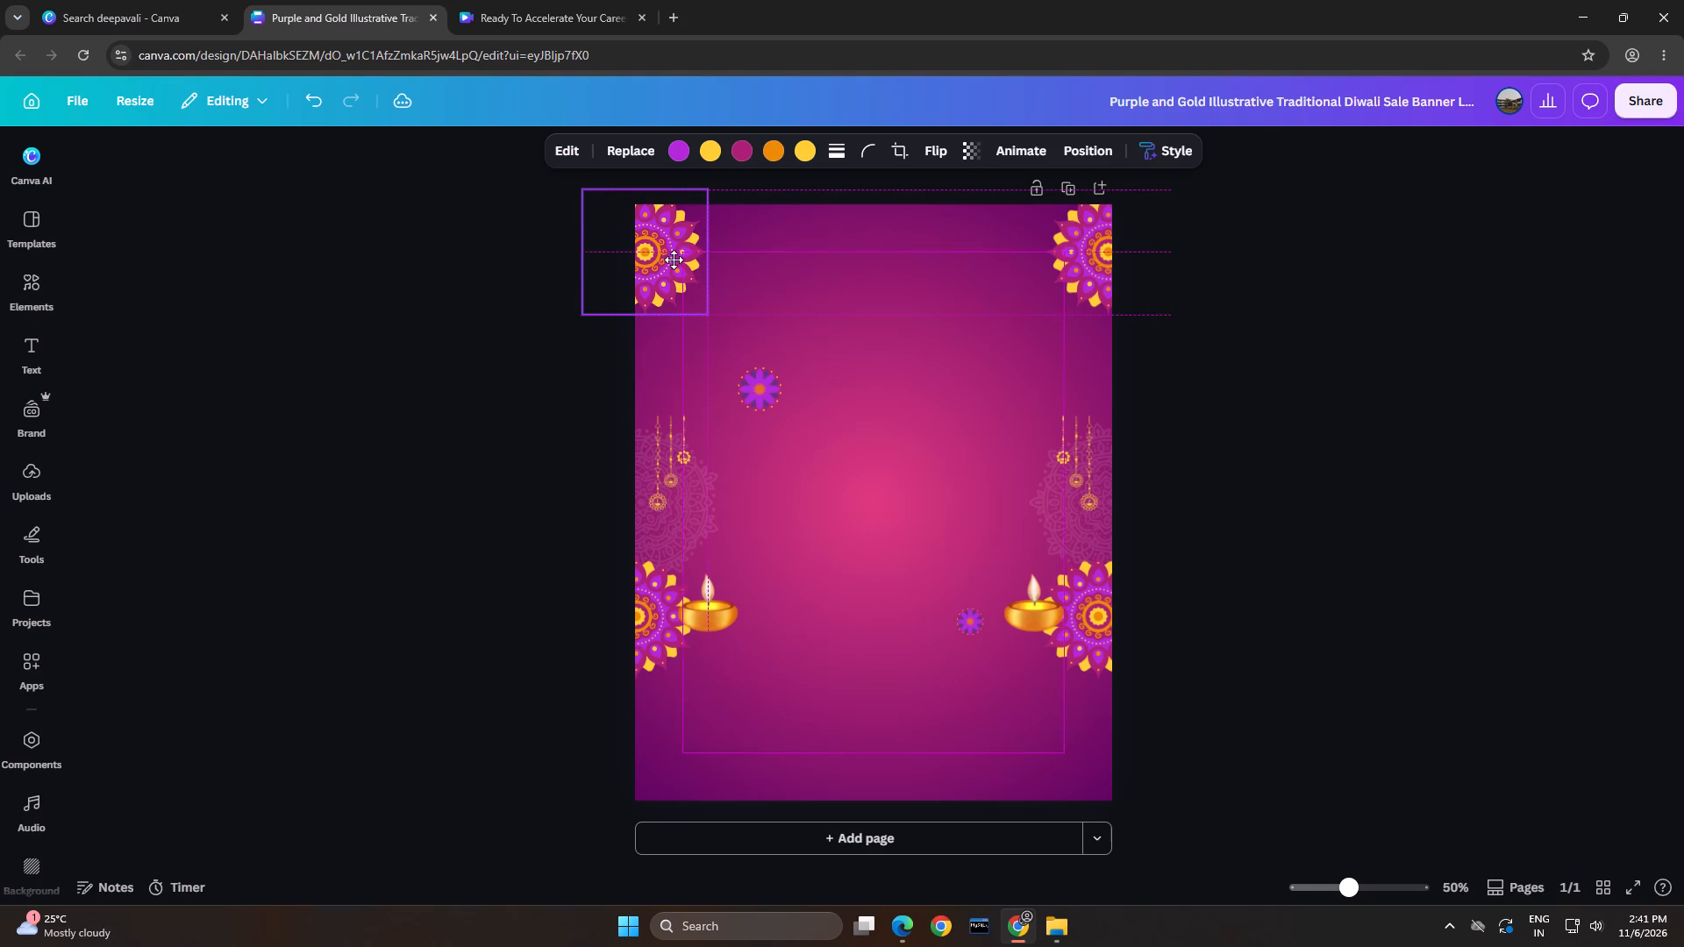
drag(674, 260, 674, 253)
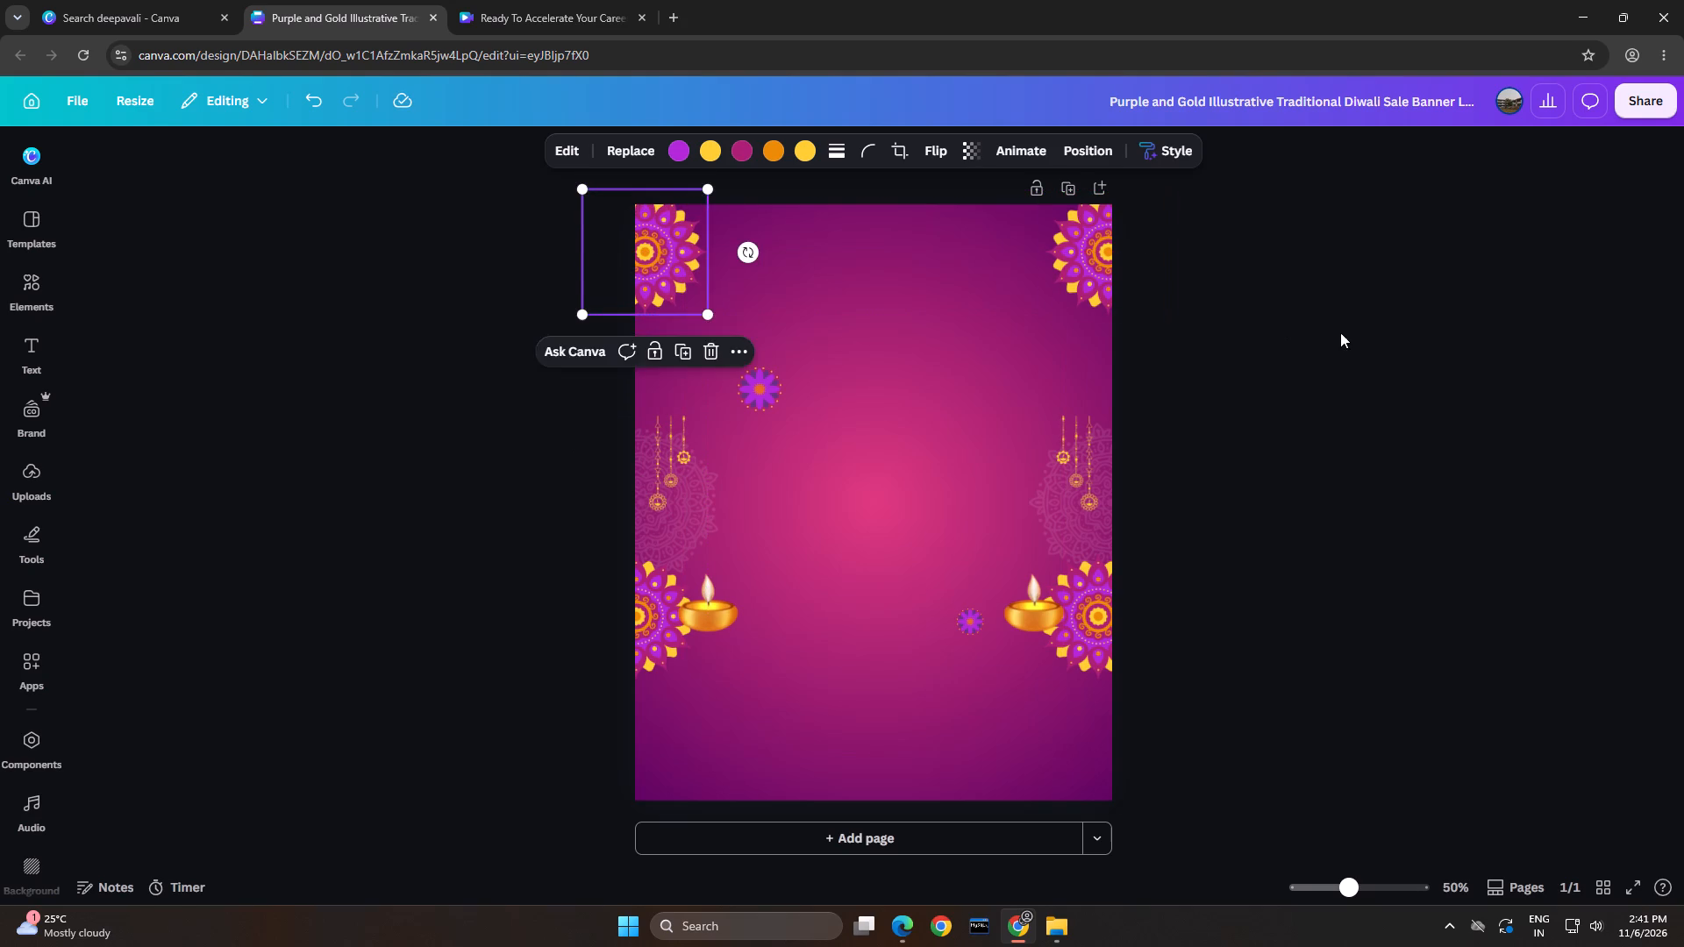
click(1340, 332)
Move the two hanging gold ornaments up so they hang directly beneath the top corner mandalas at the page edges.
drag(1082, 460, 1105, 330)
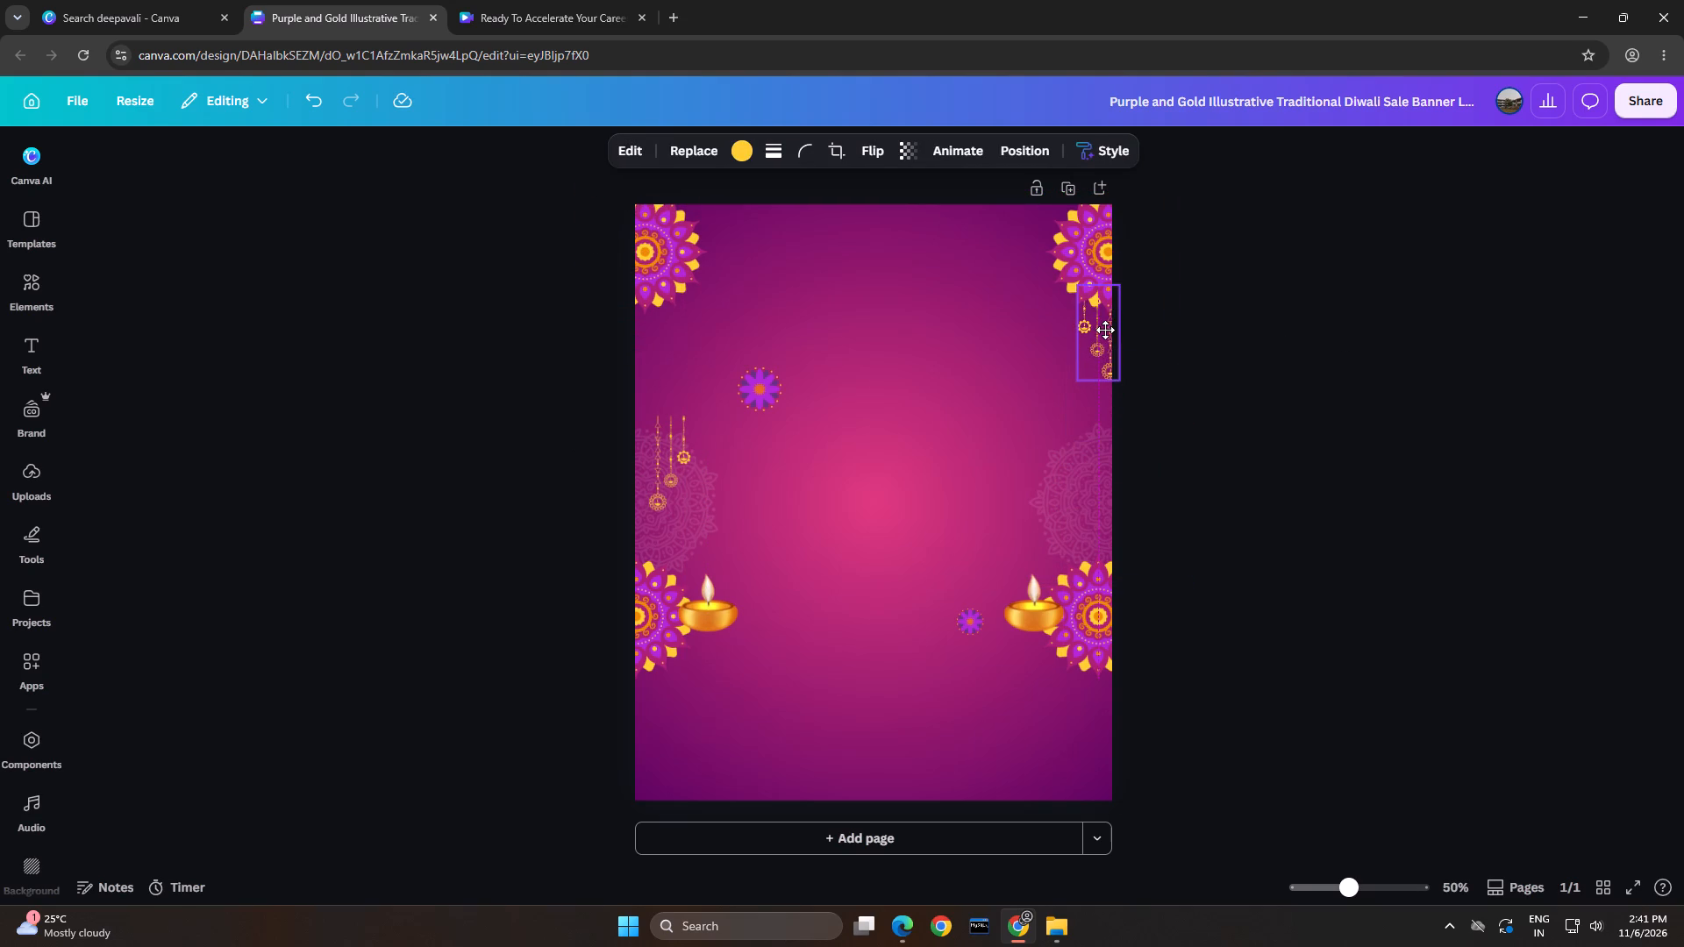
drag(1105, 330, 1095, 327)
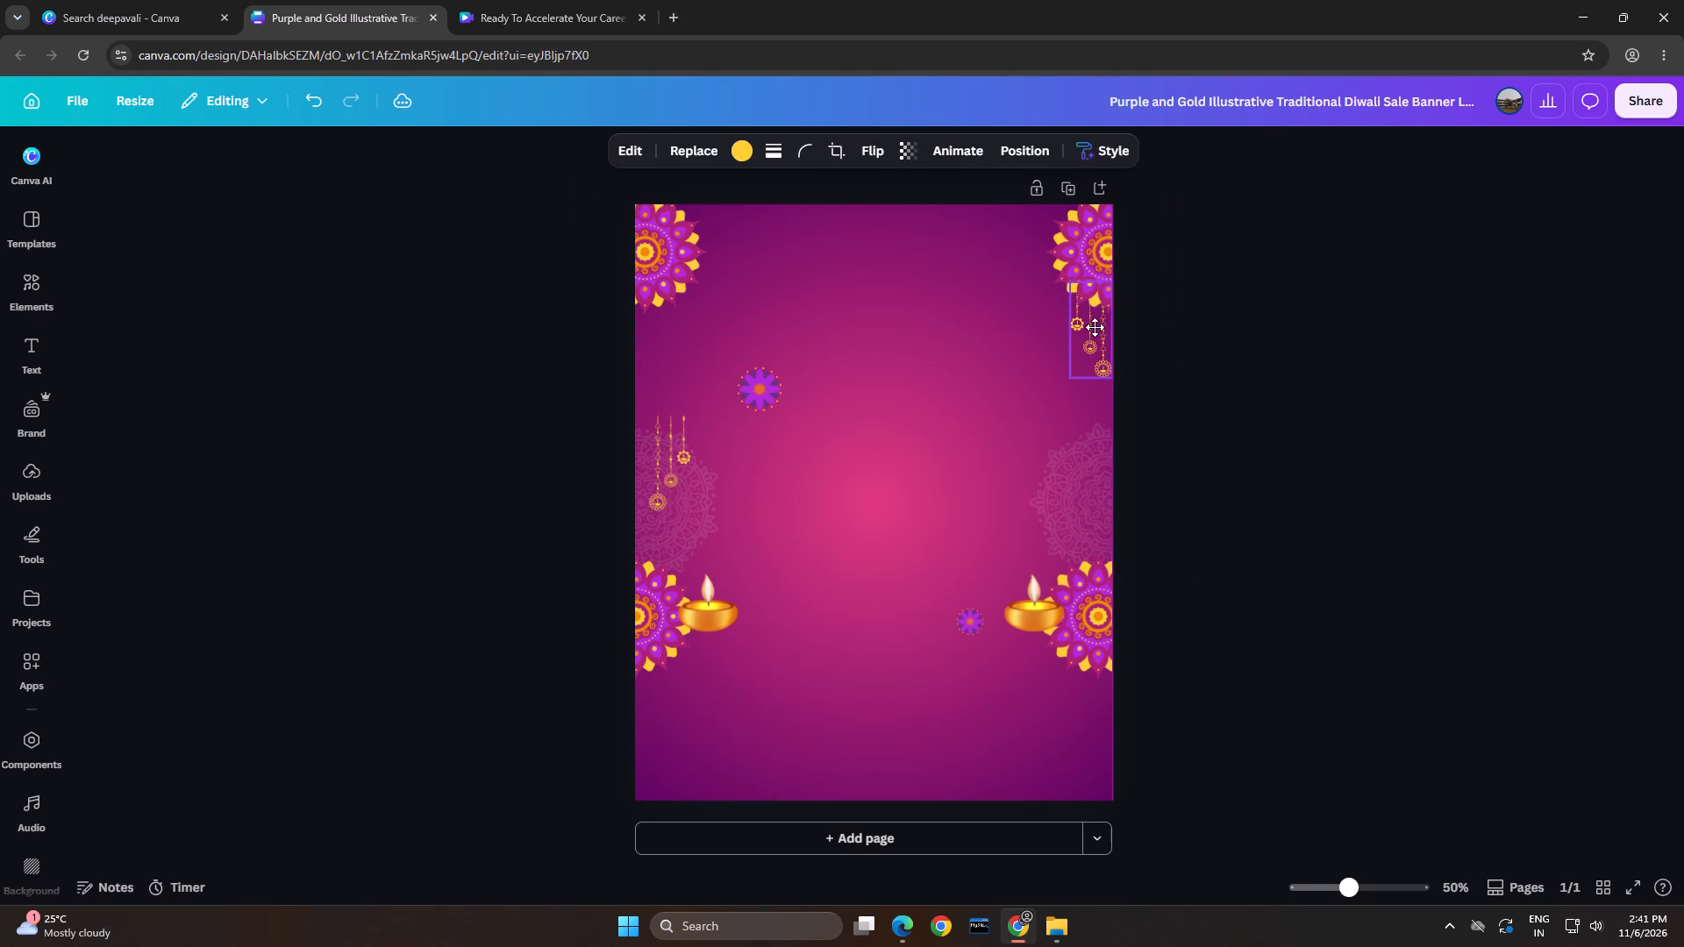
drag(1095, 327, 1095, 321)
click(1251, 321)
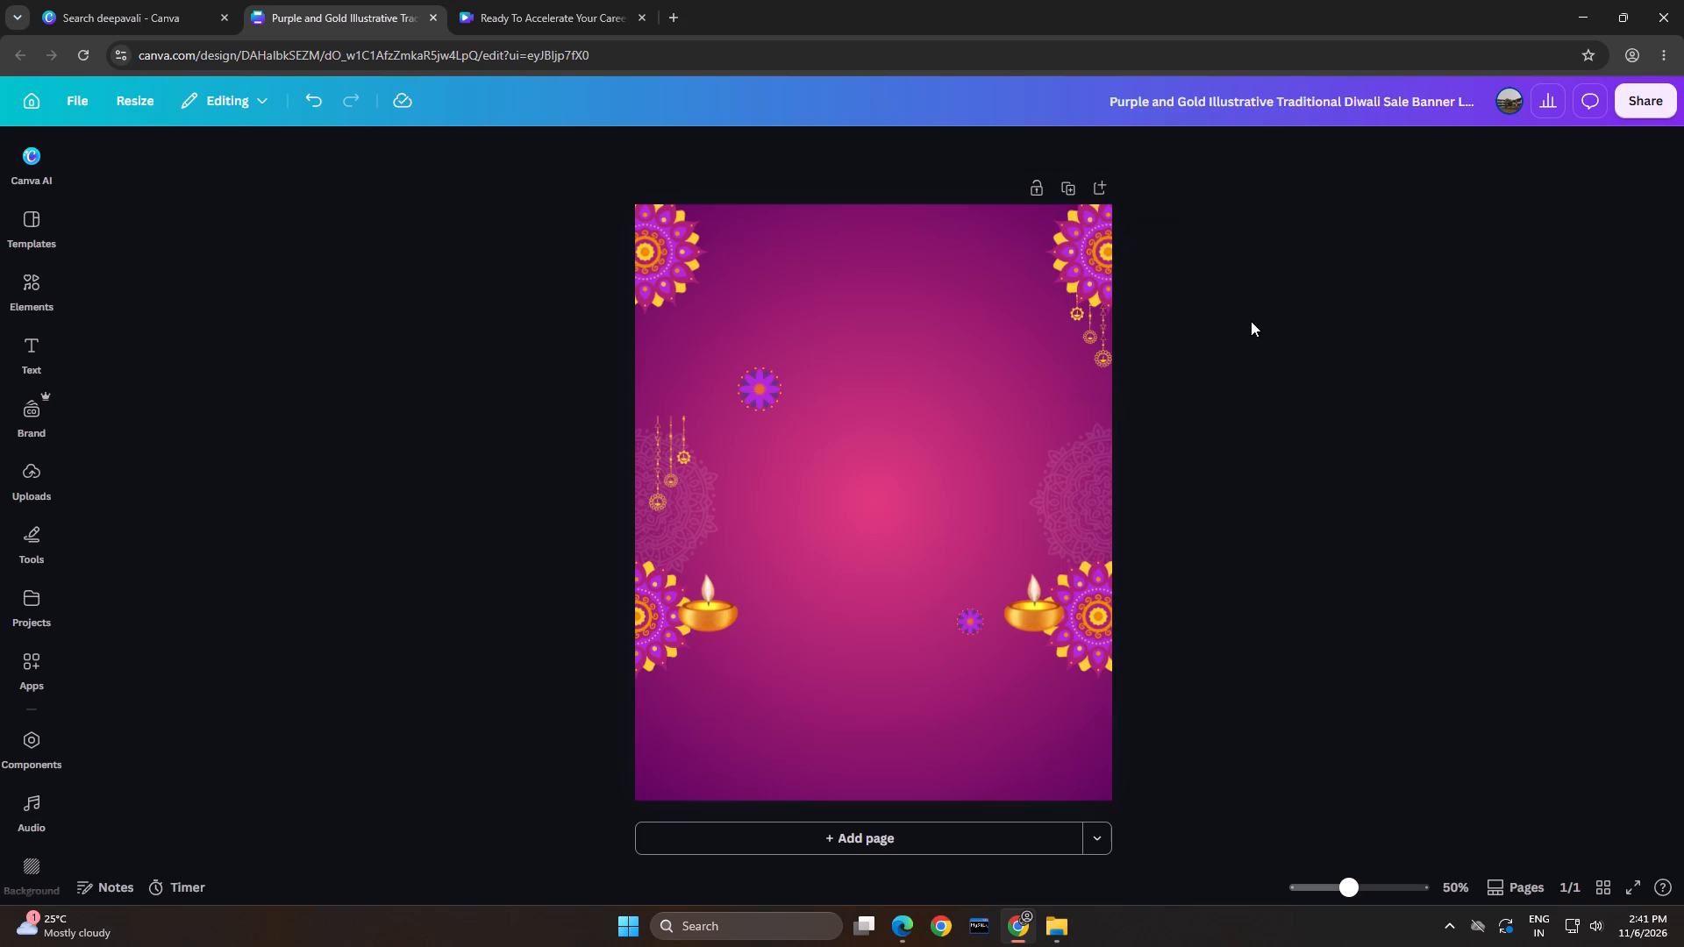
drag(667, 450, 653, 335)
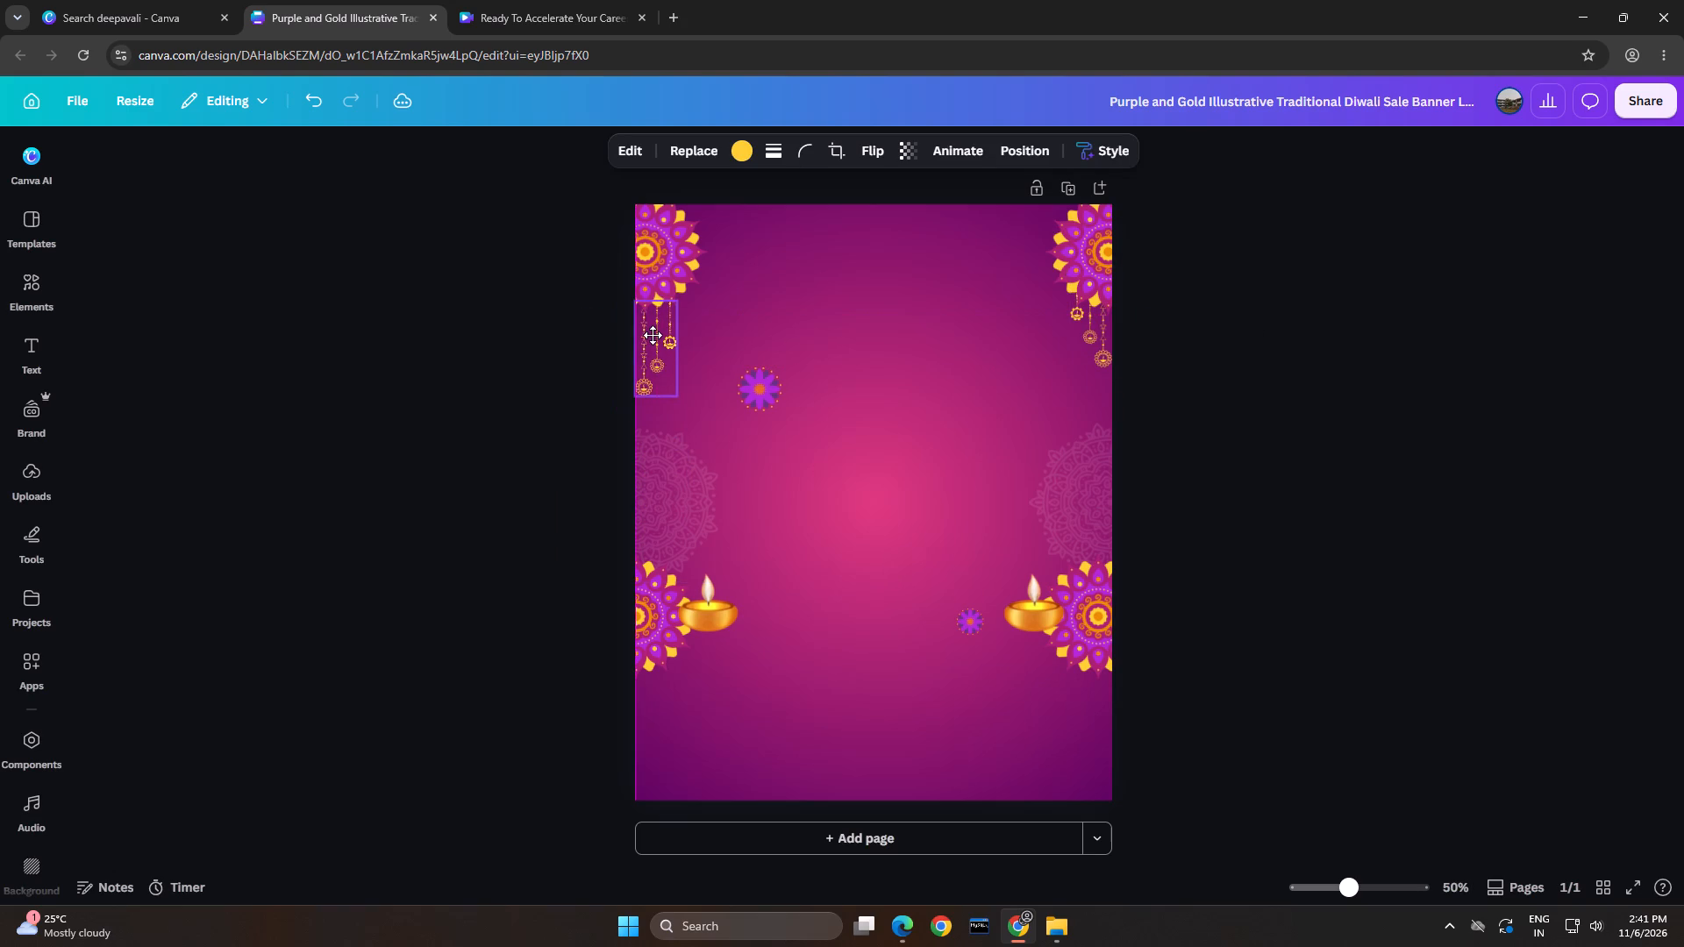
drag(653, 335, 651, 317)
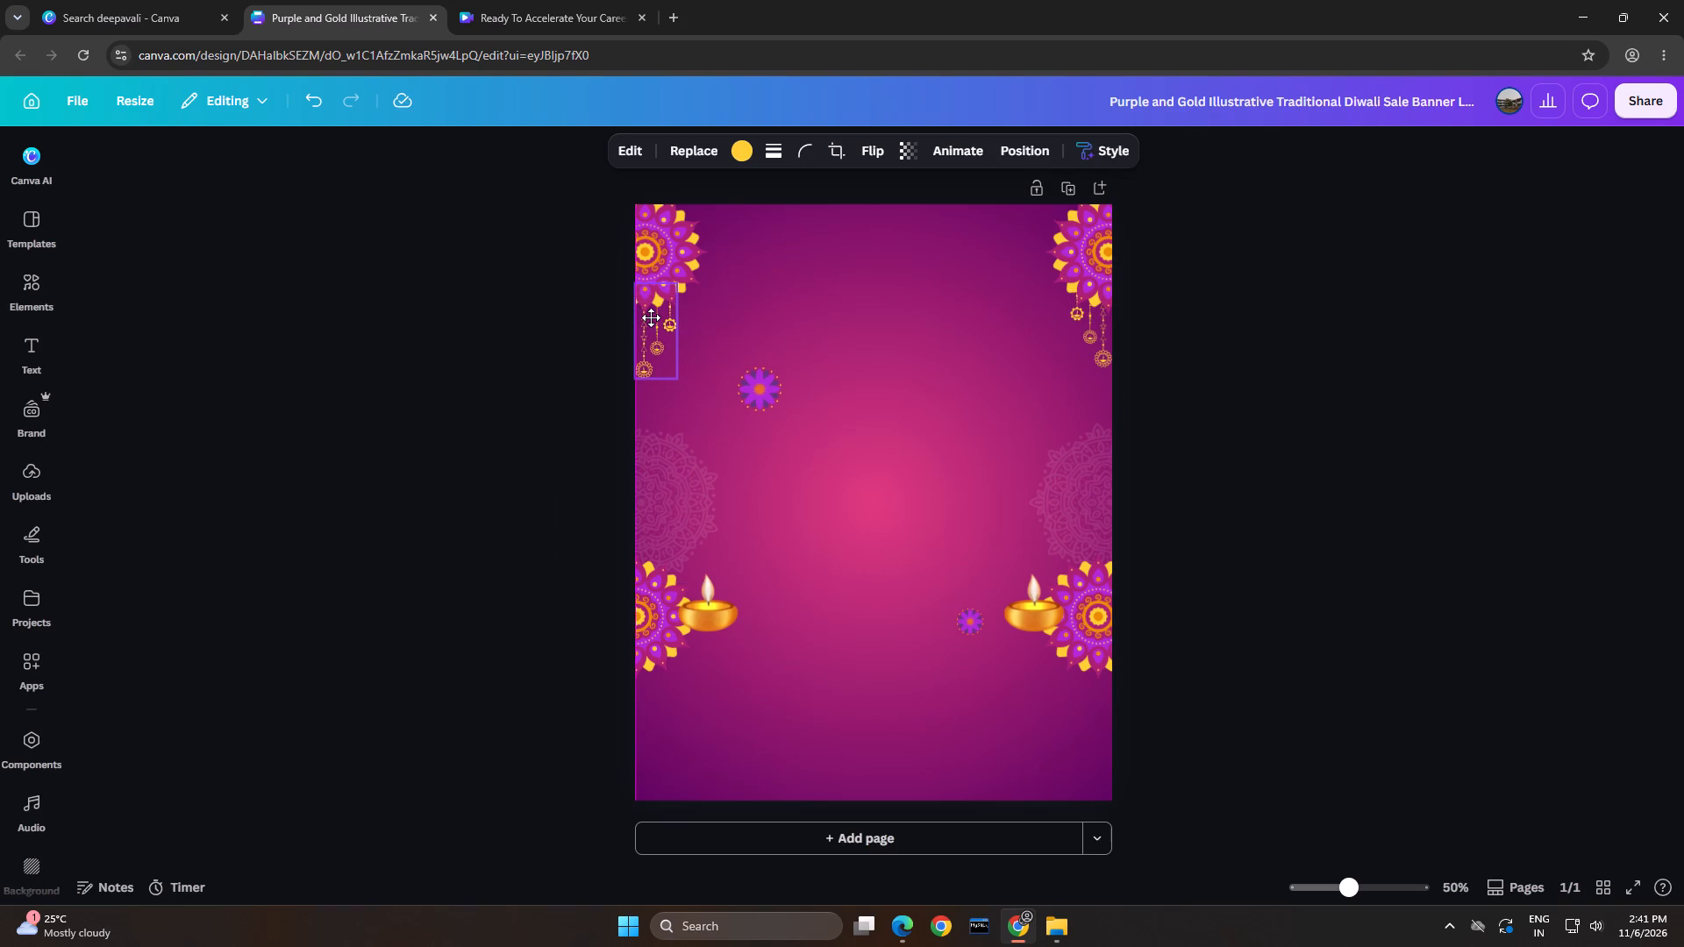
drag(651, 317, 648, 310)
click(1239, 353)
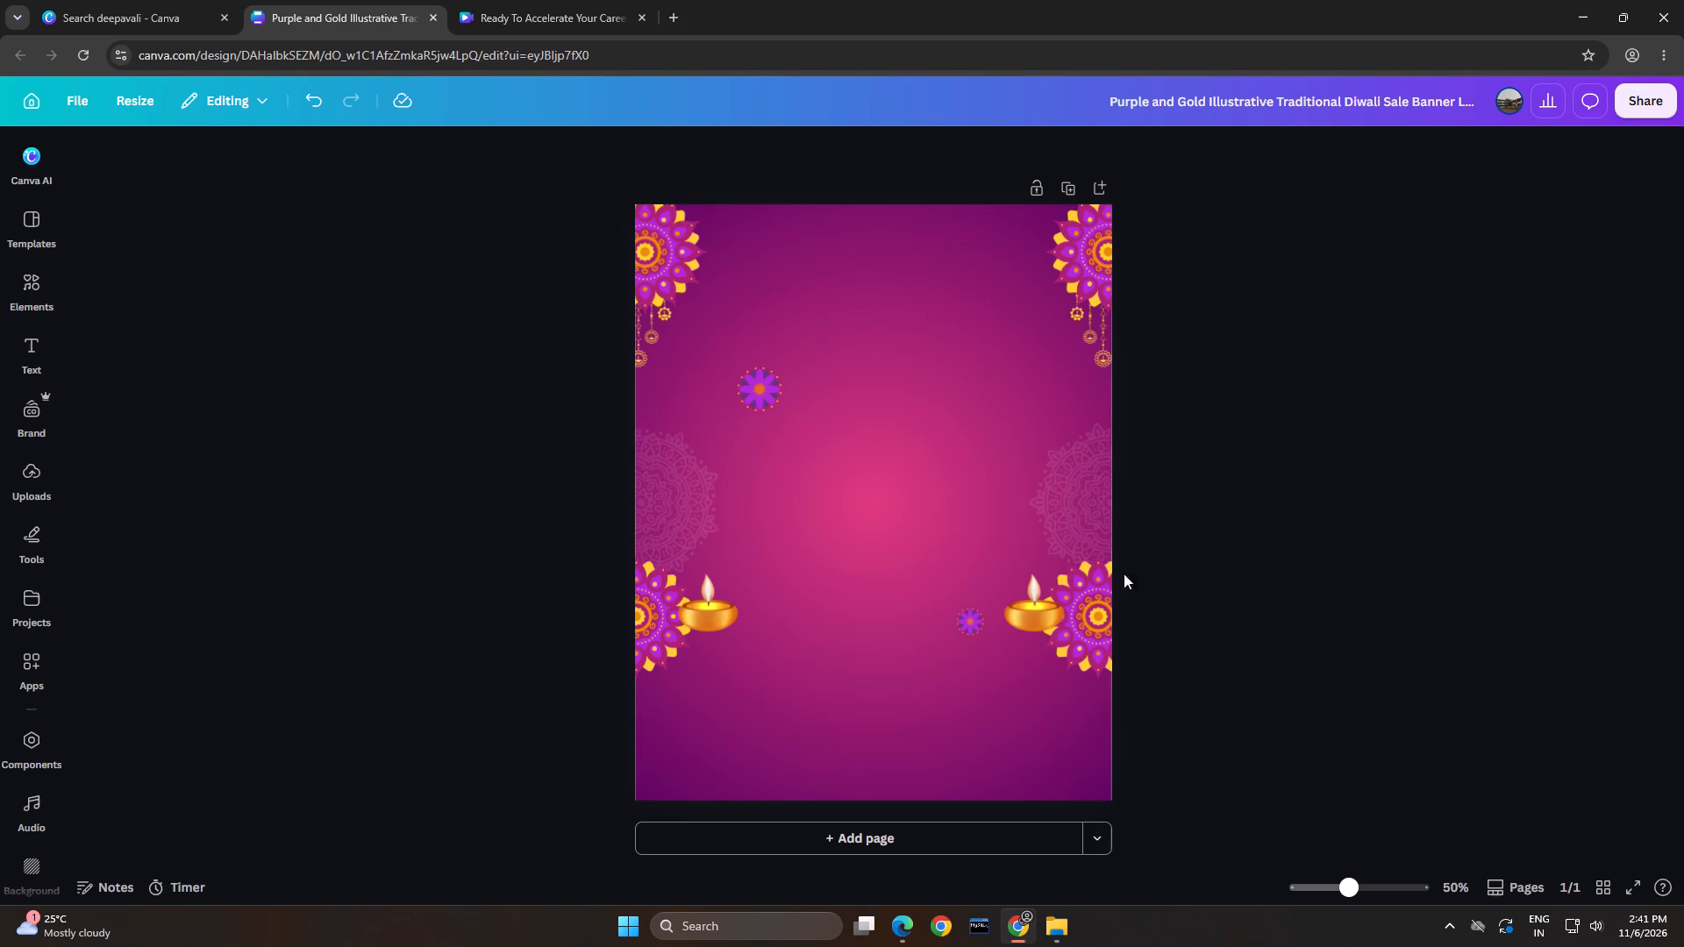
Move the two lower mandalas, both diyas and the small flower between them together down to the page's bottom edge.
click(658, 632)
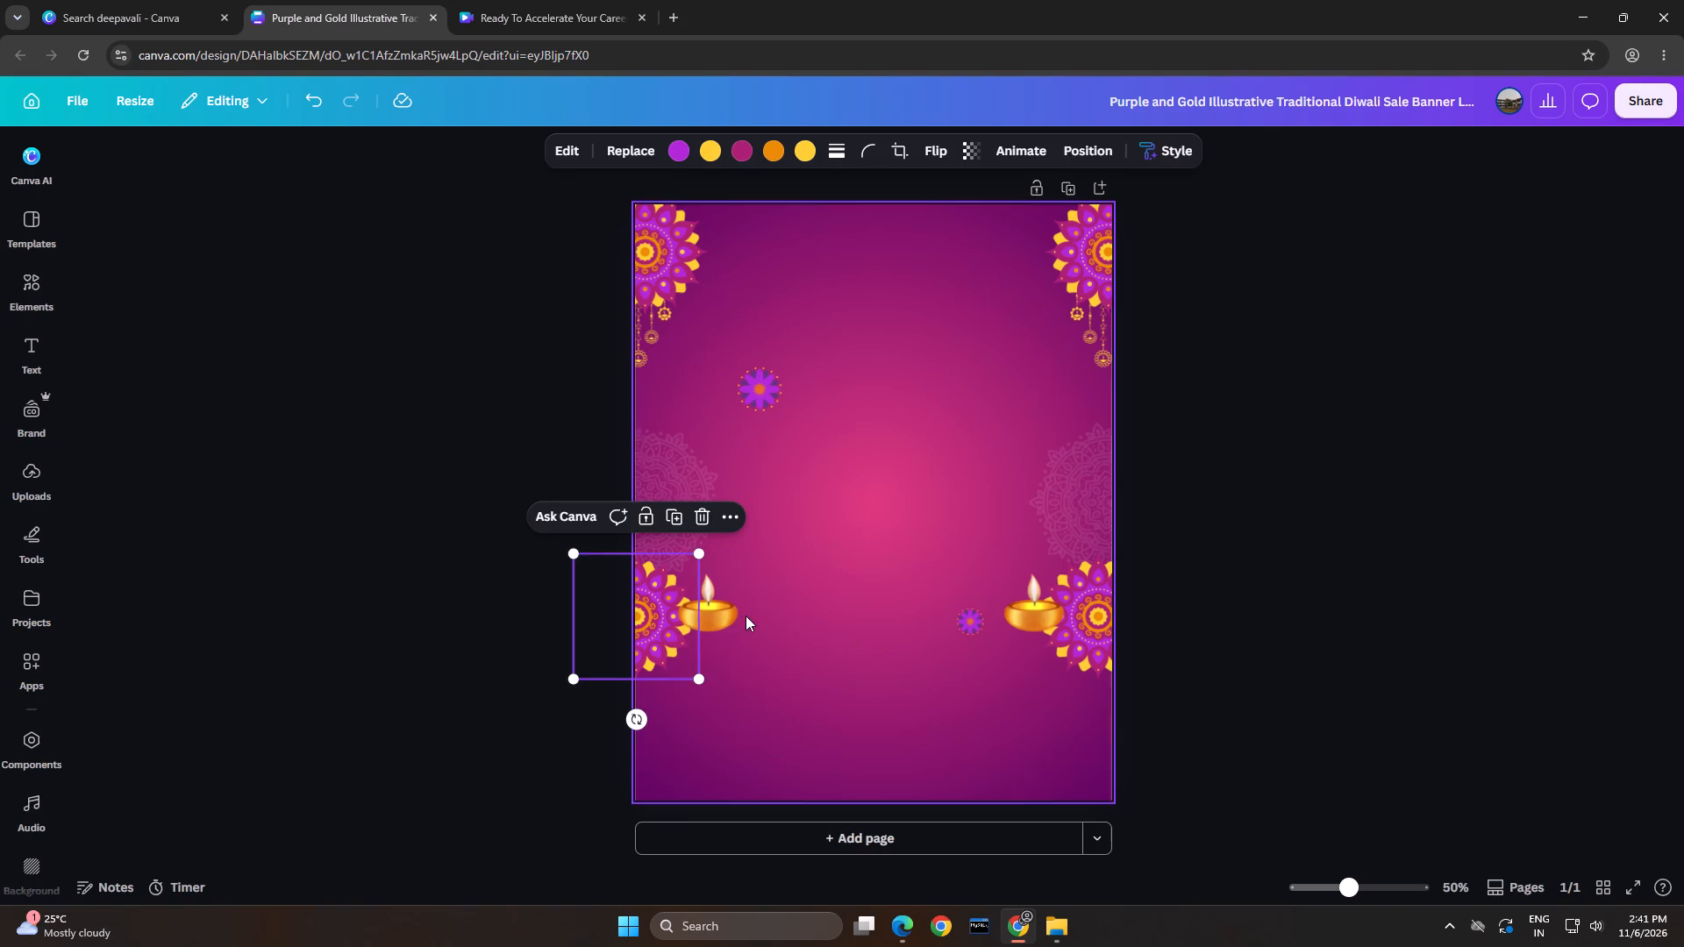
shift+click(718, 616)
shift+click(1109, 607)
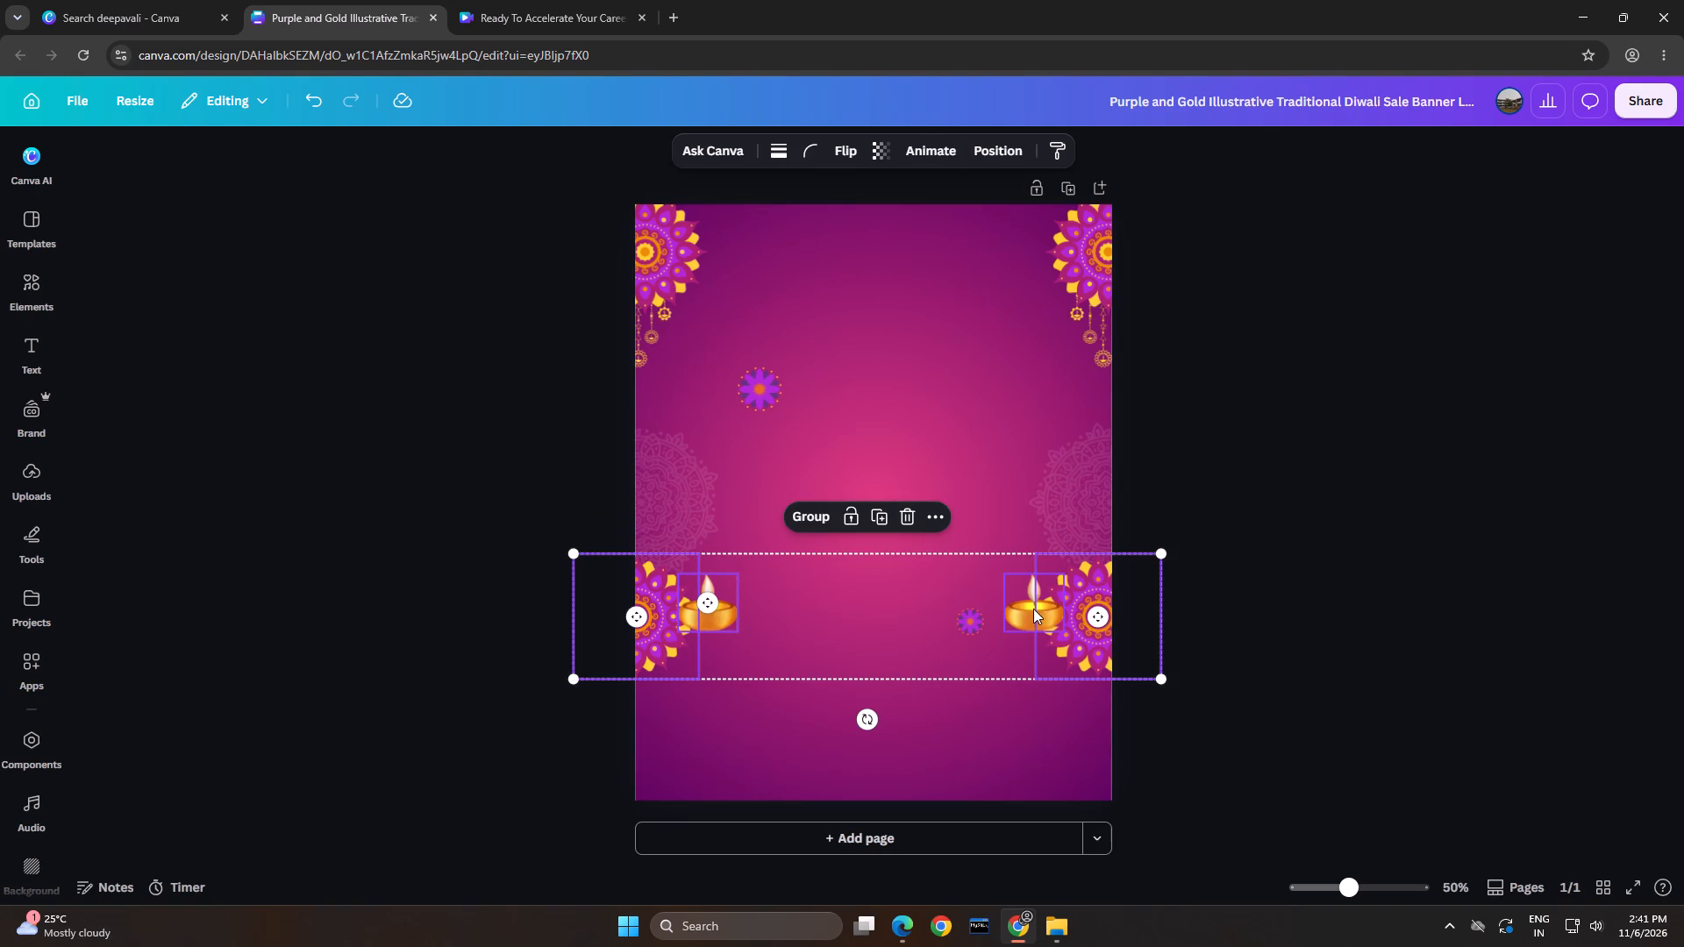
shift+click(1033, 609)
shift+click(967, 624)
drag(967, 614, 978, 687)
drag(1053, 673, 1059, 734)
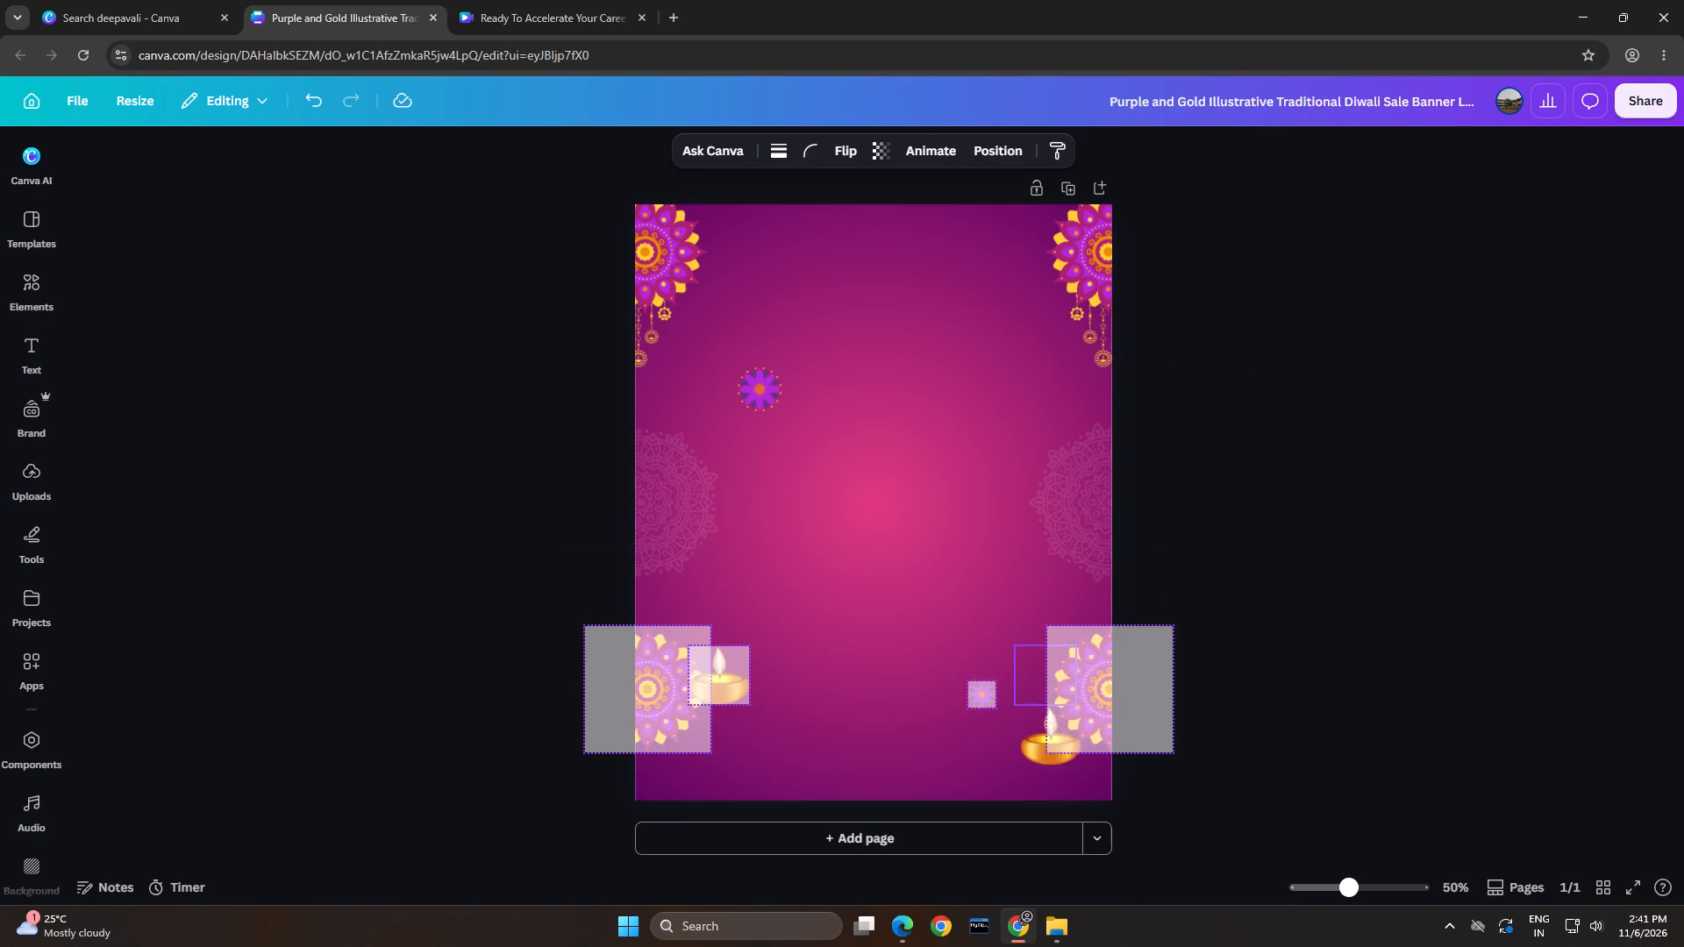
drag(1059, 734, 1062, 756)
drag(1065, 752, 1063, 735)
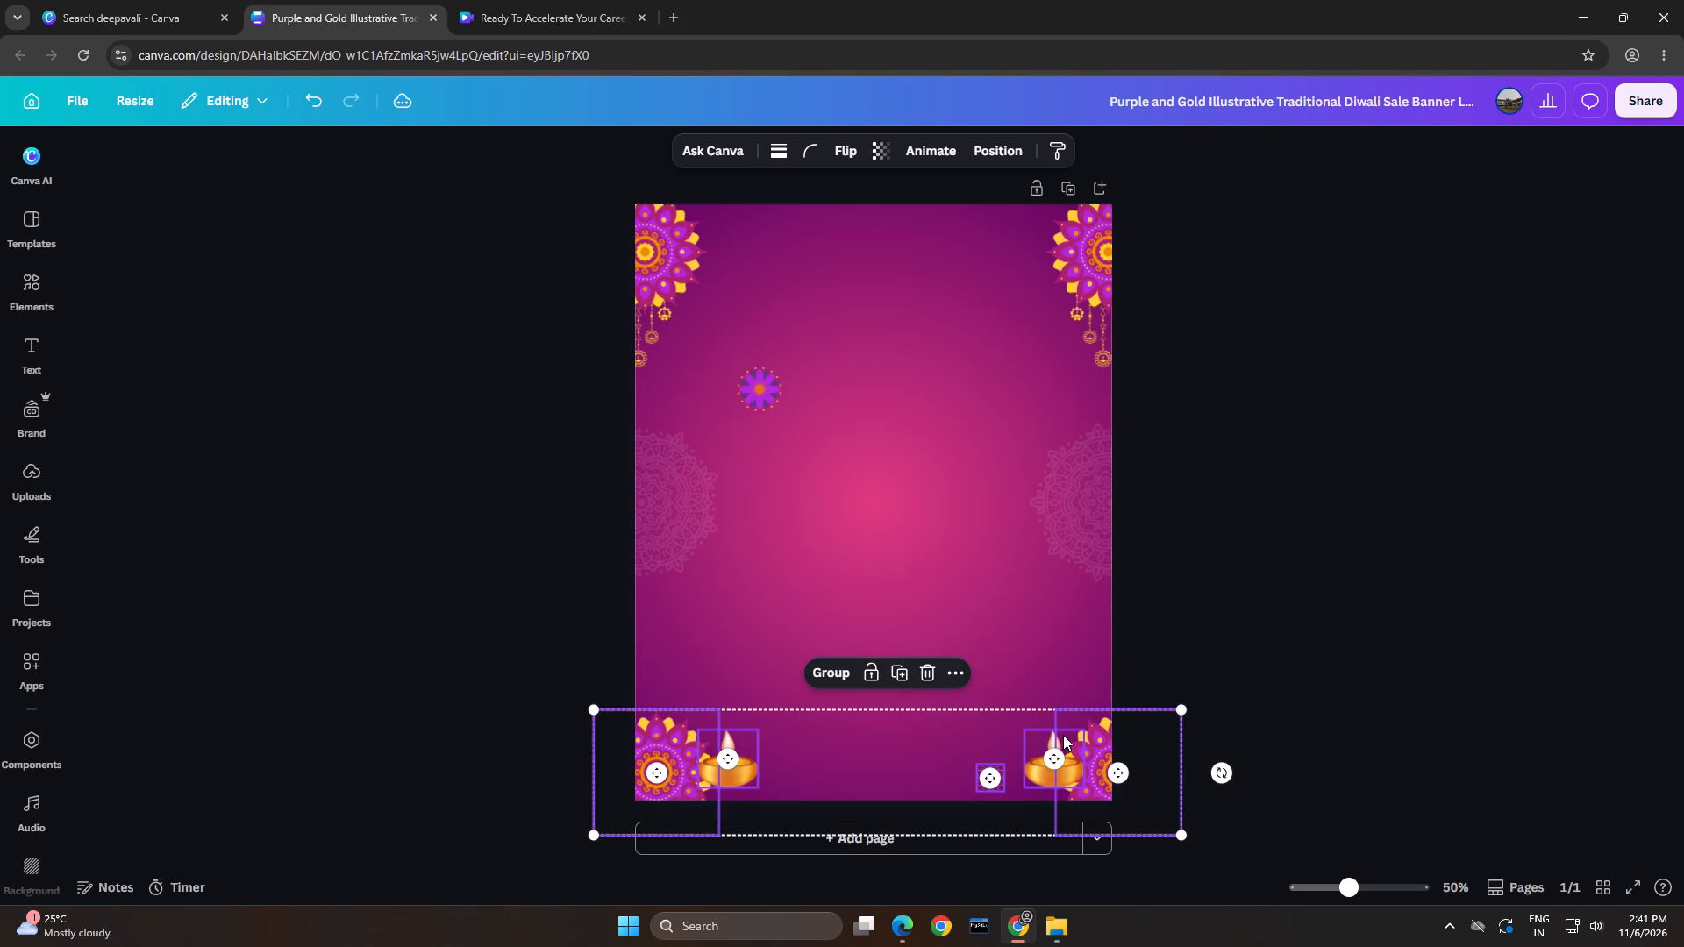
drag(1063, 735, 1061, 716)
double_click(1302, 451)
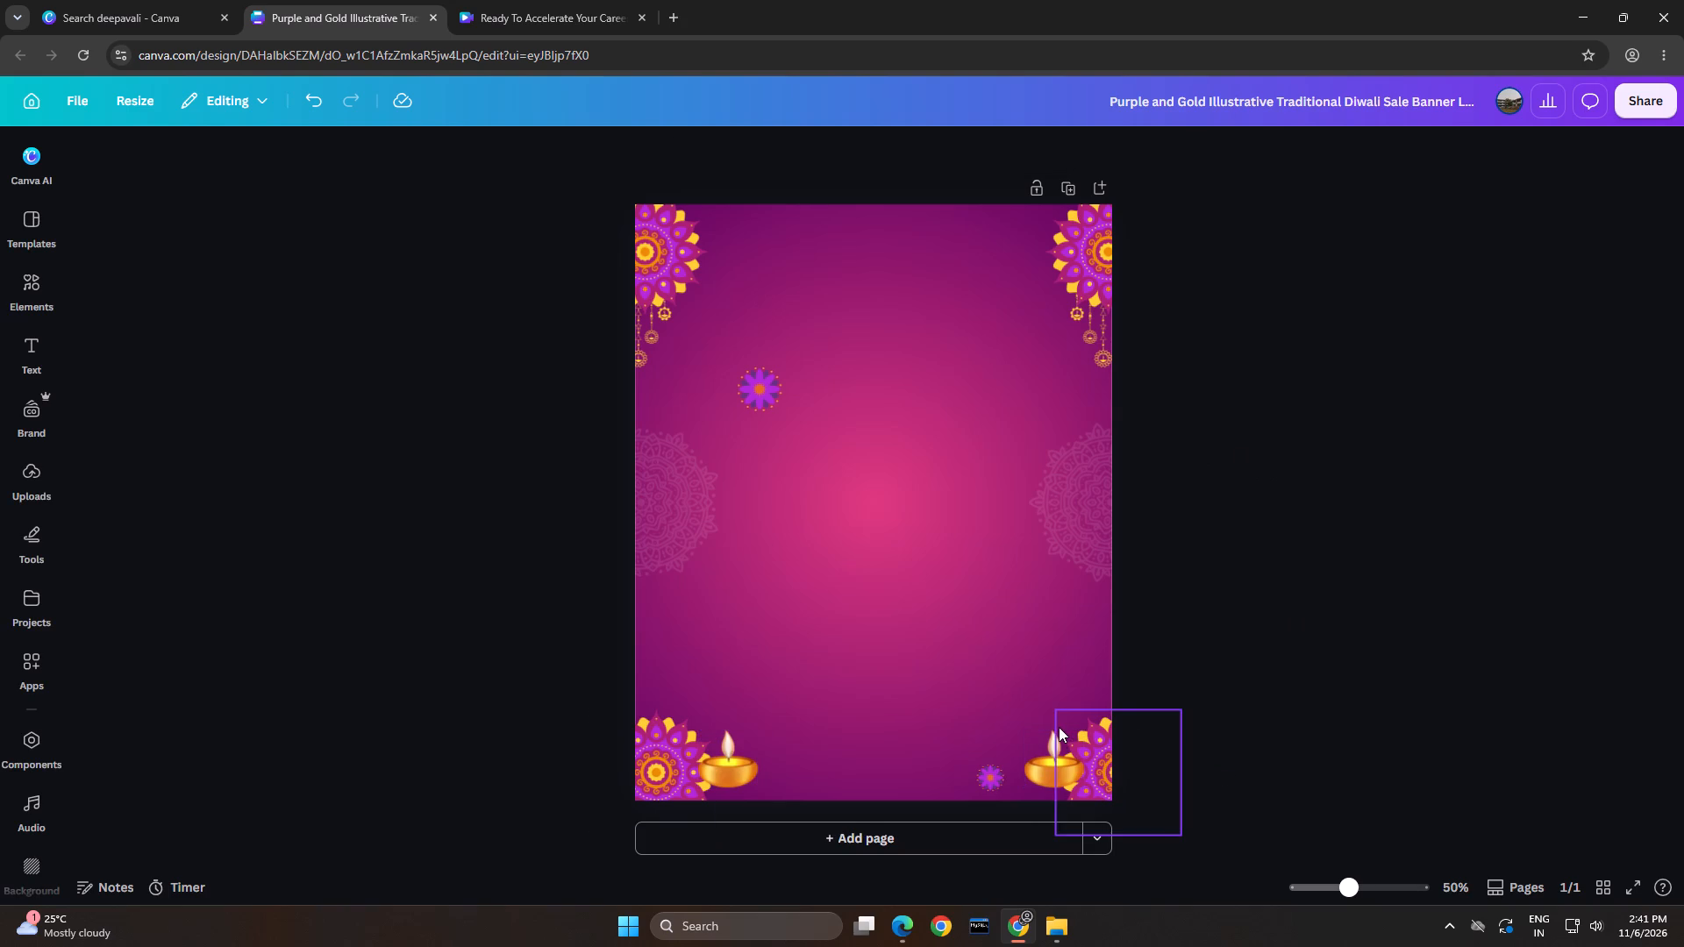
click(1364, 572)
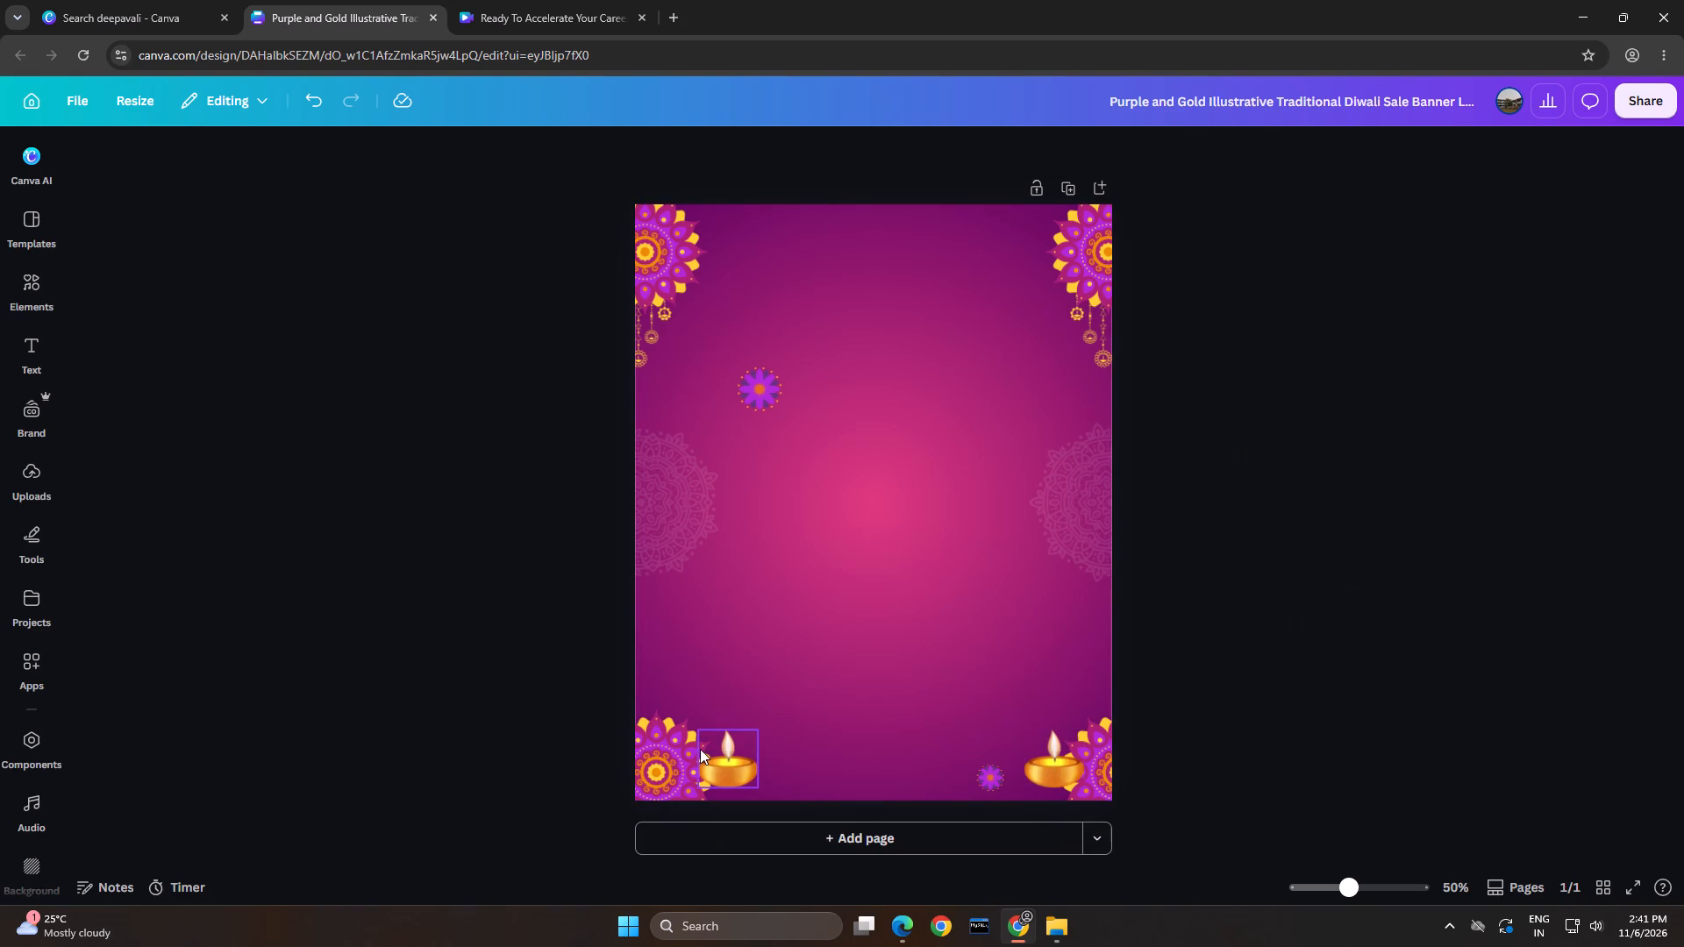
Enlarge the bottom-left mandala and reposition it in the page's bottom-left corner.
click(671, 751)
drag(711, 708, 764, 663)
click(667, 751)
drag(718, 707, 721, 705)
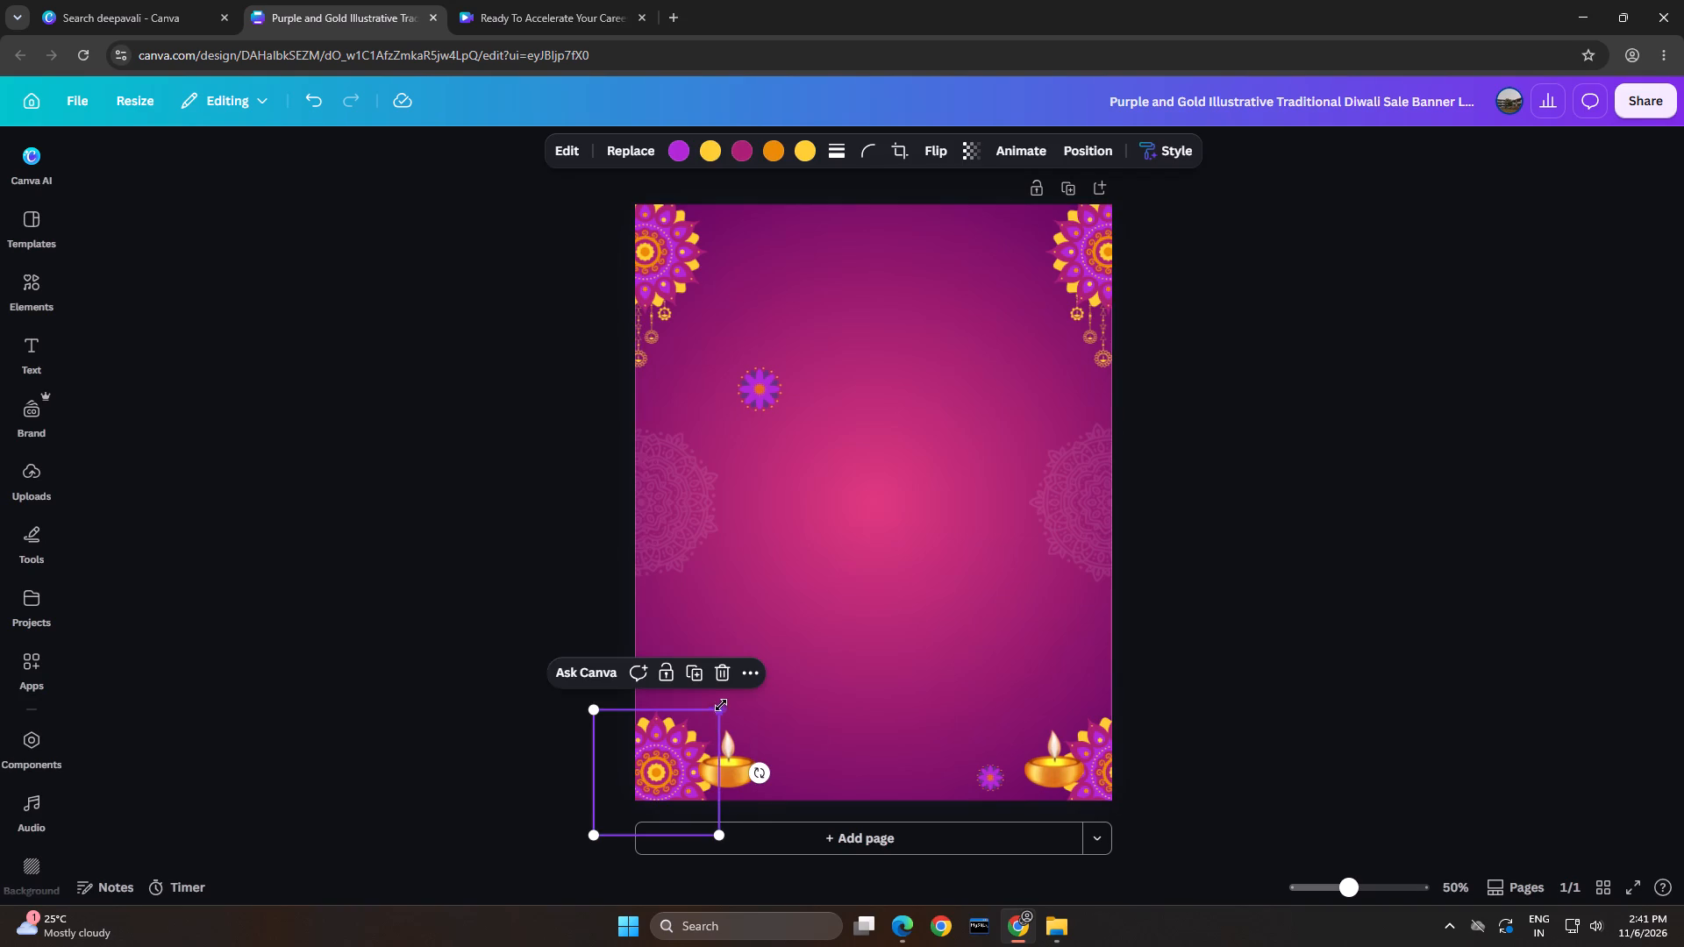
drag(721, 705, 780, 673)
drag(738, 696, 696, 724)
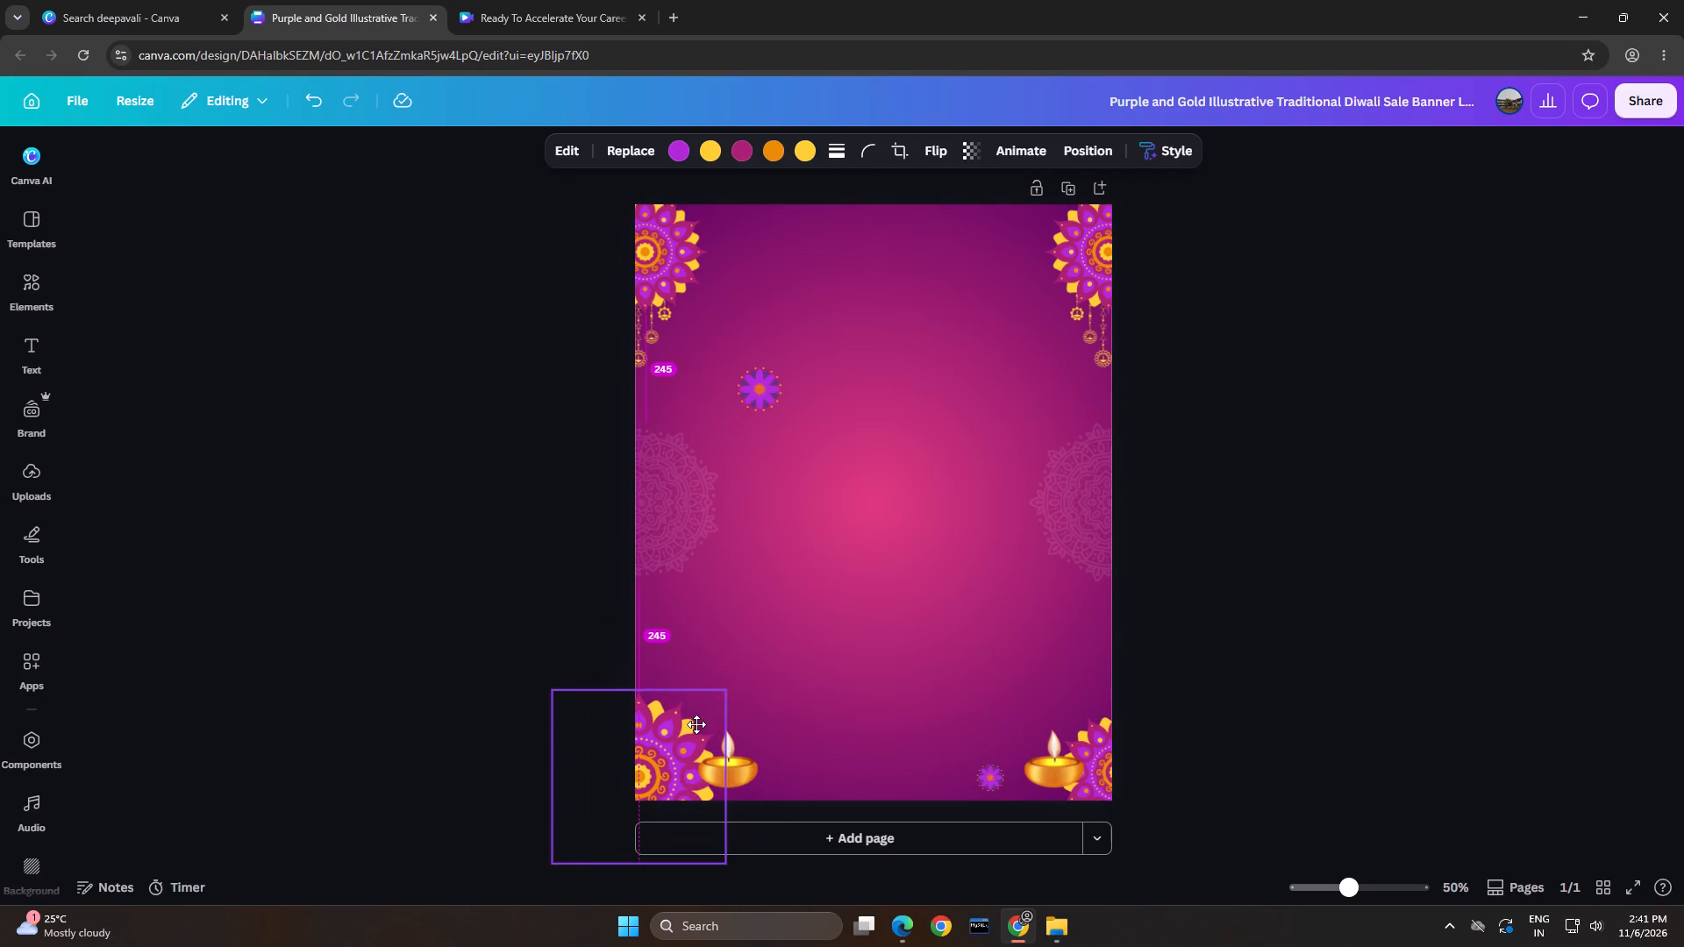
drag(696, 724, 708, 724)
Shift the bottom-left diya inward beside the enlarged mandala, level with the diya on the opposite side.
drag(739, 766, 757, 772)
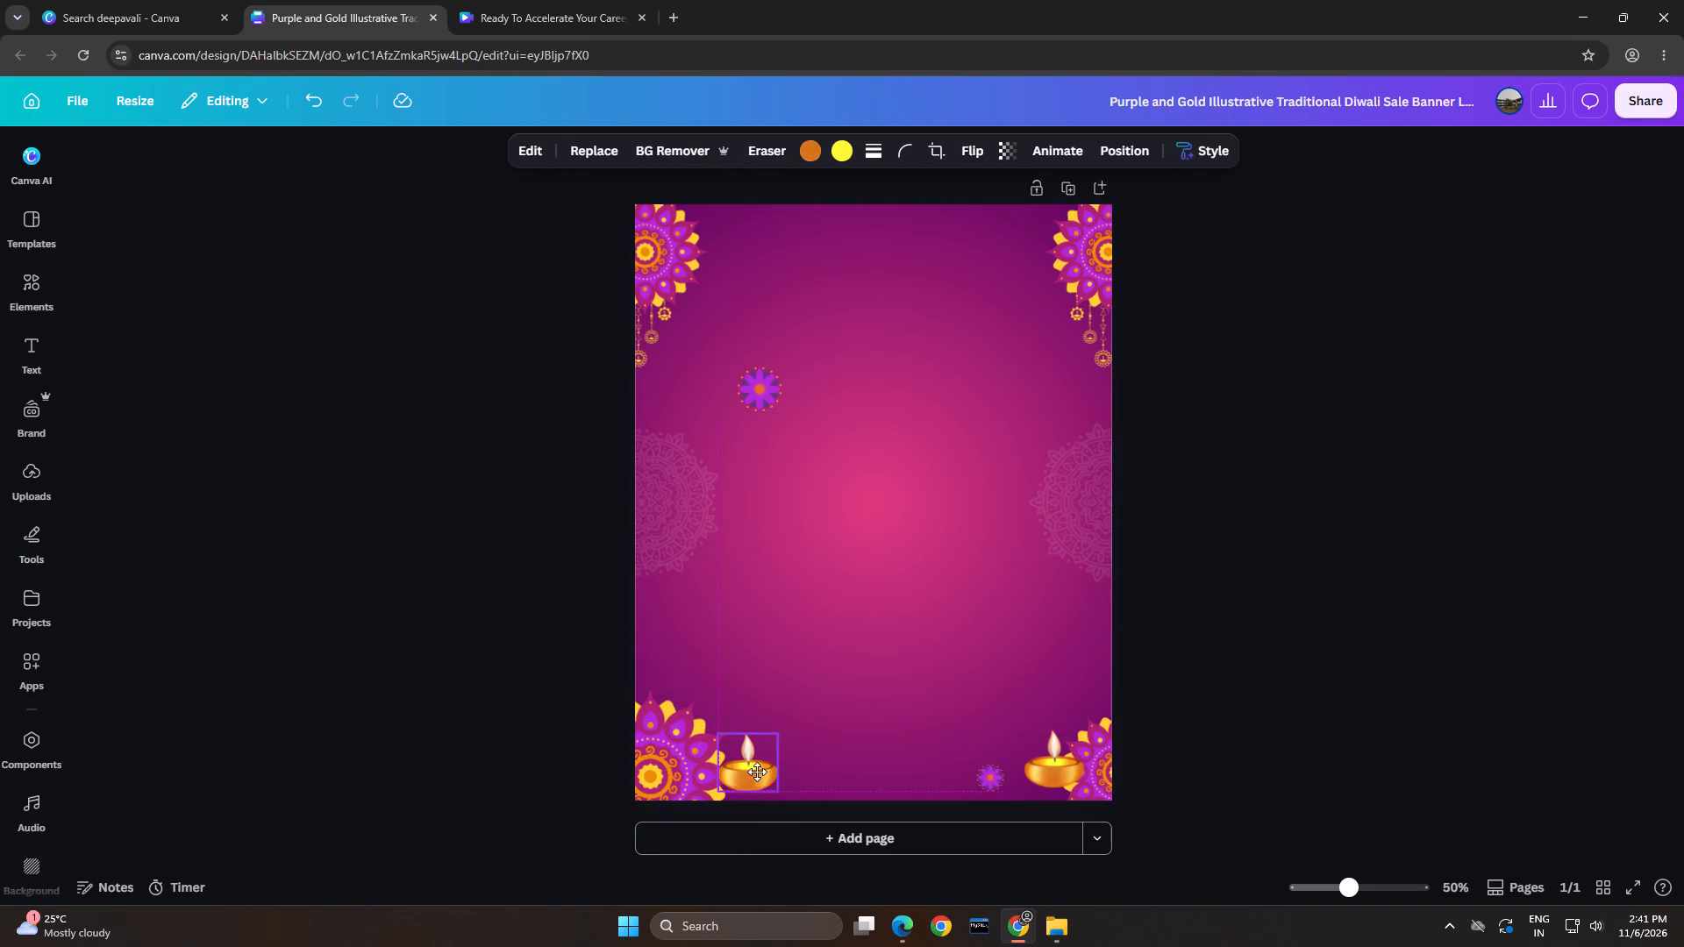
drag(757, 772, 764, 766)
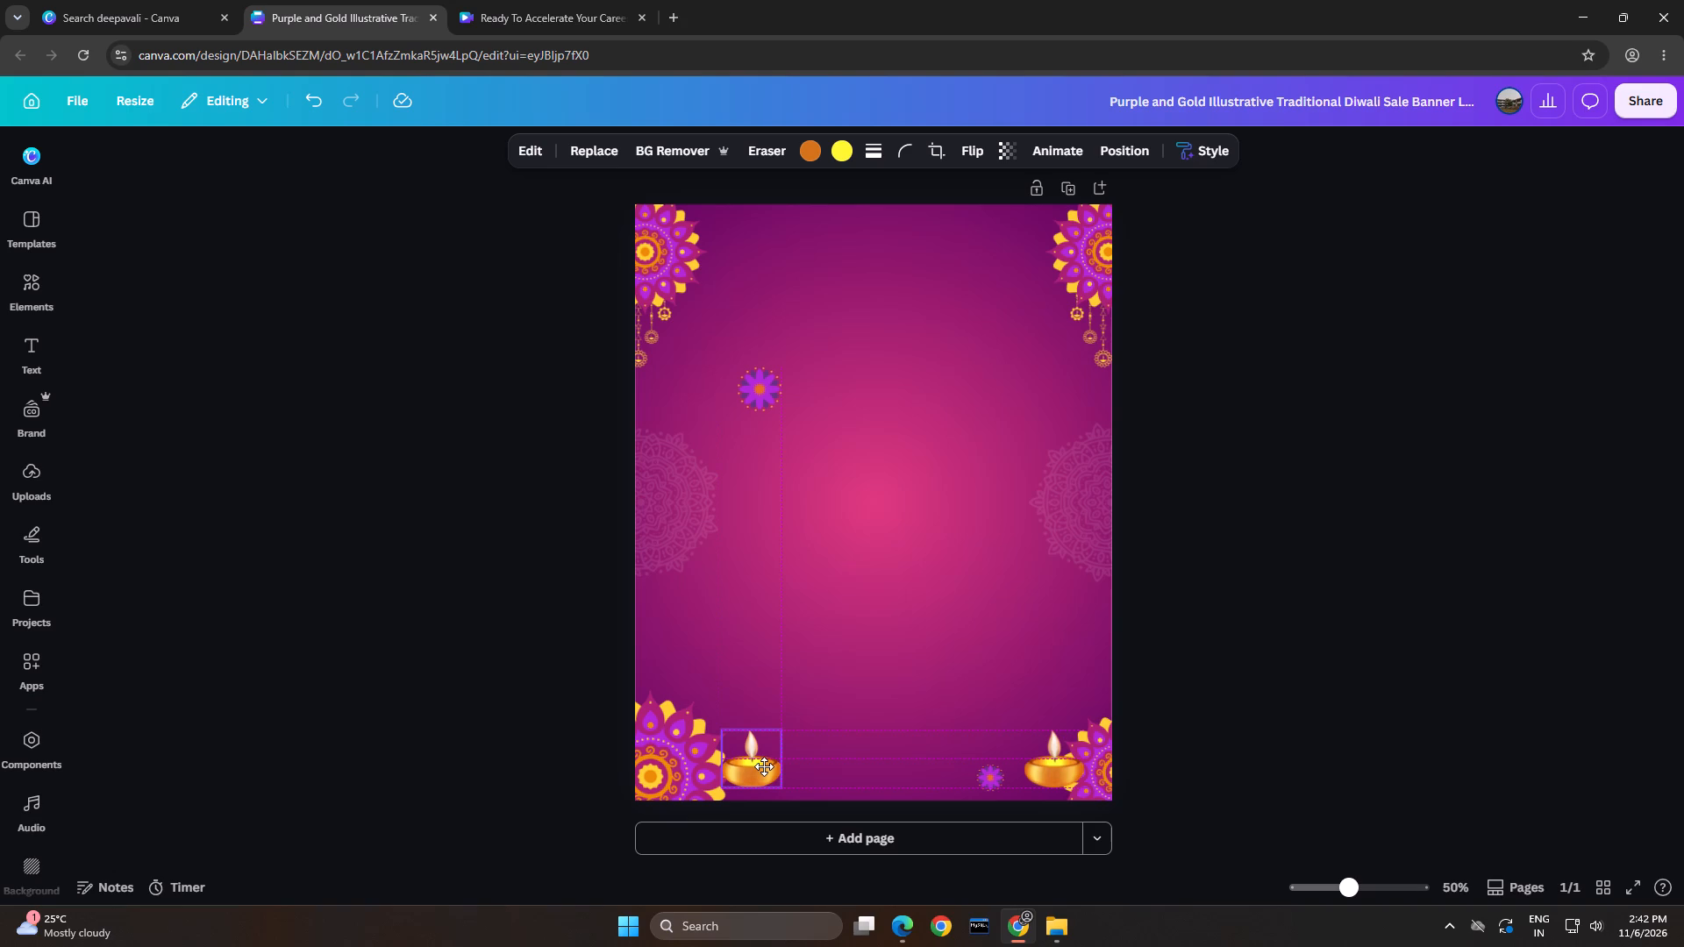
Fine-tune the bottom-left diya's position beside the enlarged mandala.
drag(764, 766, 766, 766)
double_click(1281, 630)
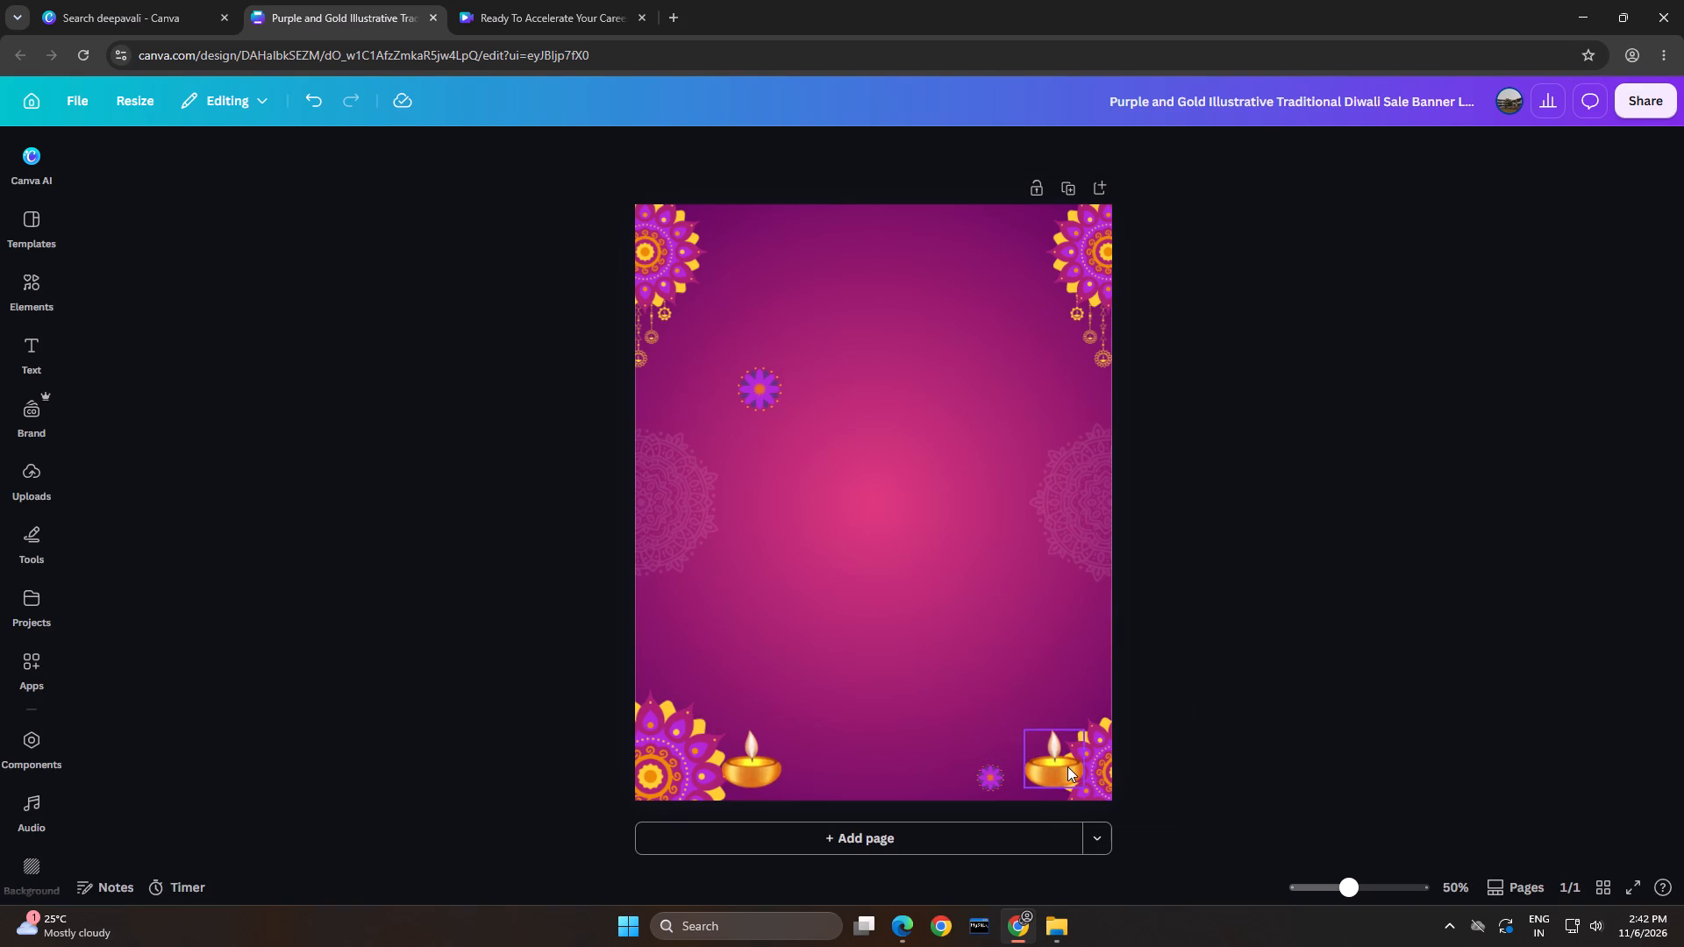
Shift the bottom-right diya inward, away from its mandala, and move the small flower just beyond the diya's inner side.
drag(1065, 766, 1032, 766)
click(983, 780)
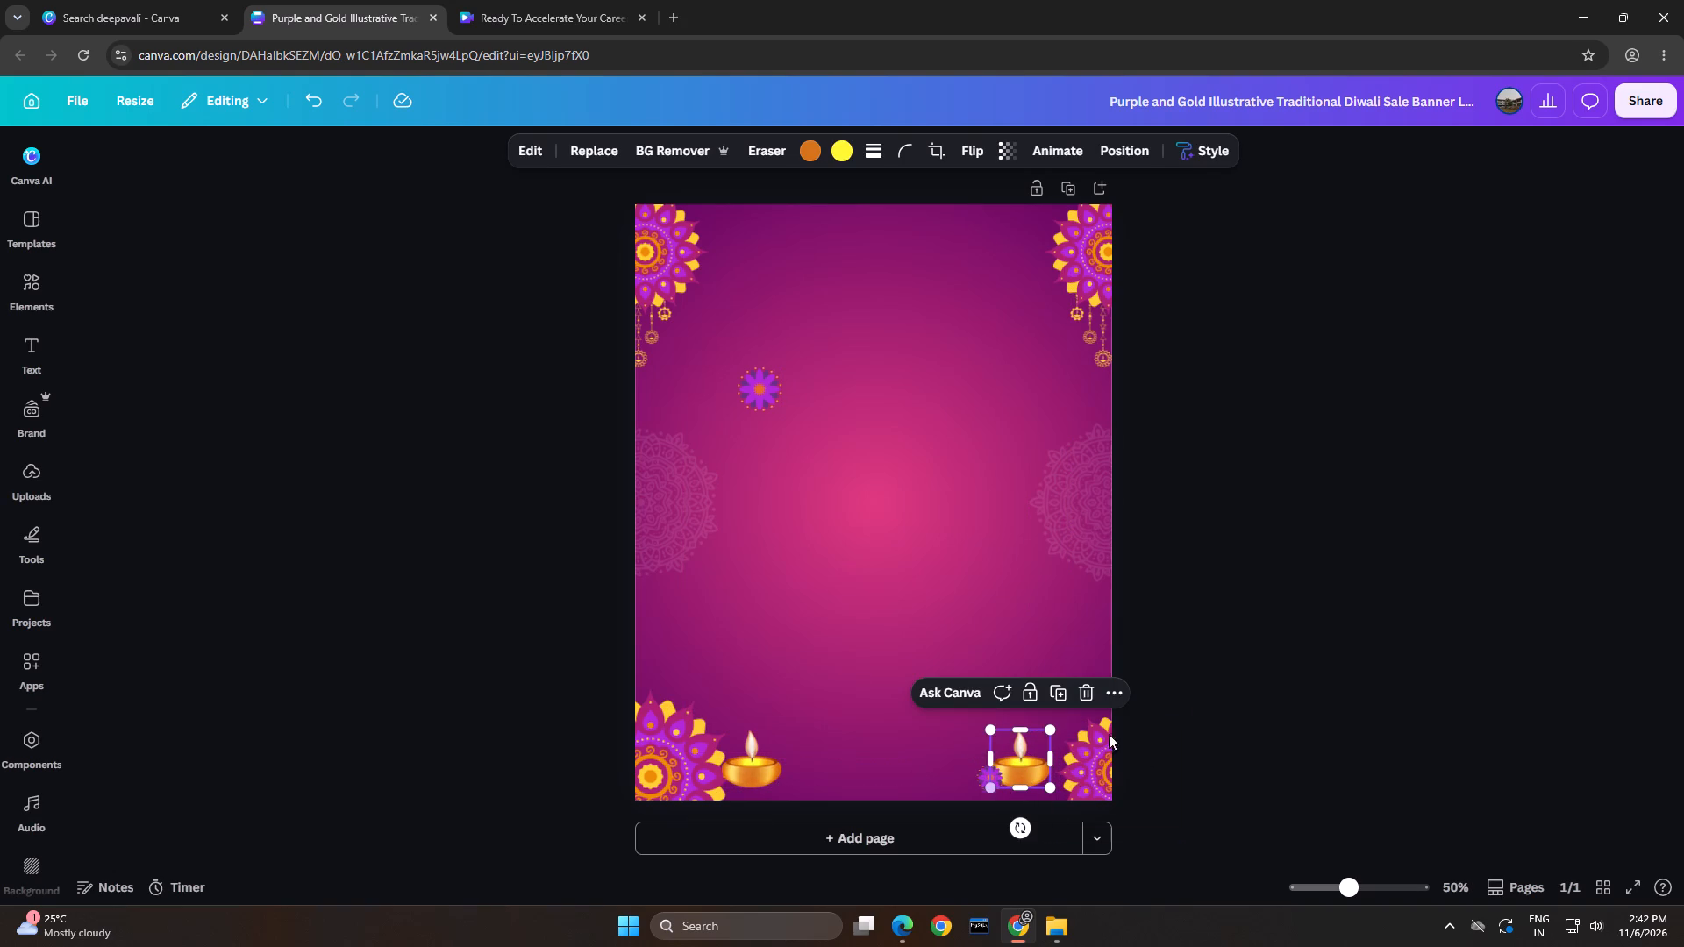
double_click(1276, 677)
drag(989, 774, 980, 774)
click(1187, 756)
Delete the smaller mandala in the page's bottom-right corner.
click(1072, 765)
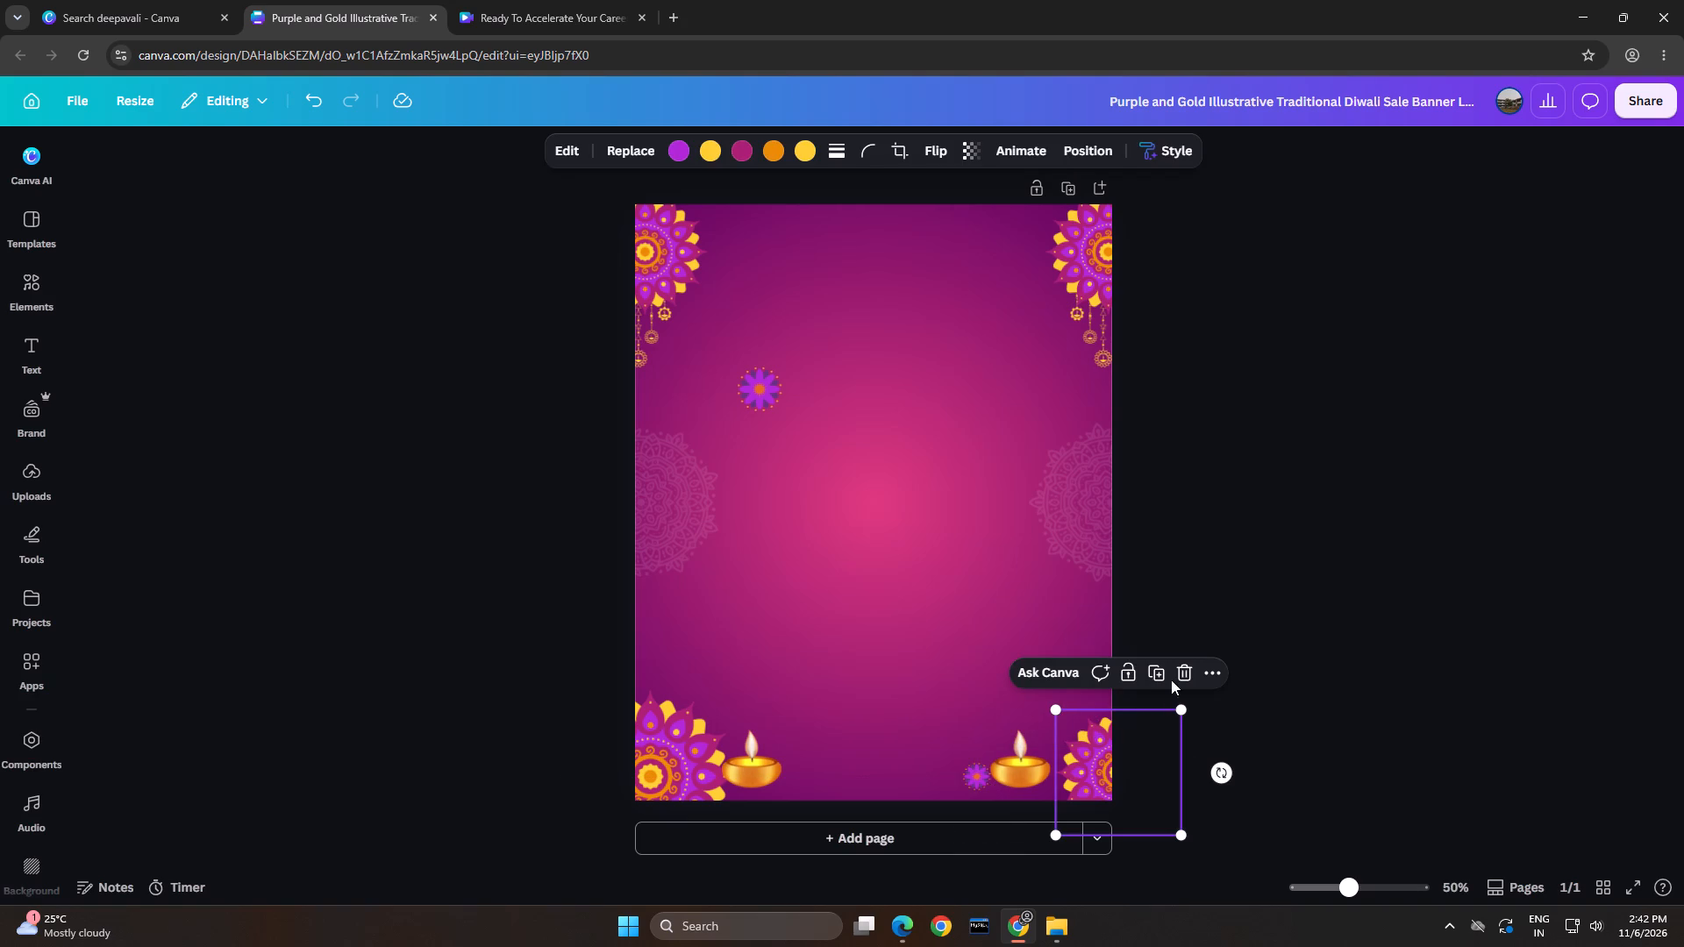
click(1180, 673)
Duplicate the enlarged bottom-left mandala and place the copy in the bottom-right corner, level with the original.
click(687, 759)
click(681, 649)
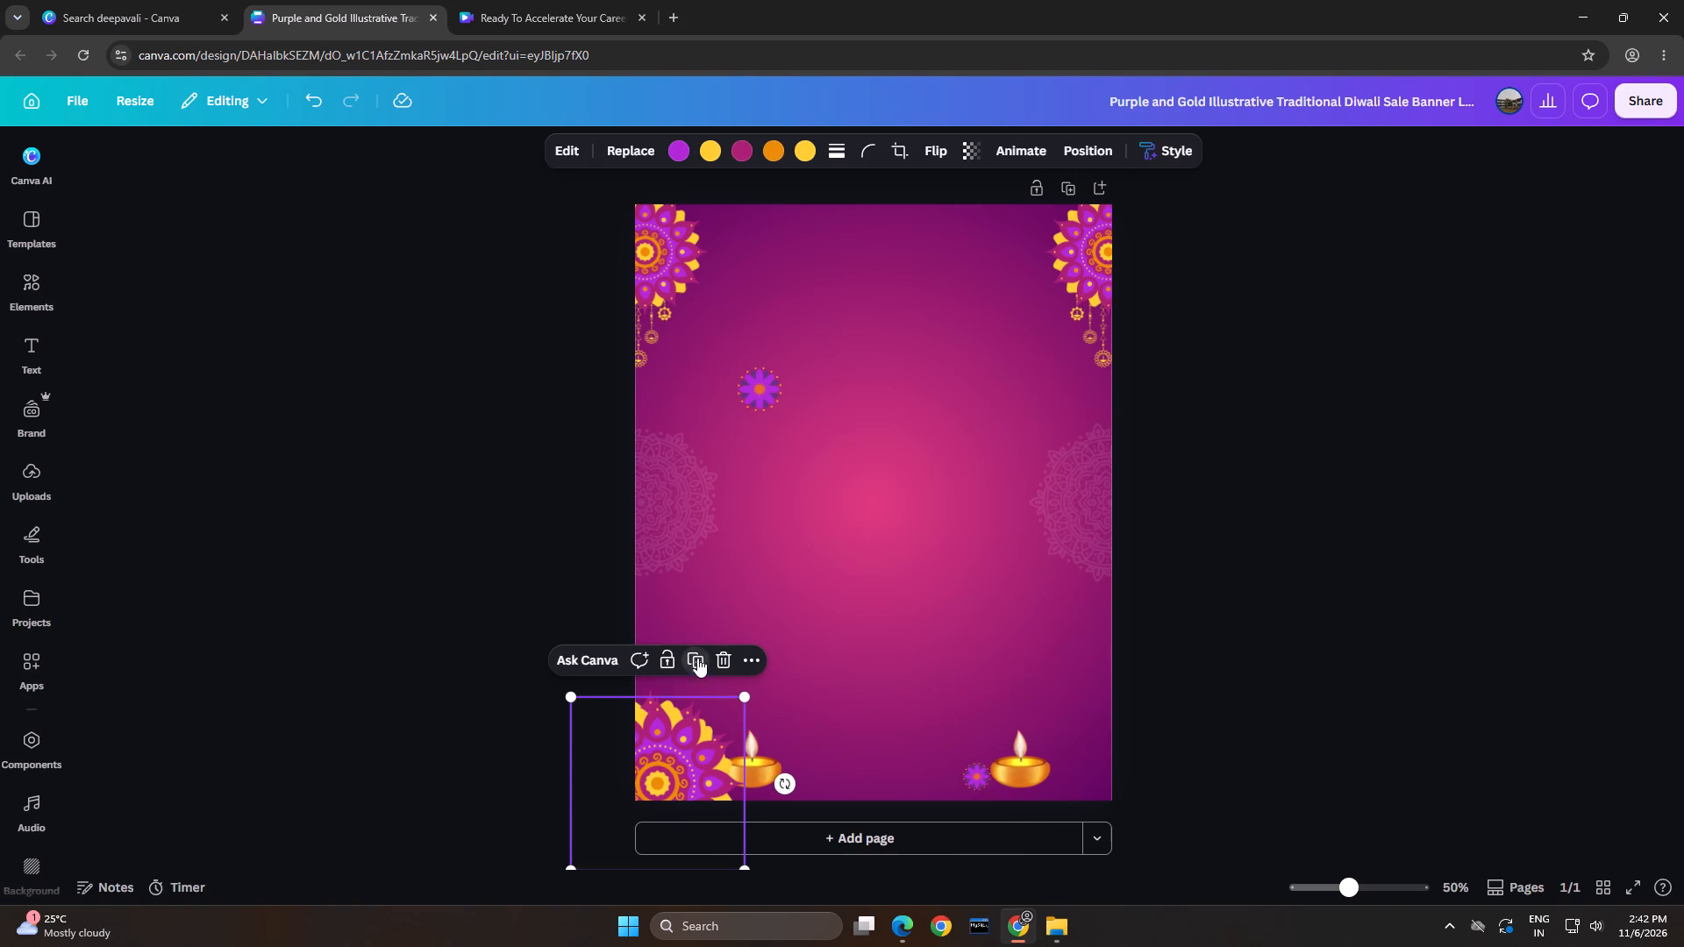
drag(686, 744, 1129, 725)
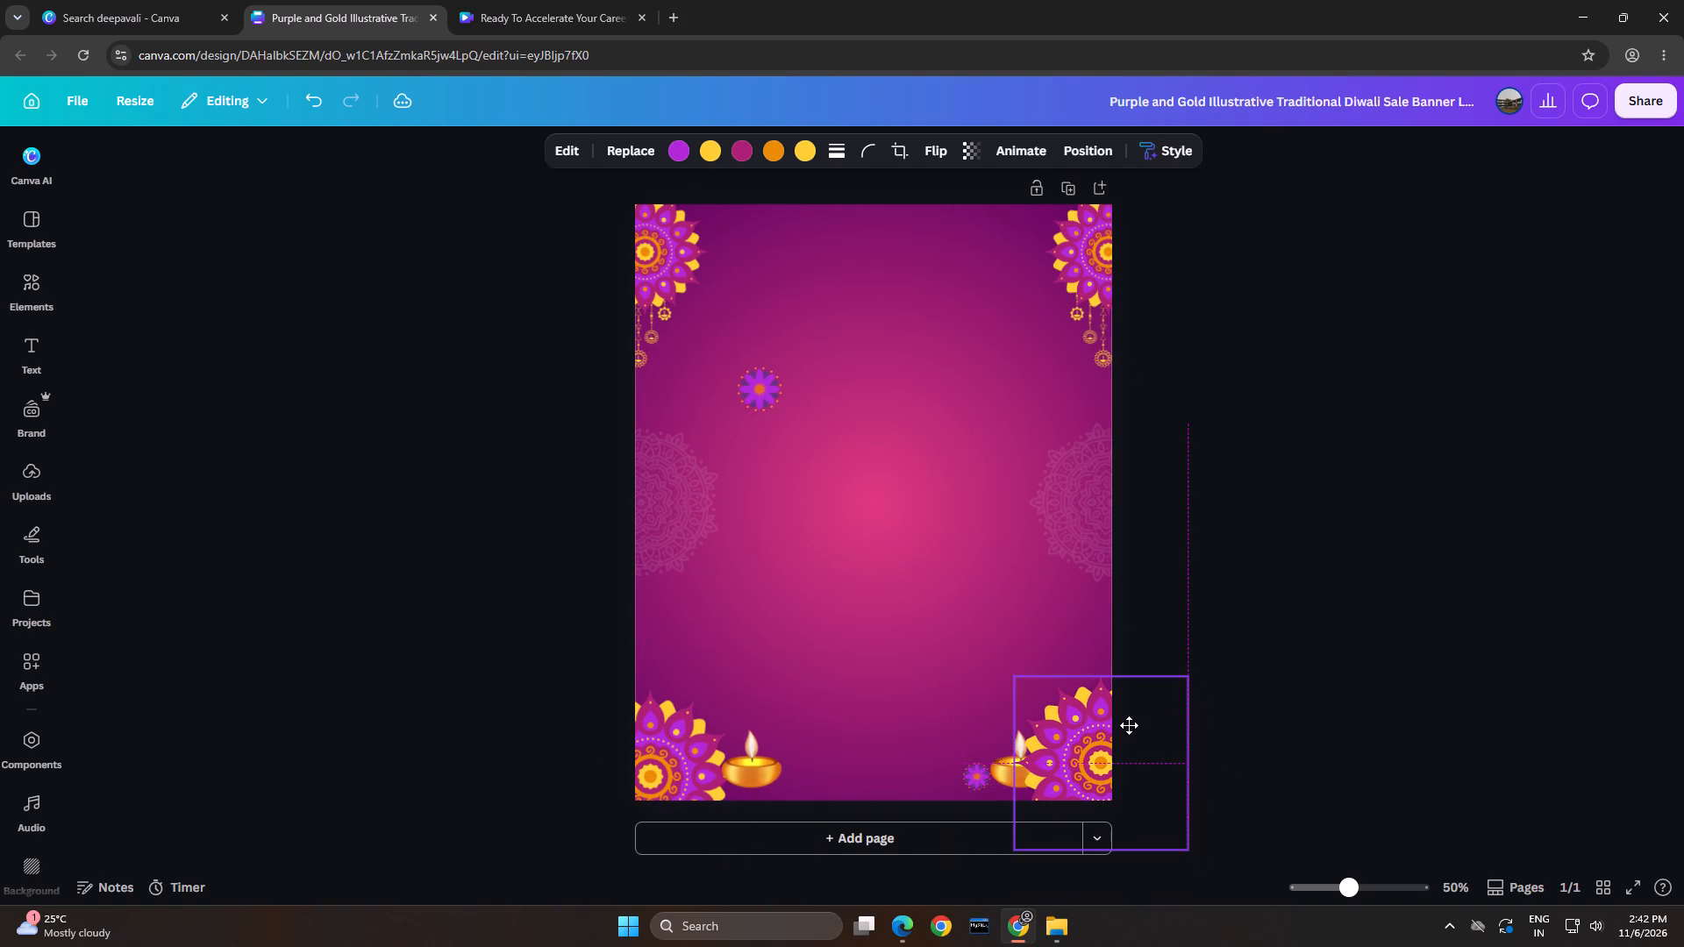
drag(1129, 725, 1123, 740)
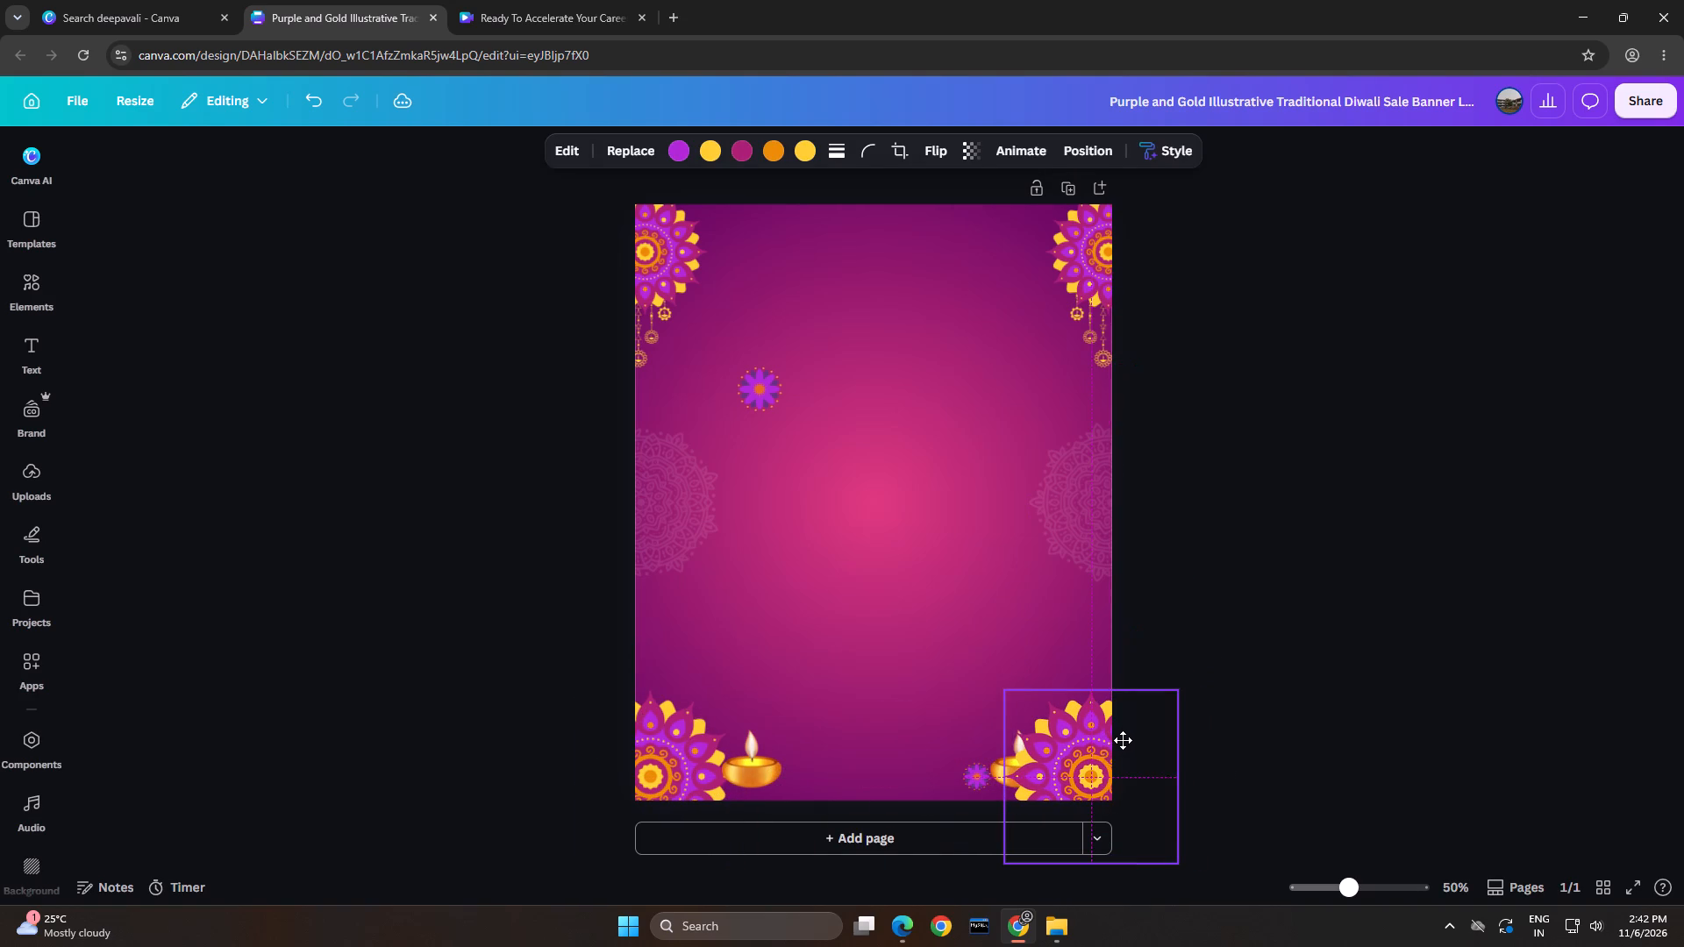
drag(1123, 740, 1121, 734)
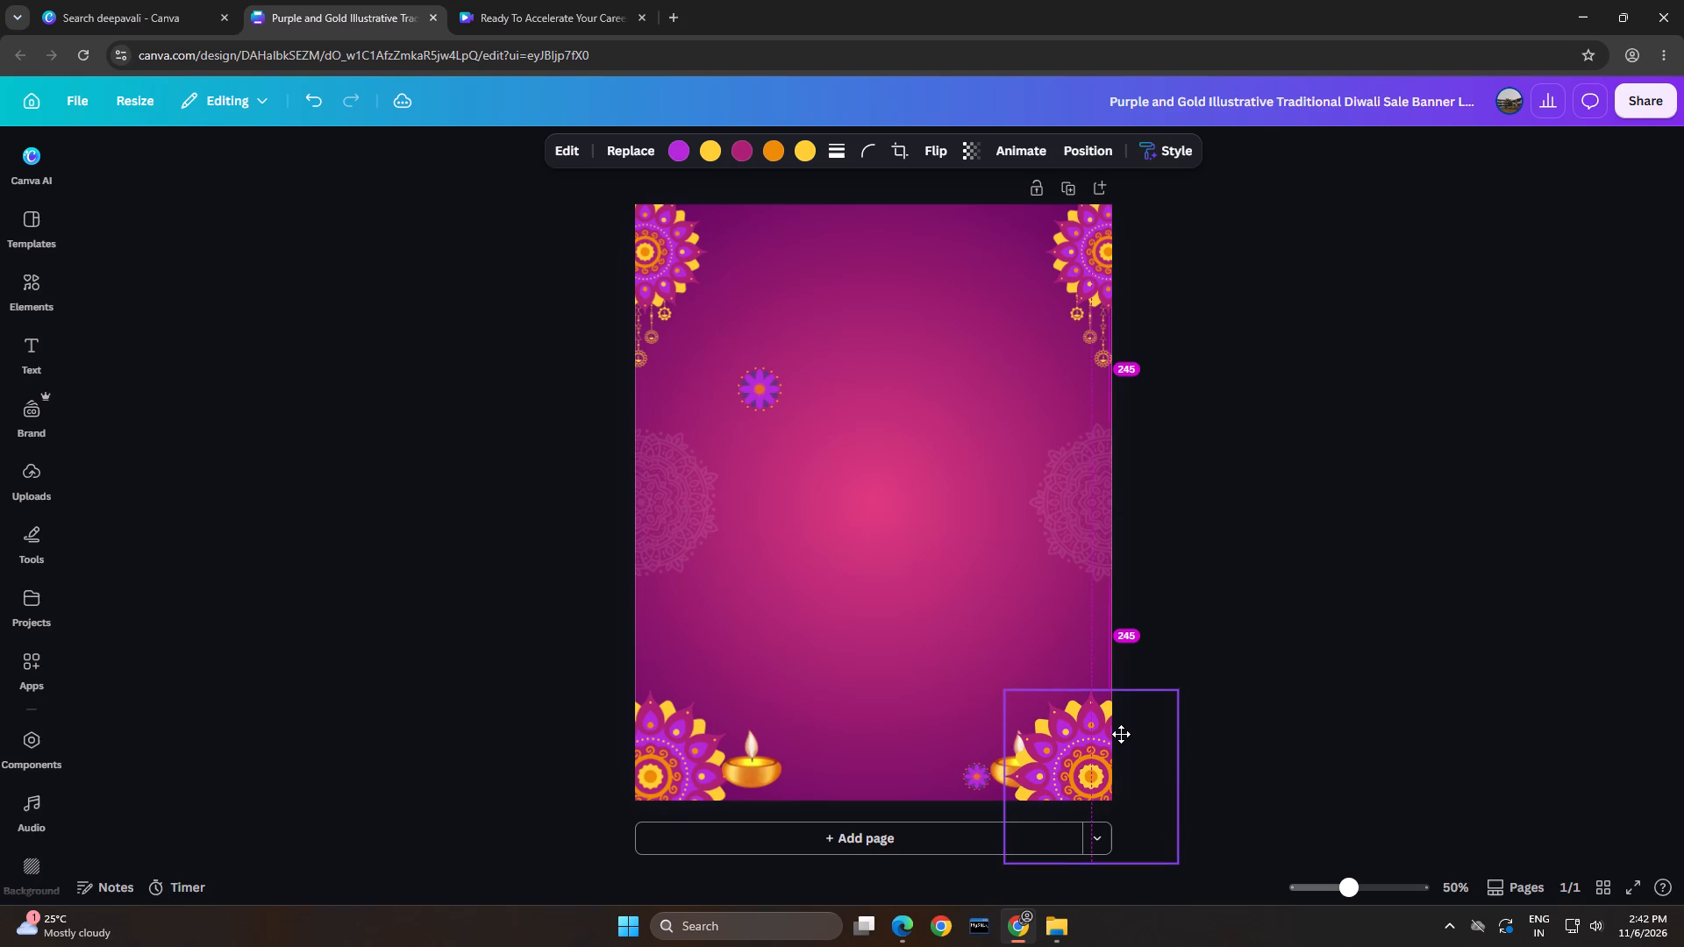
drag(1121, 734, 1119, 725)
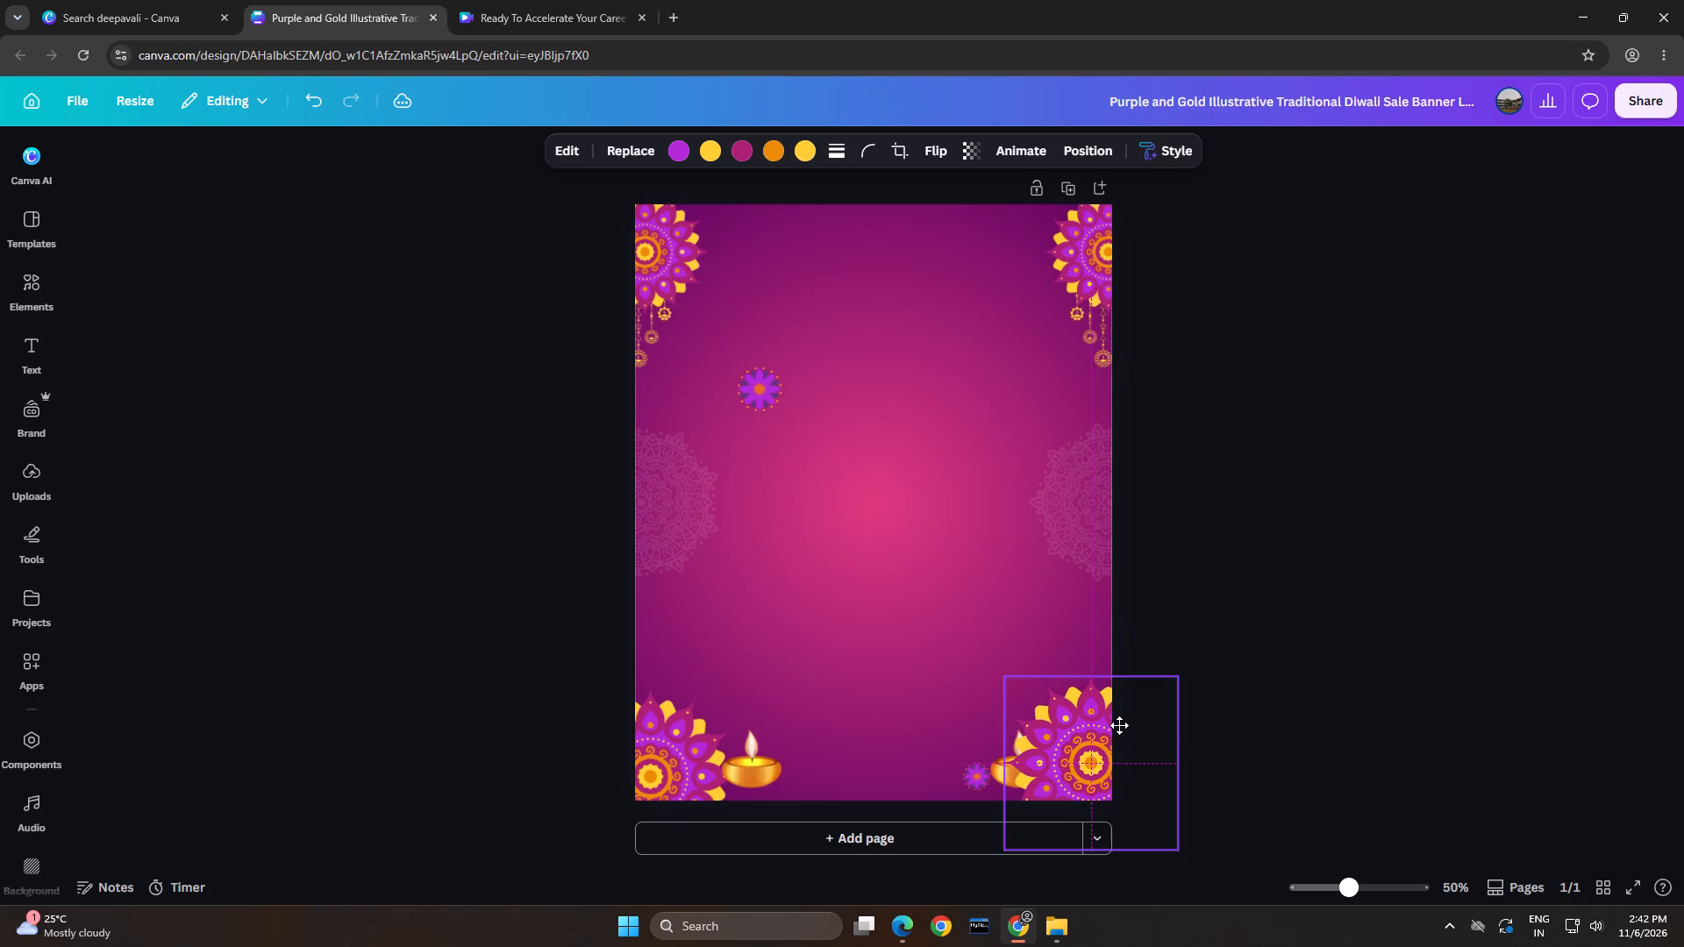
drag(1119, 725, 1120, 742)
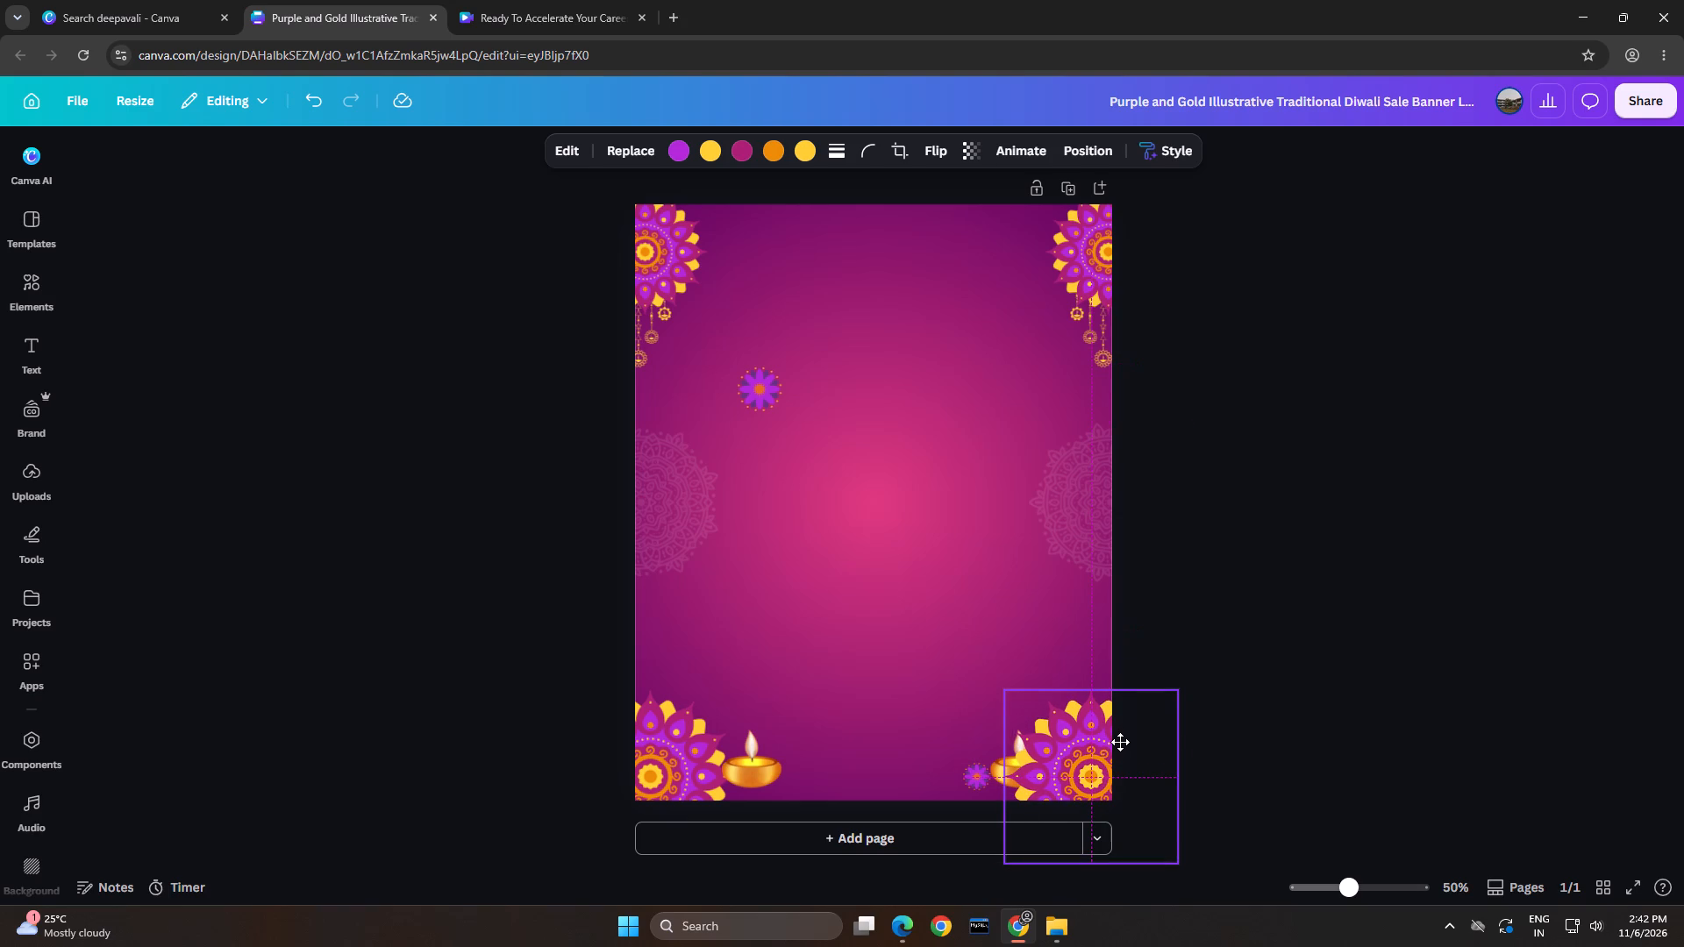
drag(1120, 742, 1120, 744)
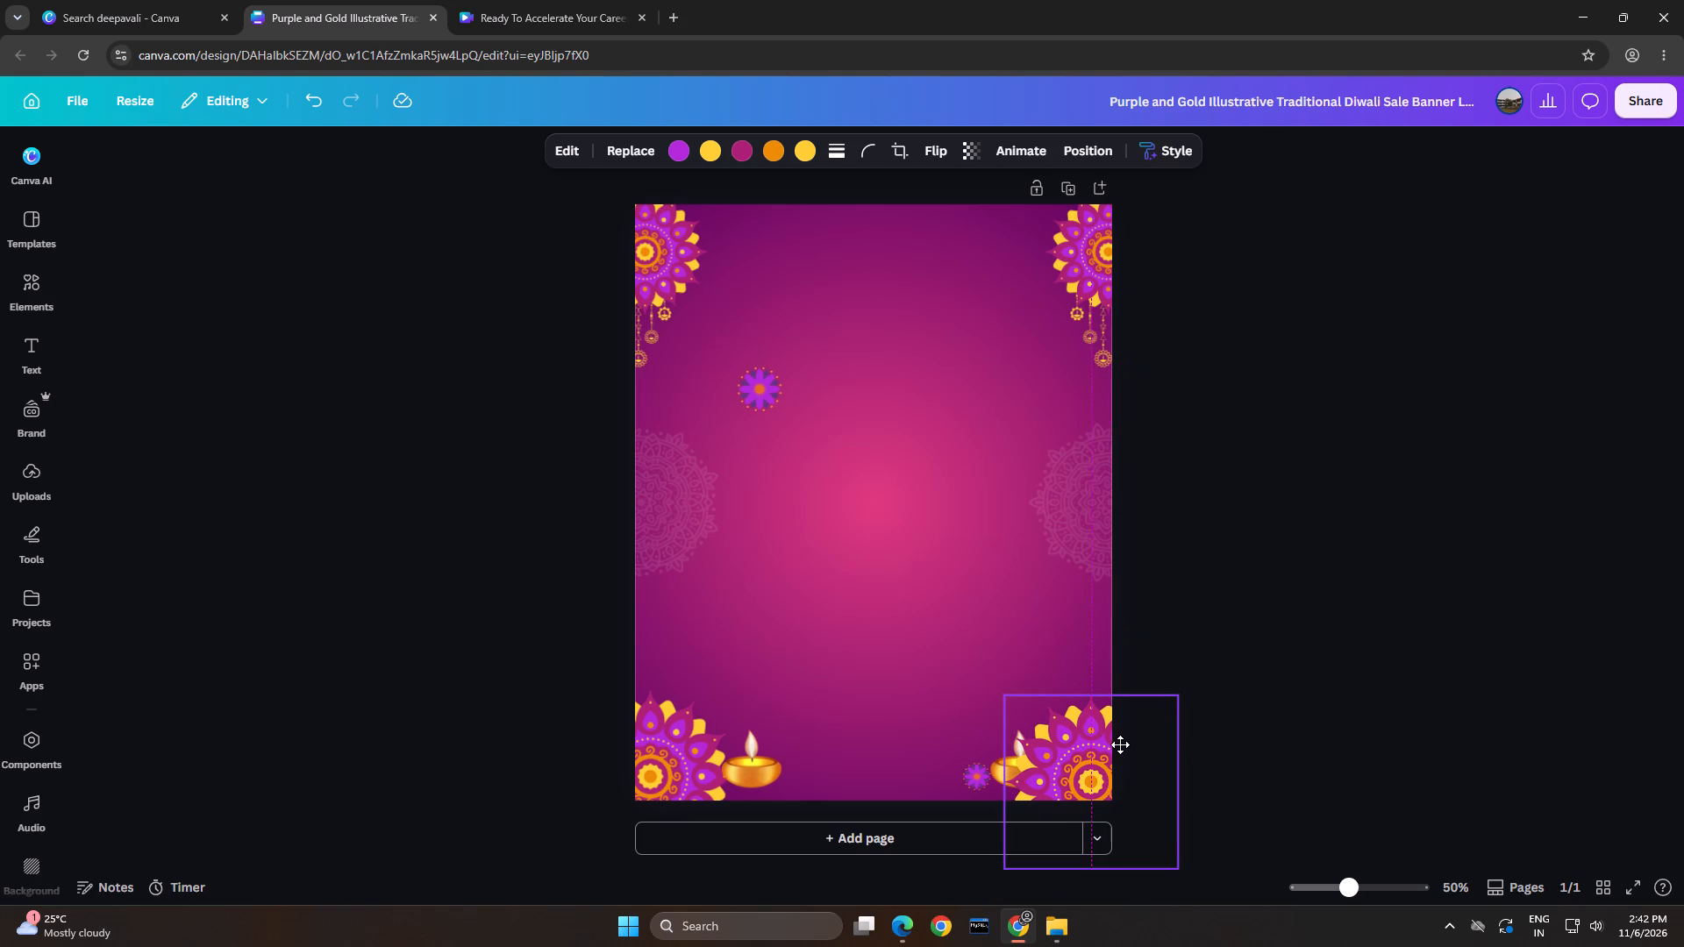
drag(1120, 744, 1120, 733)
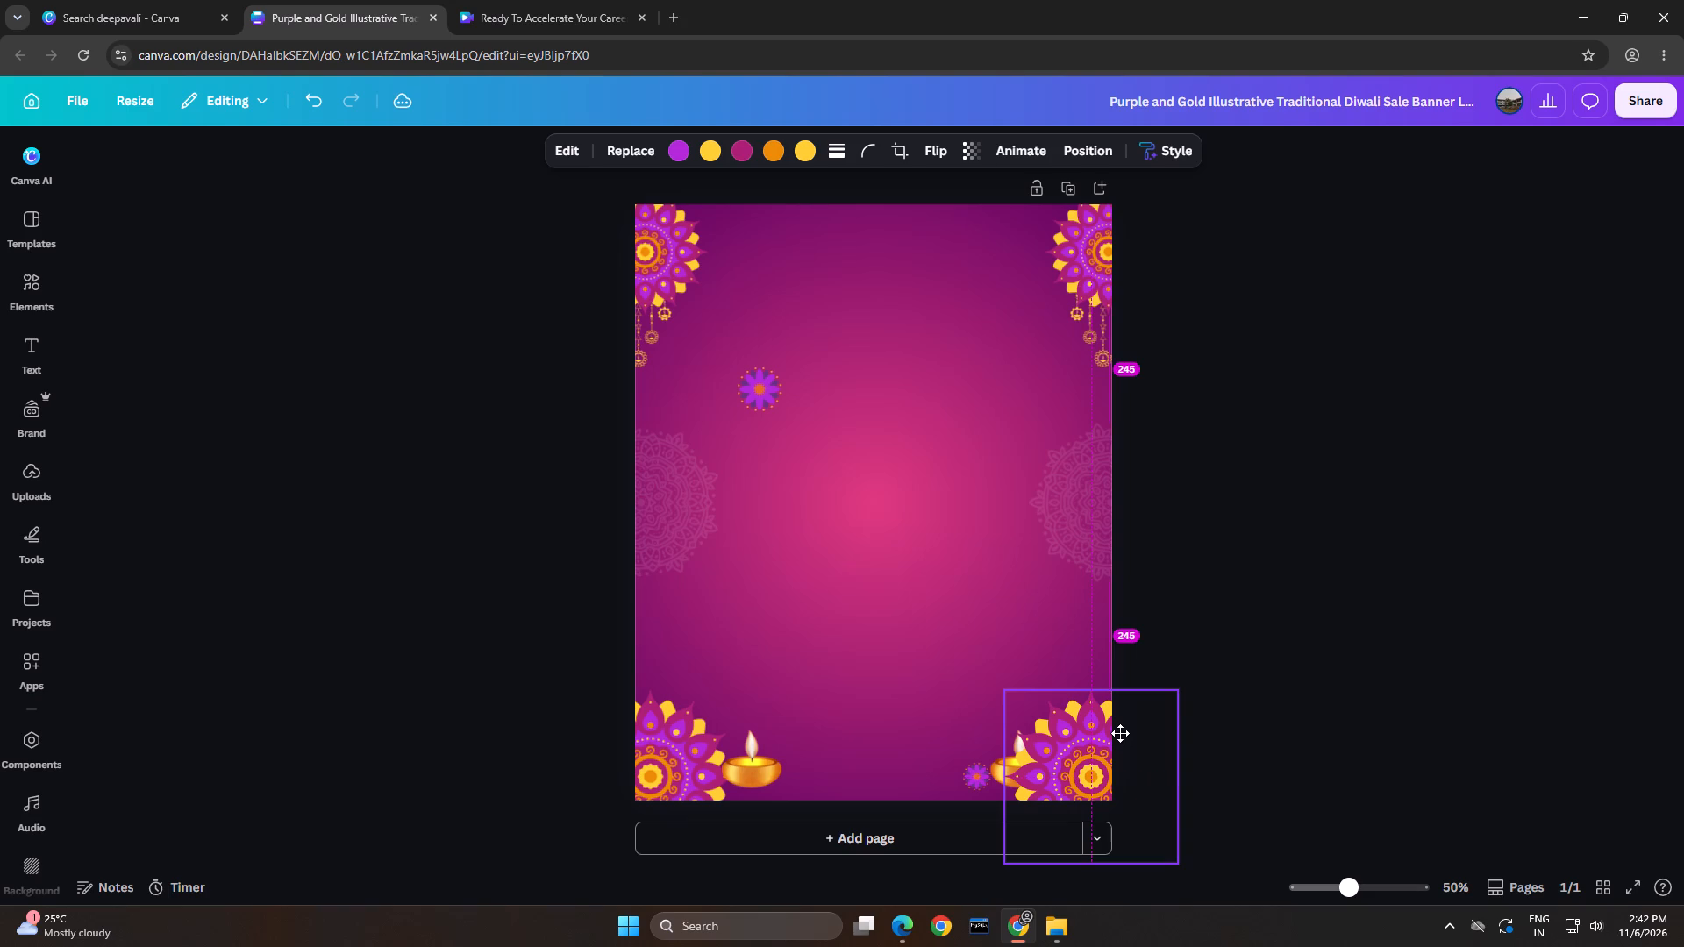
drag(1120, 733, 1120, 739)
click(1281, 680)
Move the small bottom flower and the bottom-right diya further inward so the diya sits beside the enlarged mandala.
drag(981, 785, 962, 785)
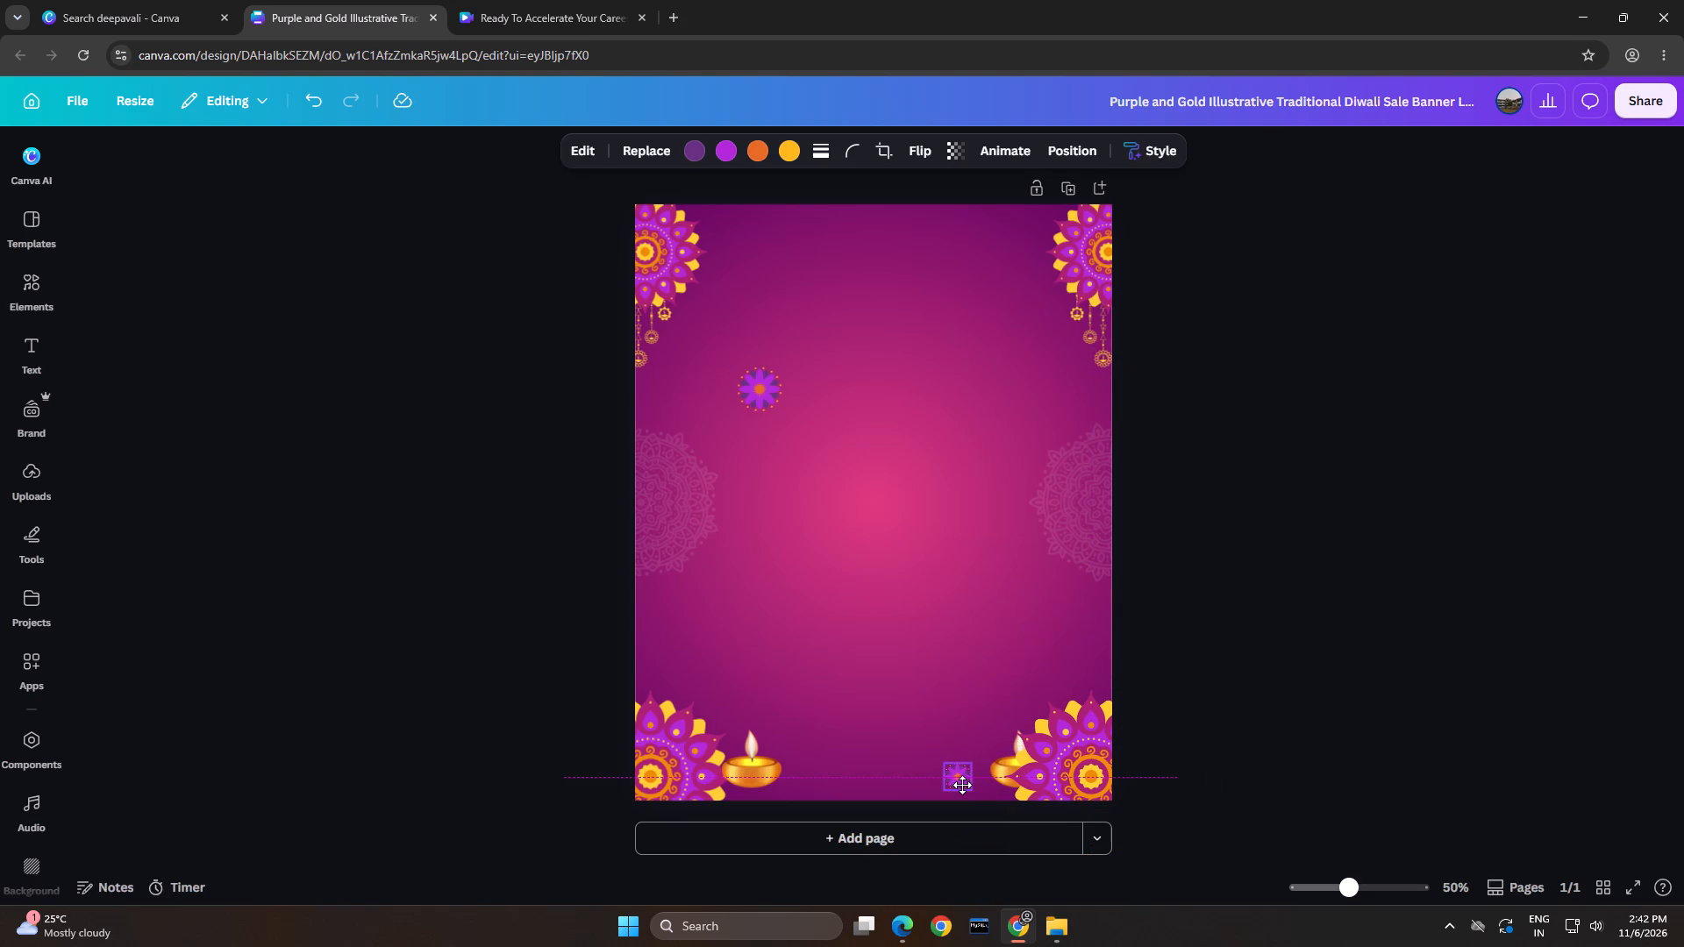
drag(962, 785, 949, 785)
click(1341, 722)
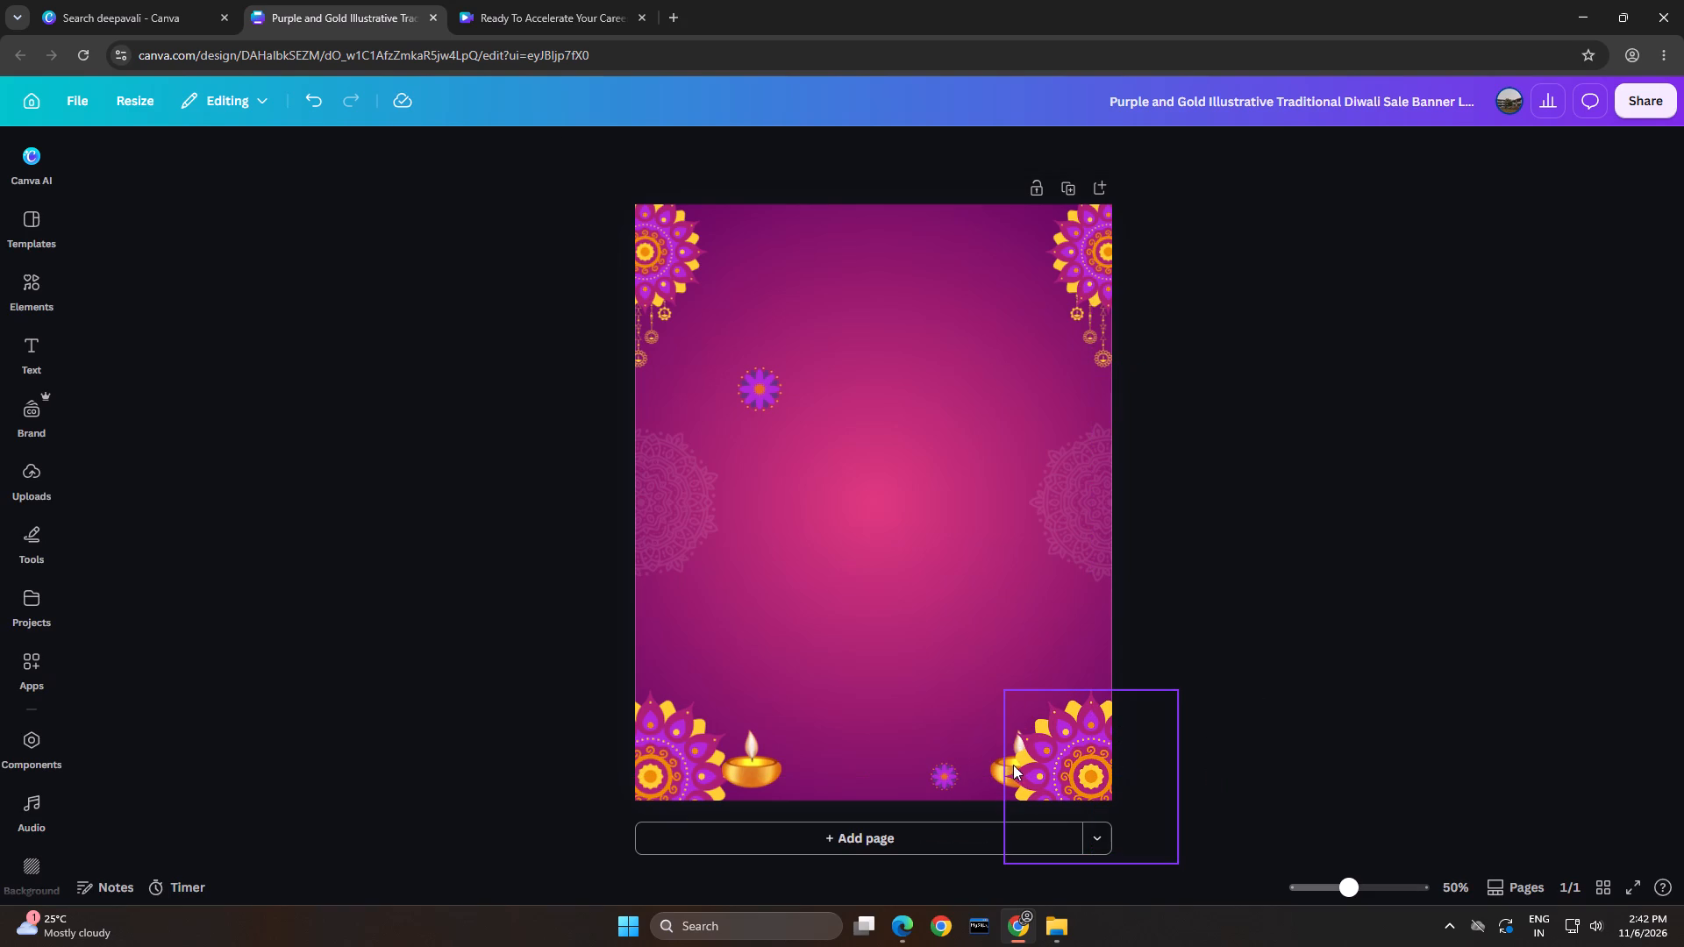
drag(1003, 765, 992, 765)
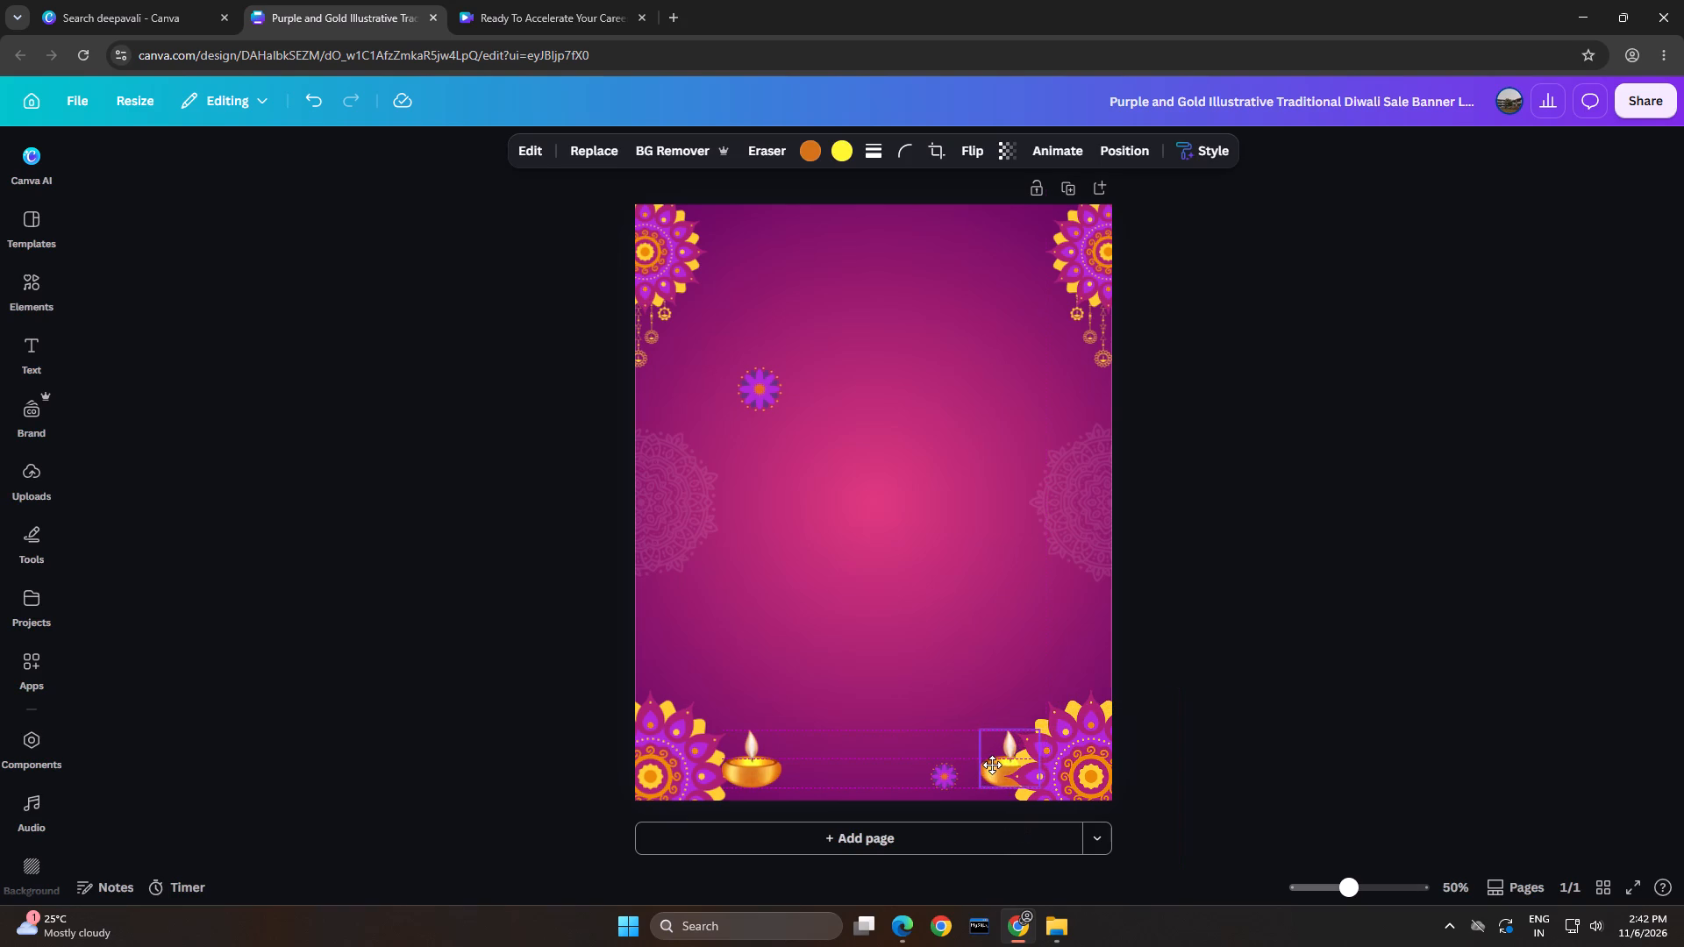
drag(992, 765, 981, 765)
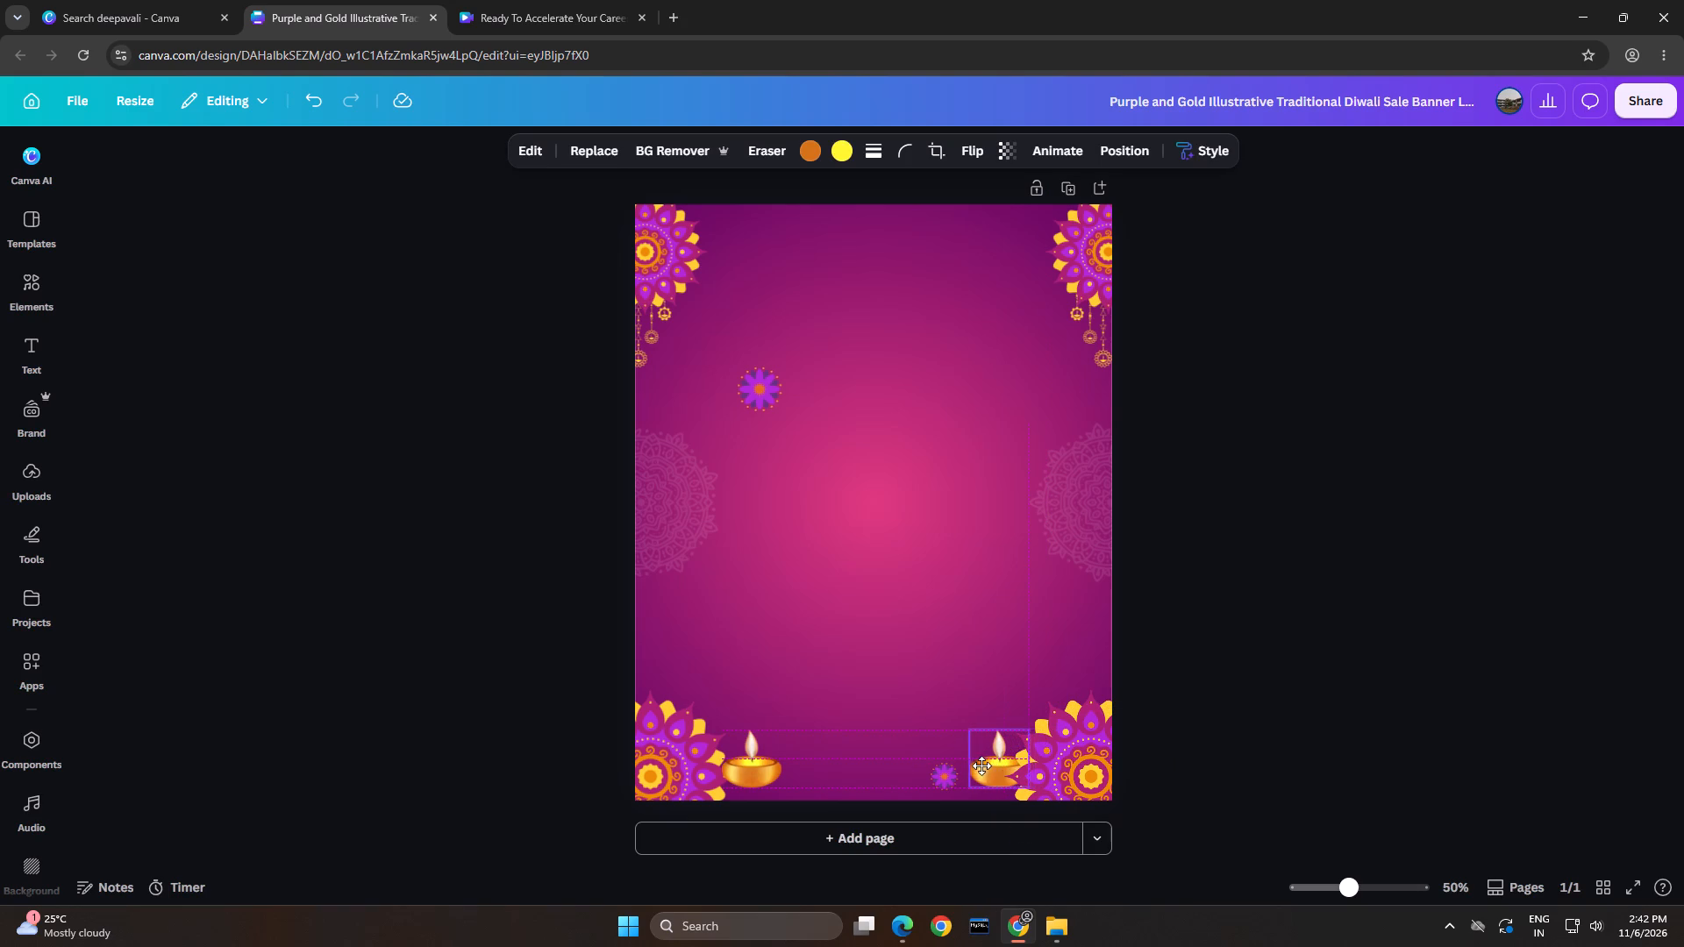
drag(981, 765, 967, 765)
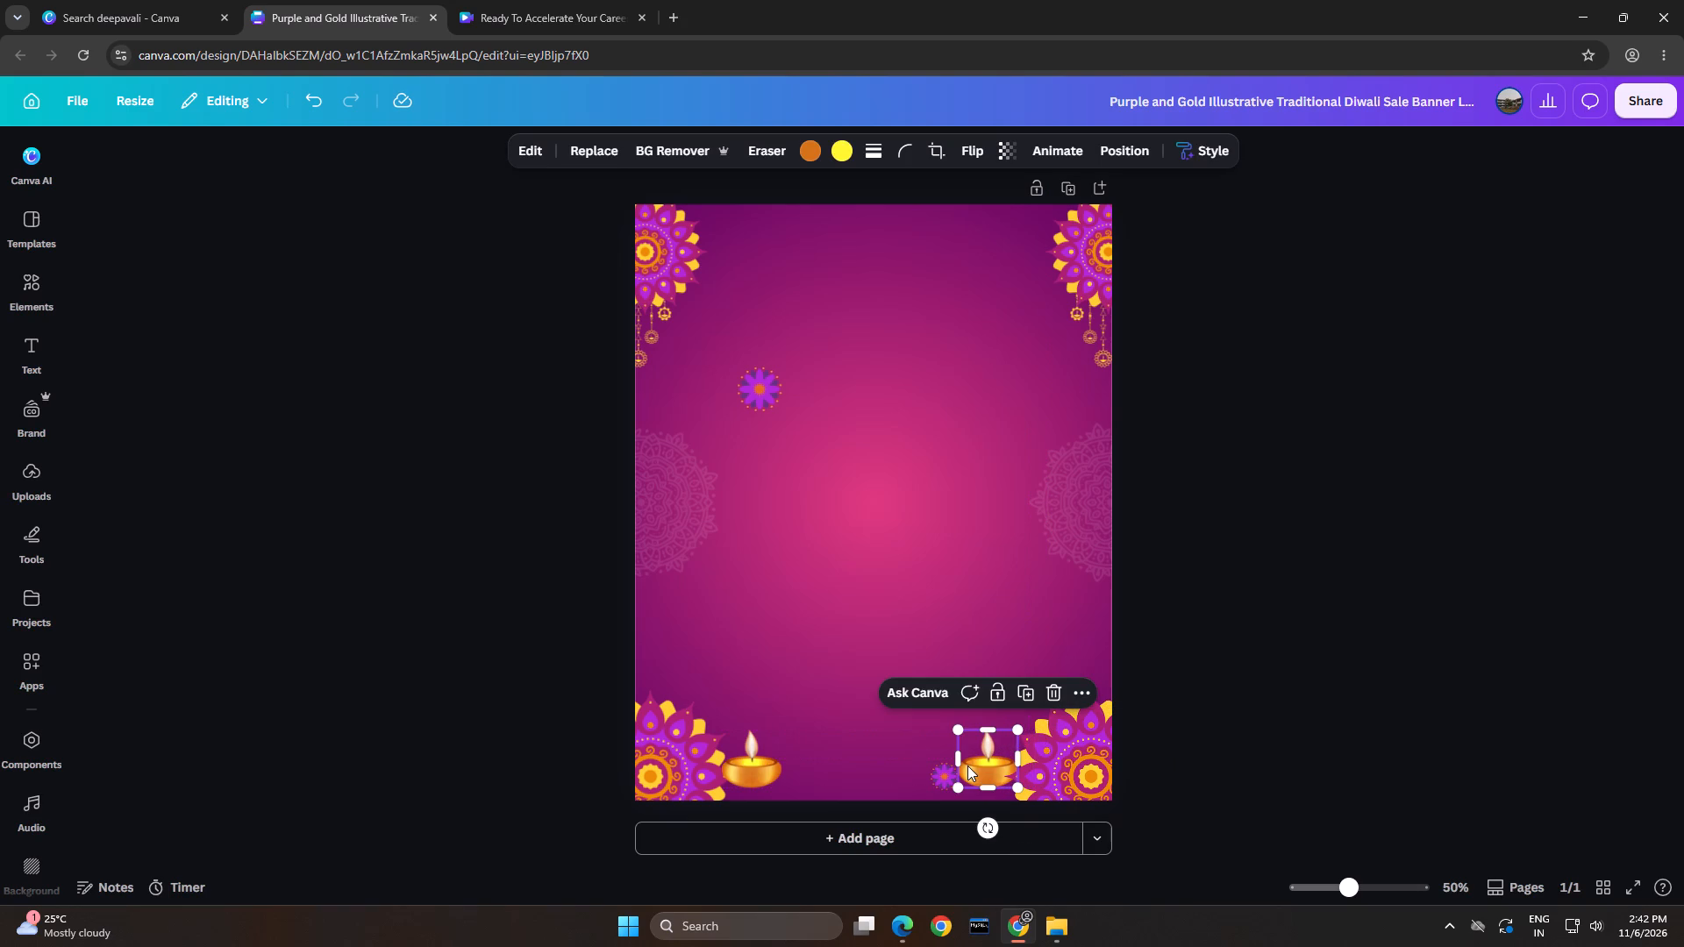
Bring the bottom-right diya to the front of the layer order, above the mandala.
click(1085, 689)
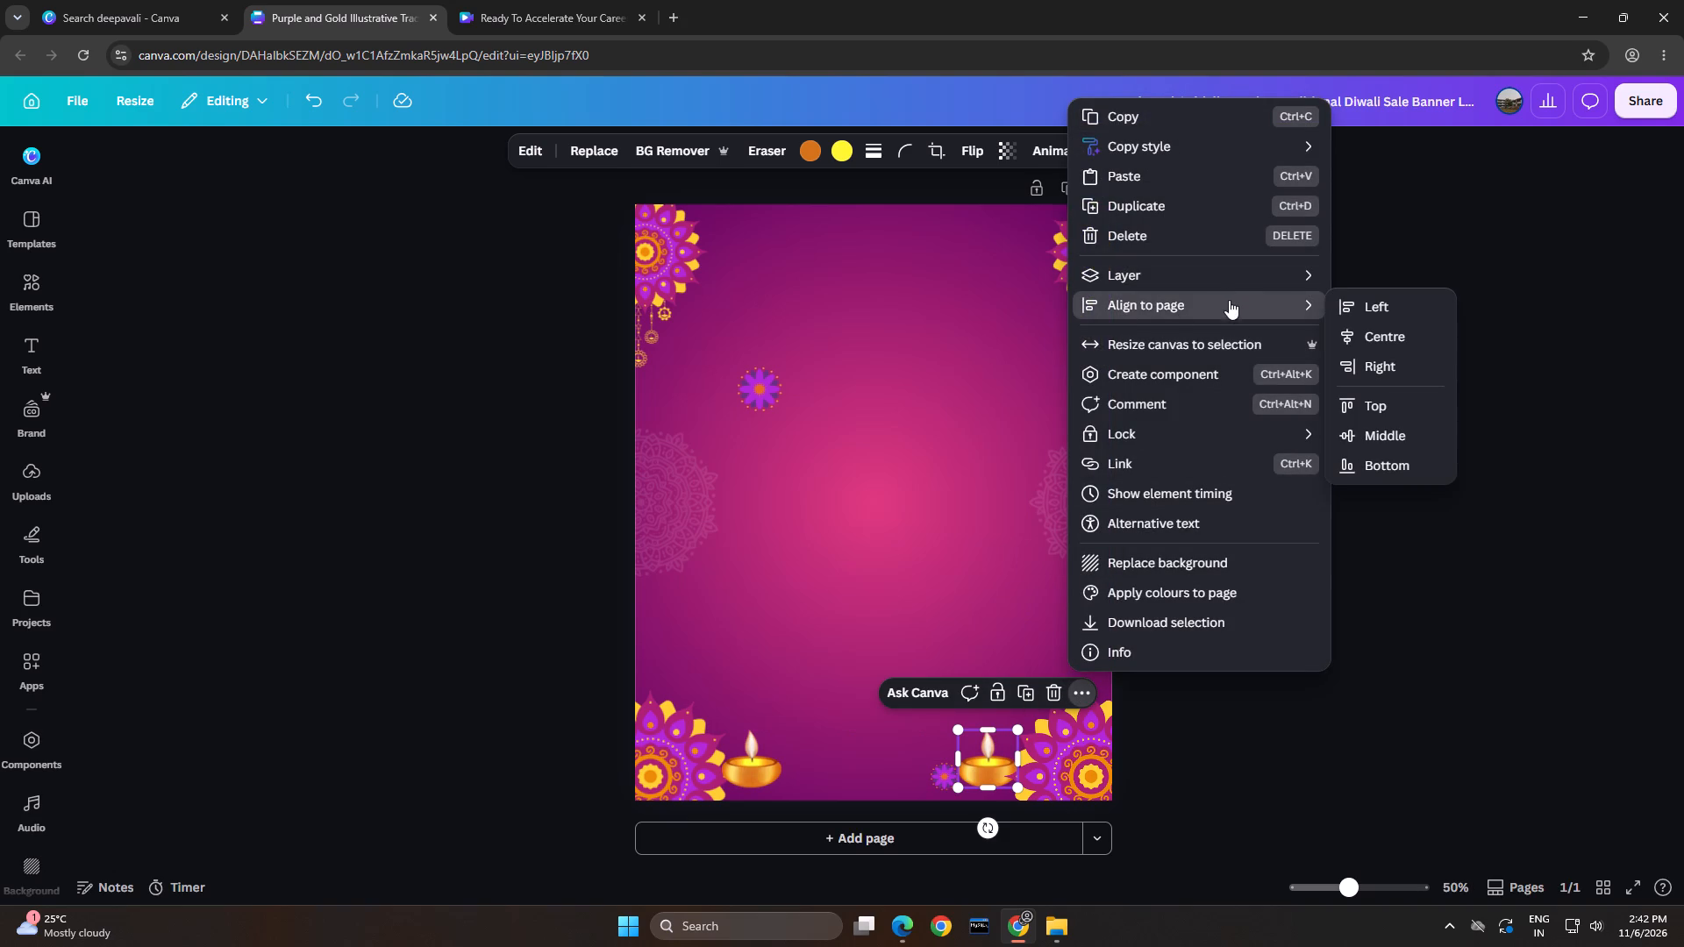
click(1220, 277)
click(1426, 281)
click(1407, 263)
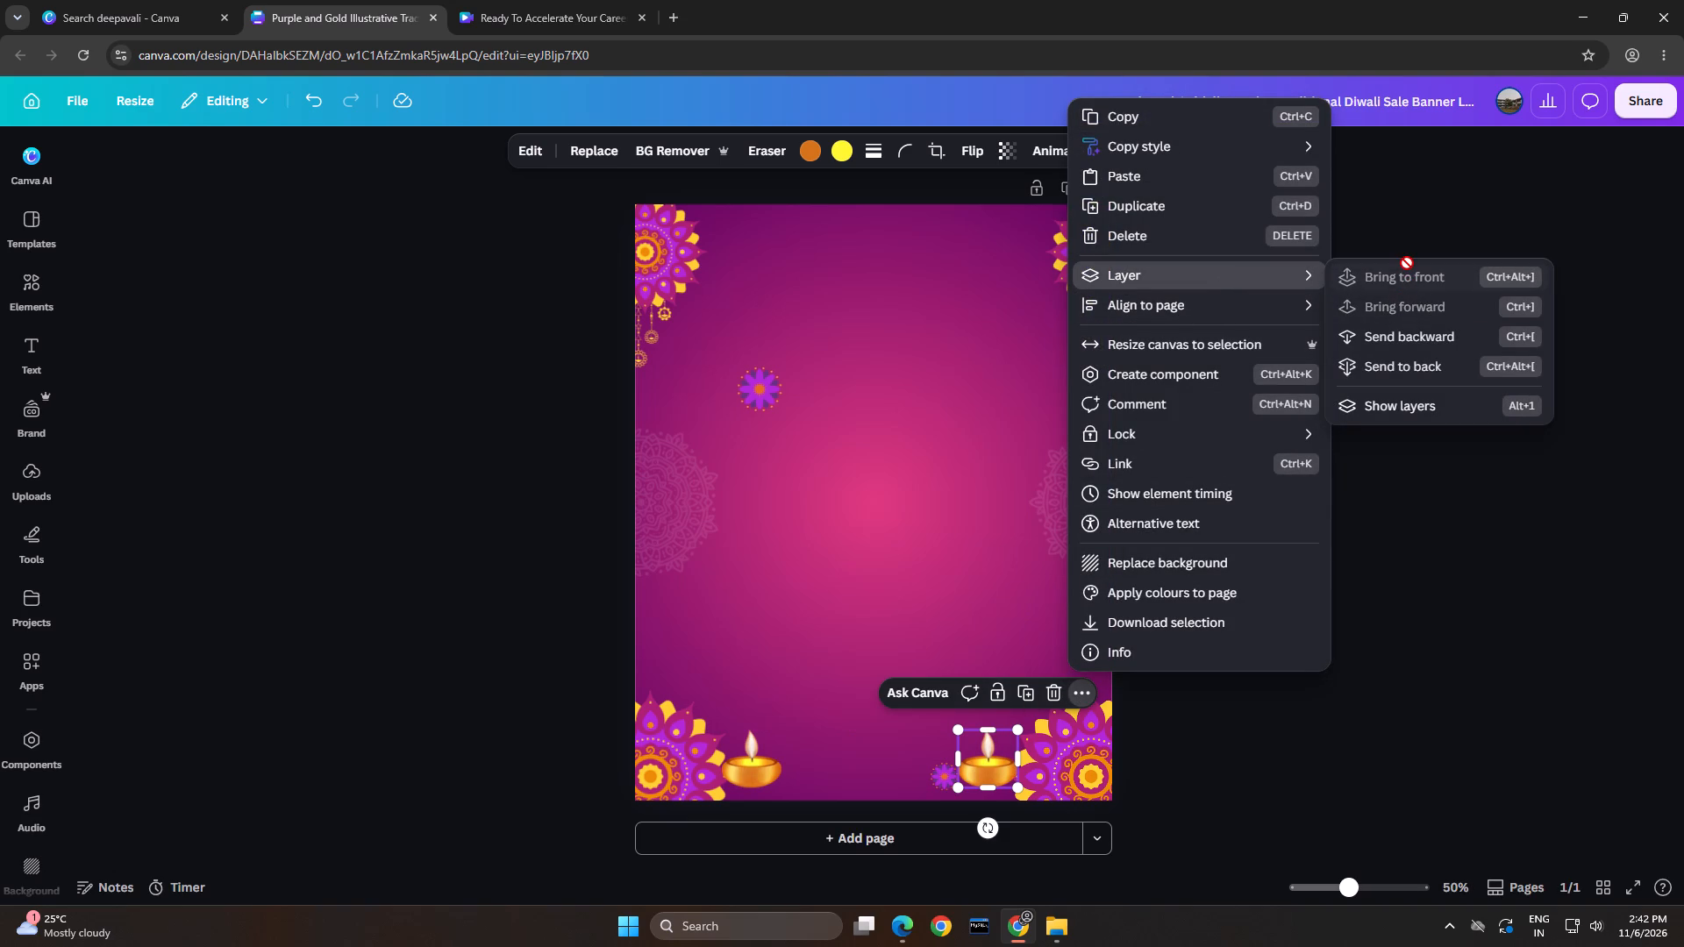
double_click(1409, 268)
double_click(1485, 671)
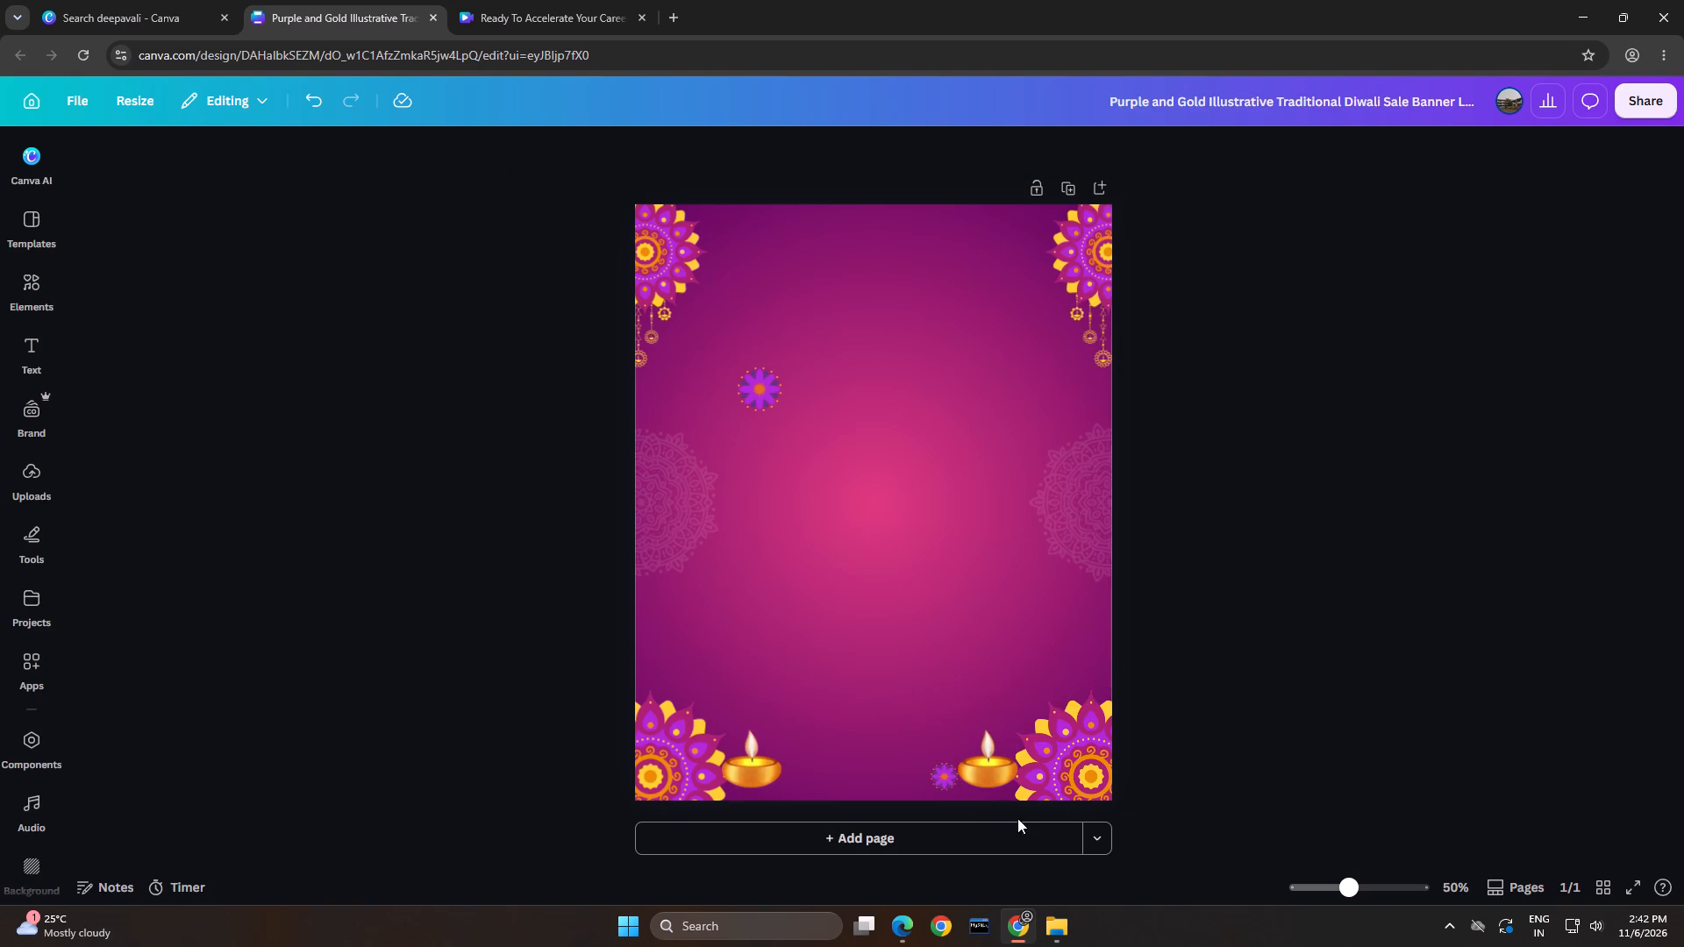
Move the small bottom flower slightly further inward, leaving a gap between it and the bottom-right diya.
drag(947, 780, 931, 780)
double_click(1402, 523)
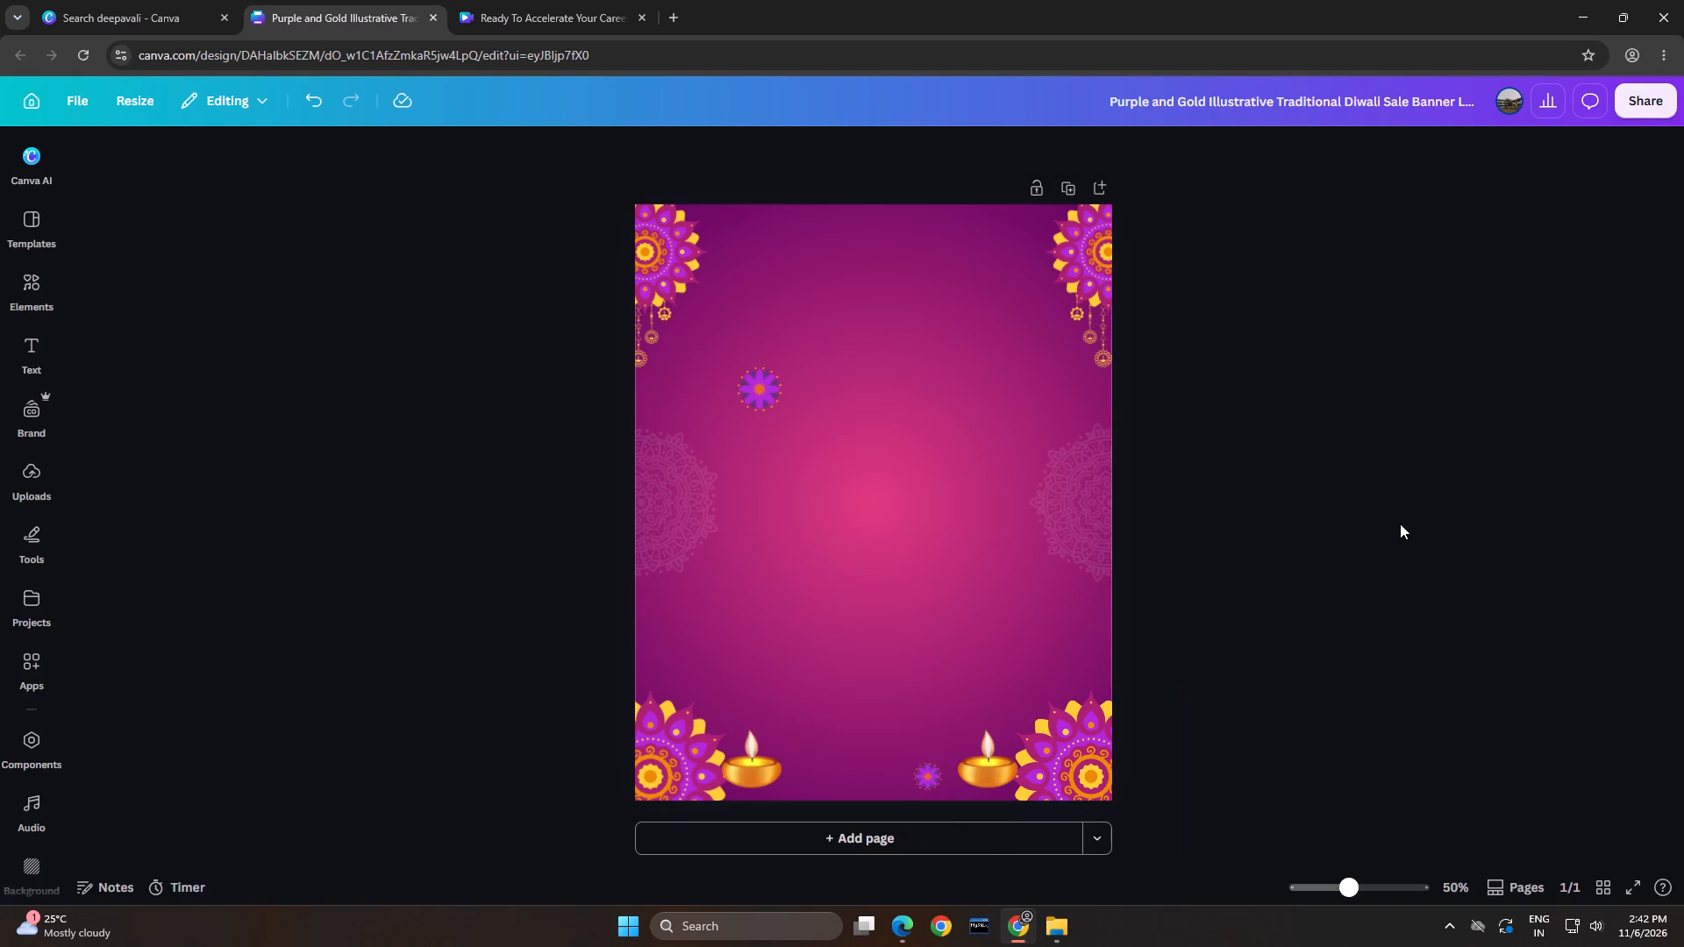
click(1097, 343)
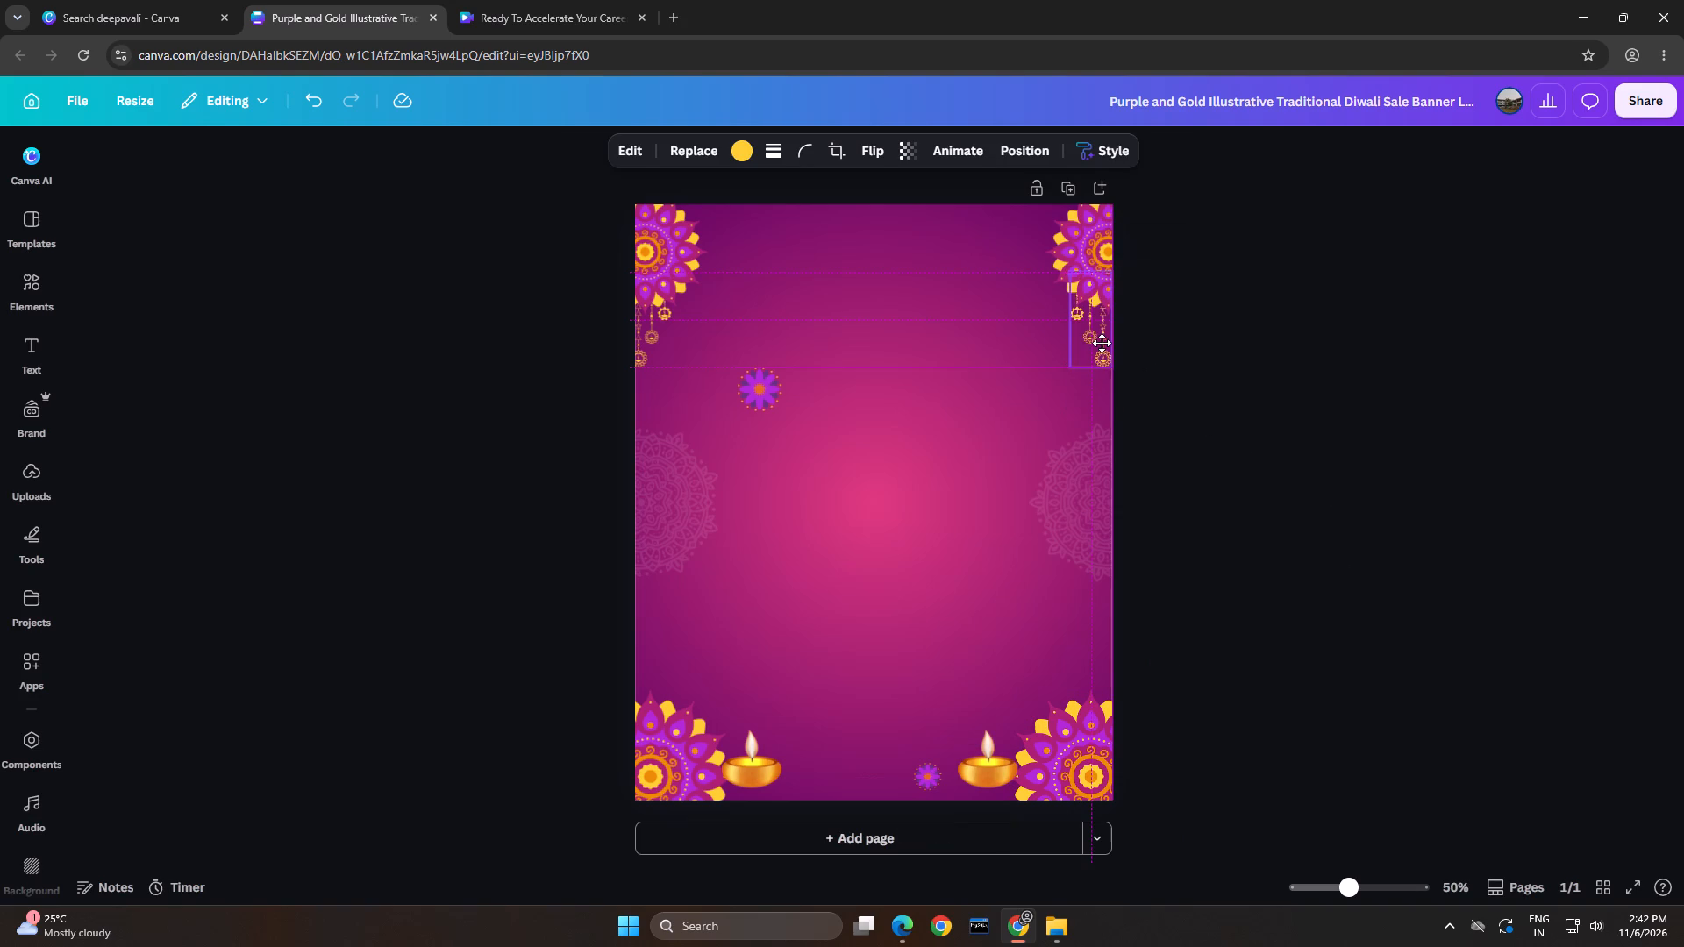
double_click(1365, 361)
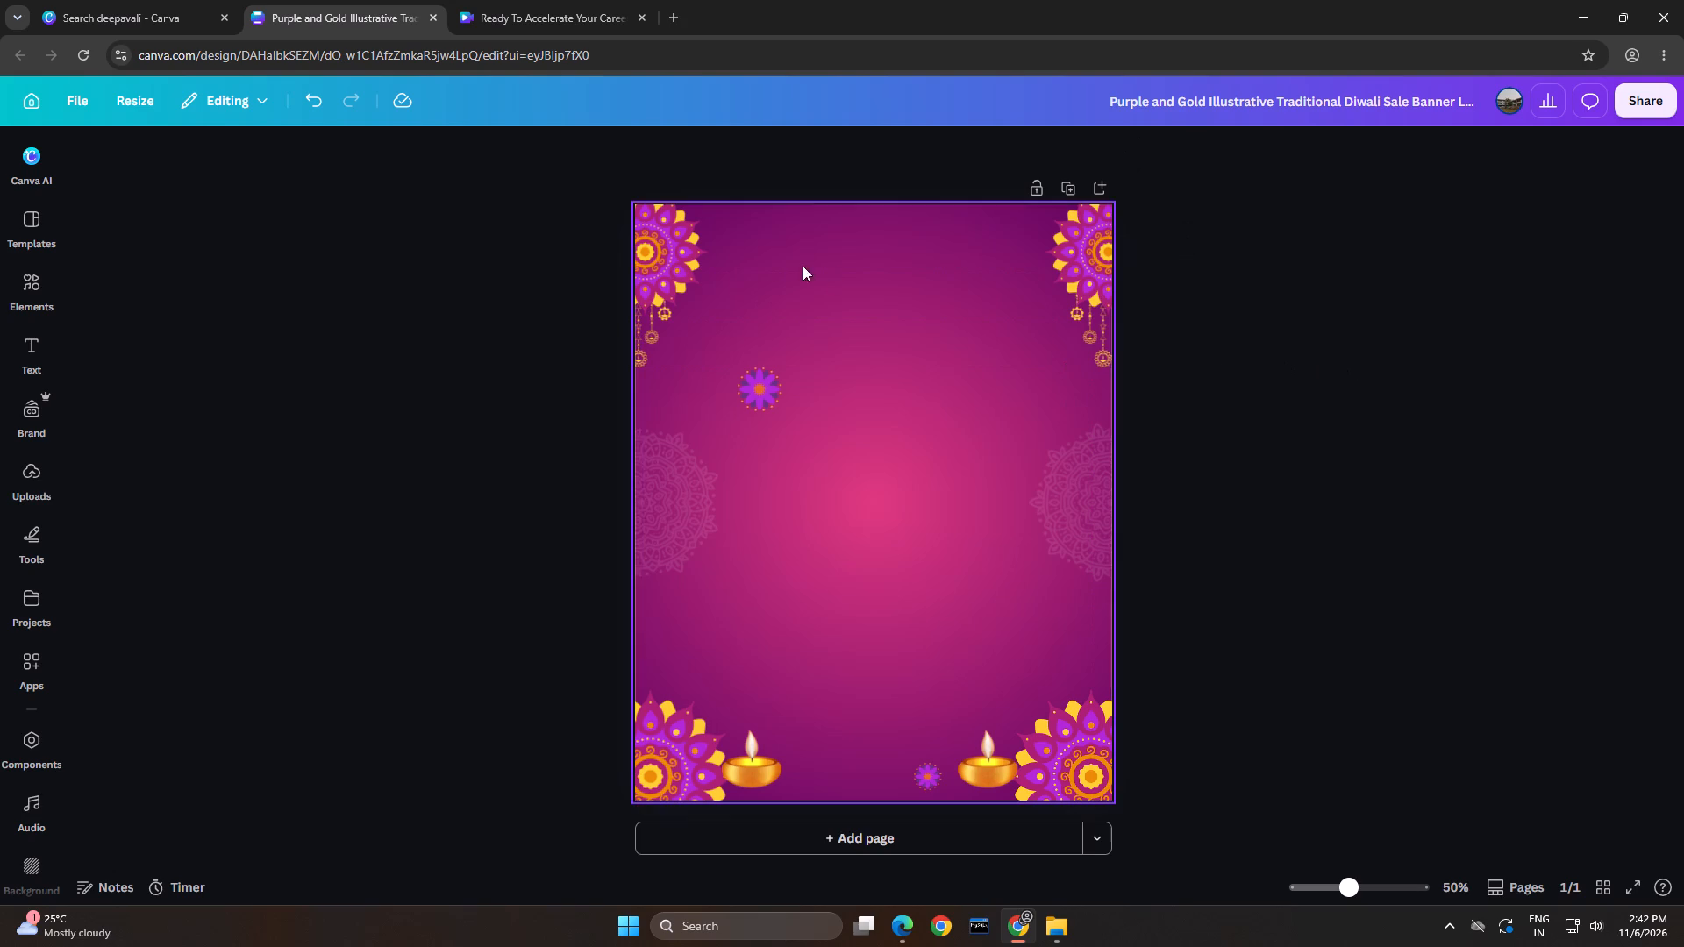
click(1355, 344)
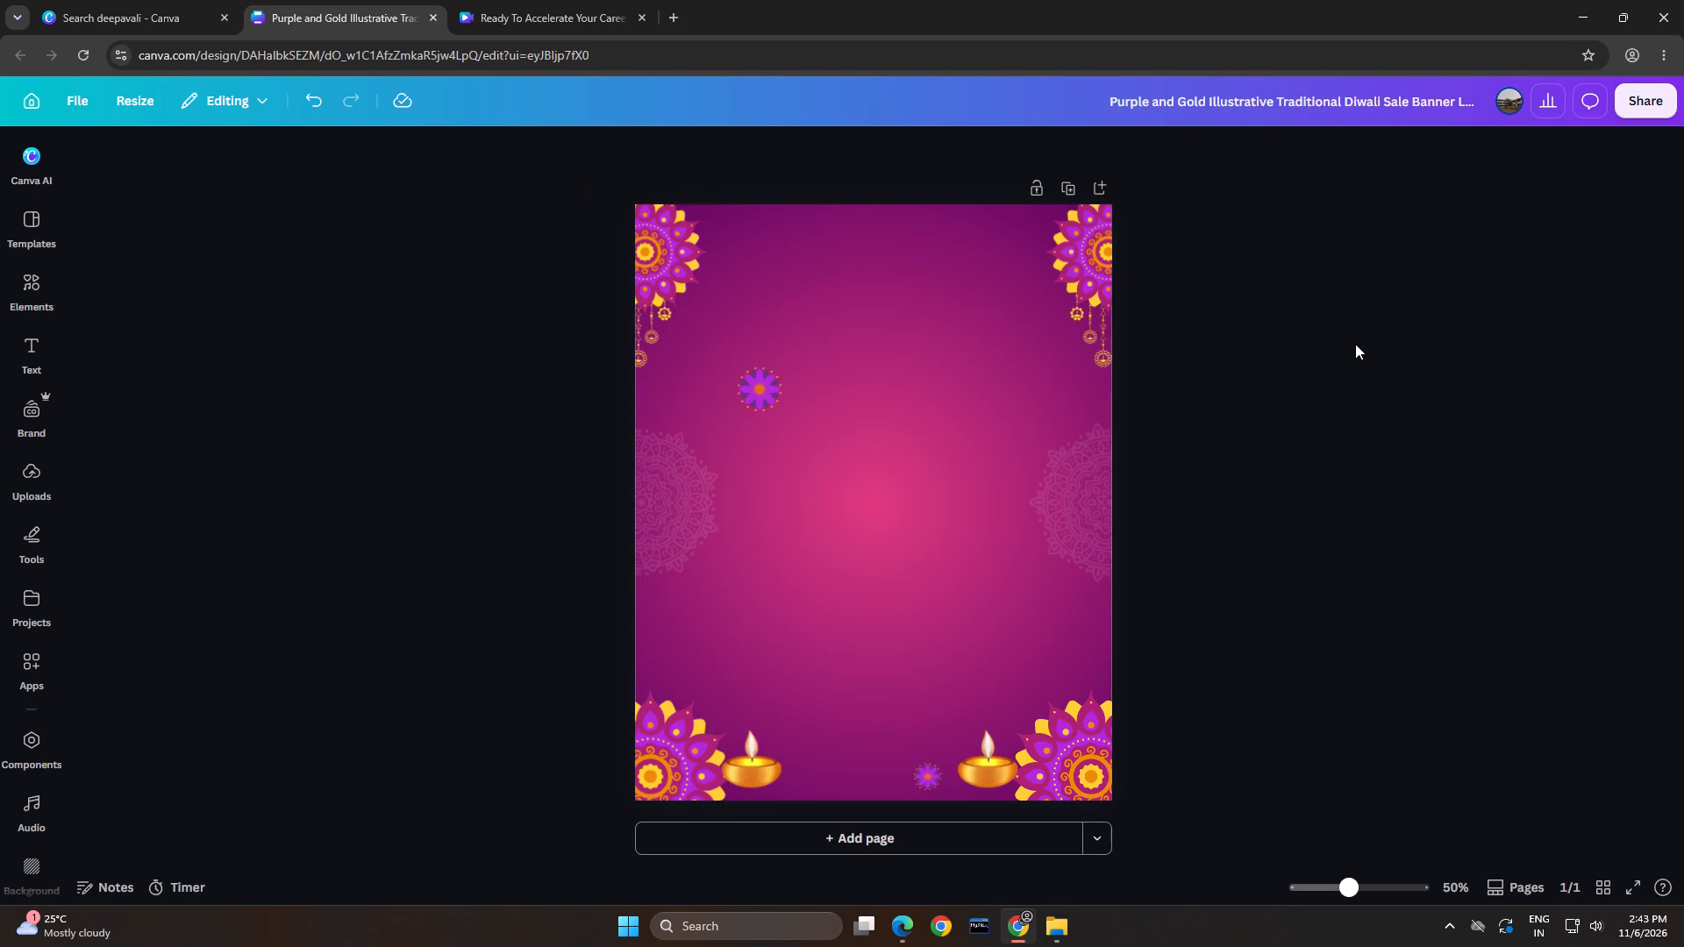
Enlarge the faint mandala on the page's left edge and reposition it partly off the page at mid-height.
click(649, 527)
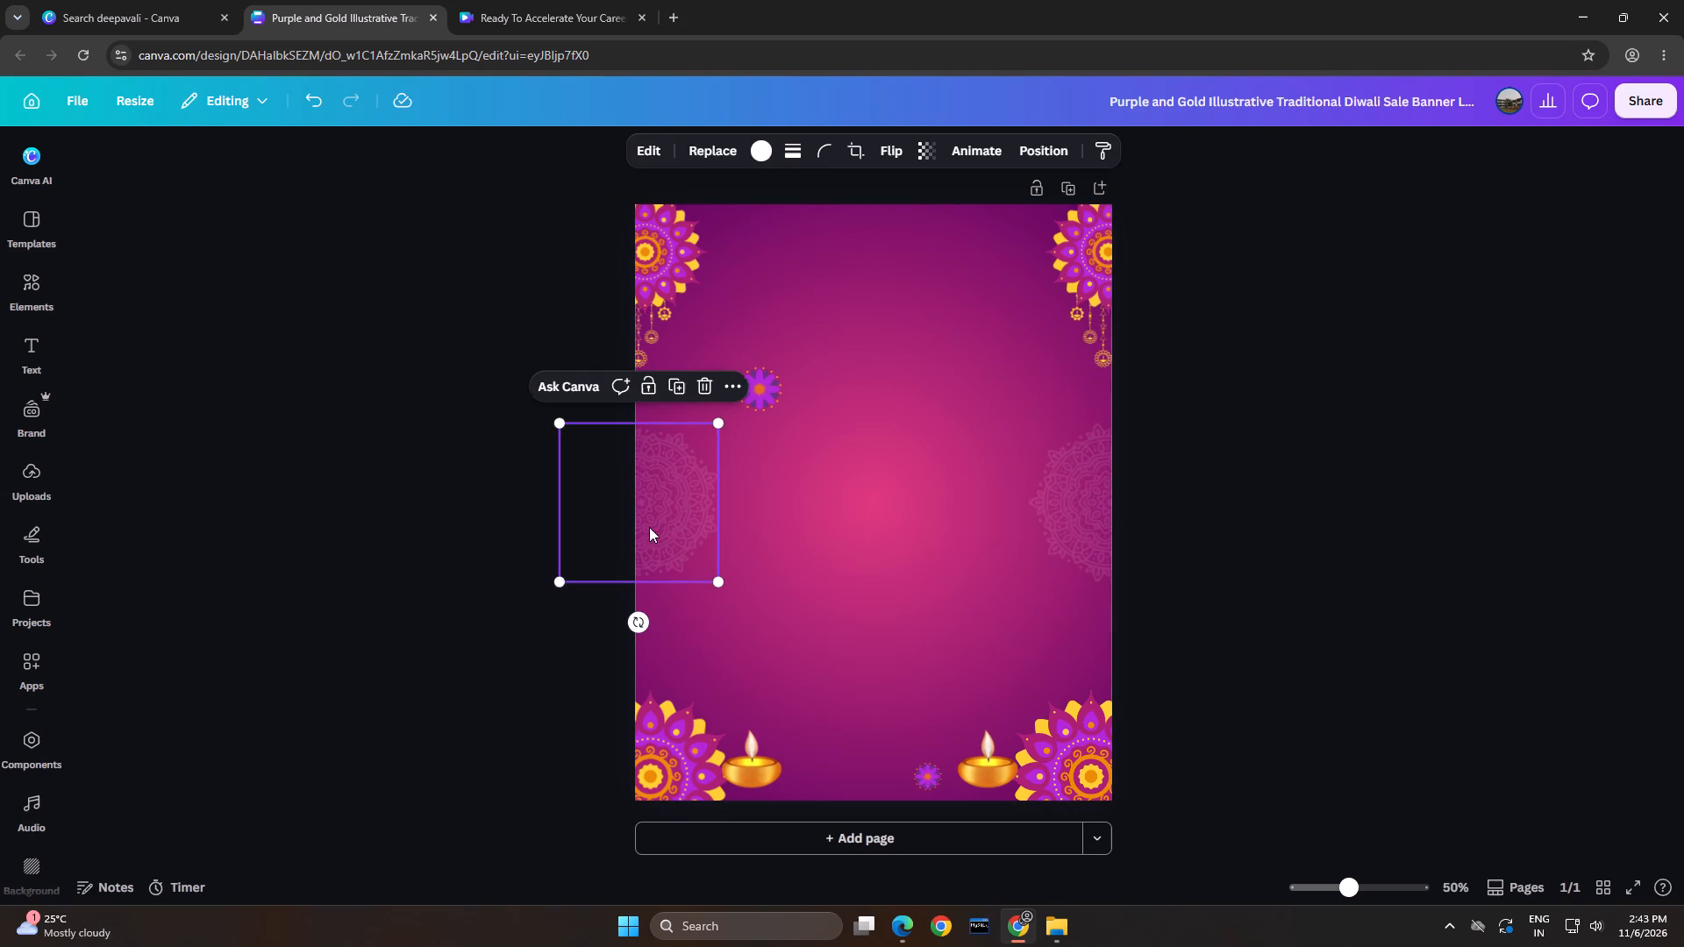
drag(728, 579, 832, 659)
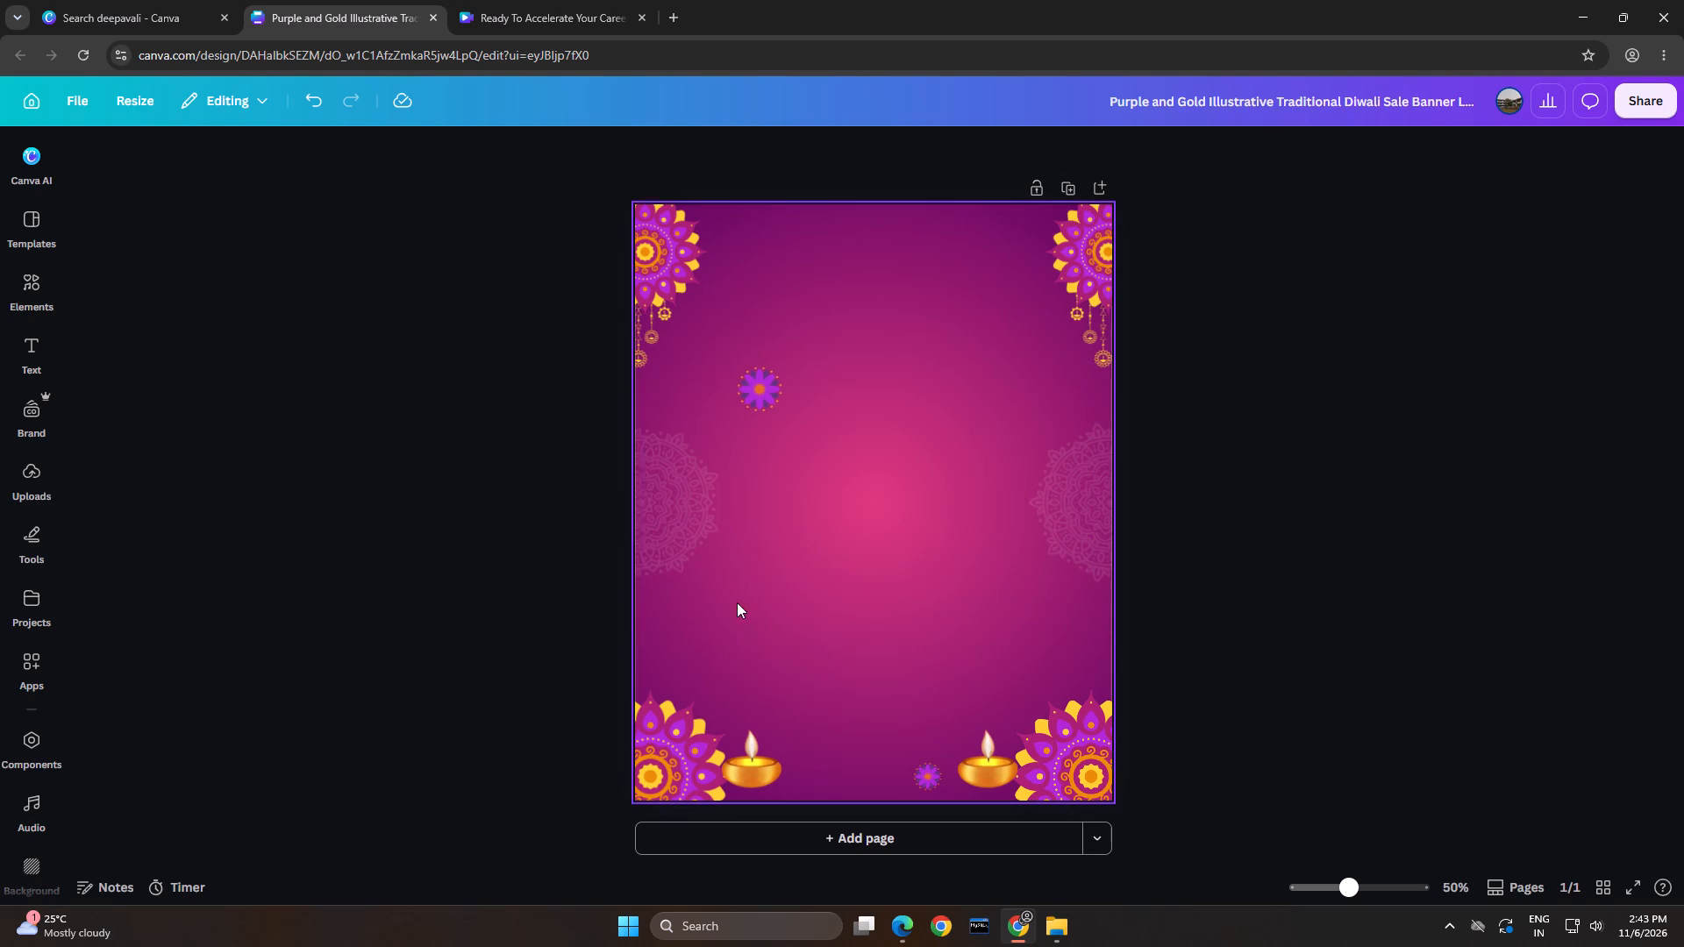
click(693, 543)
drag(720, 583, 790, 654)
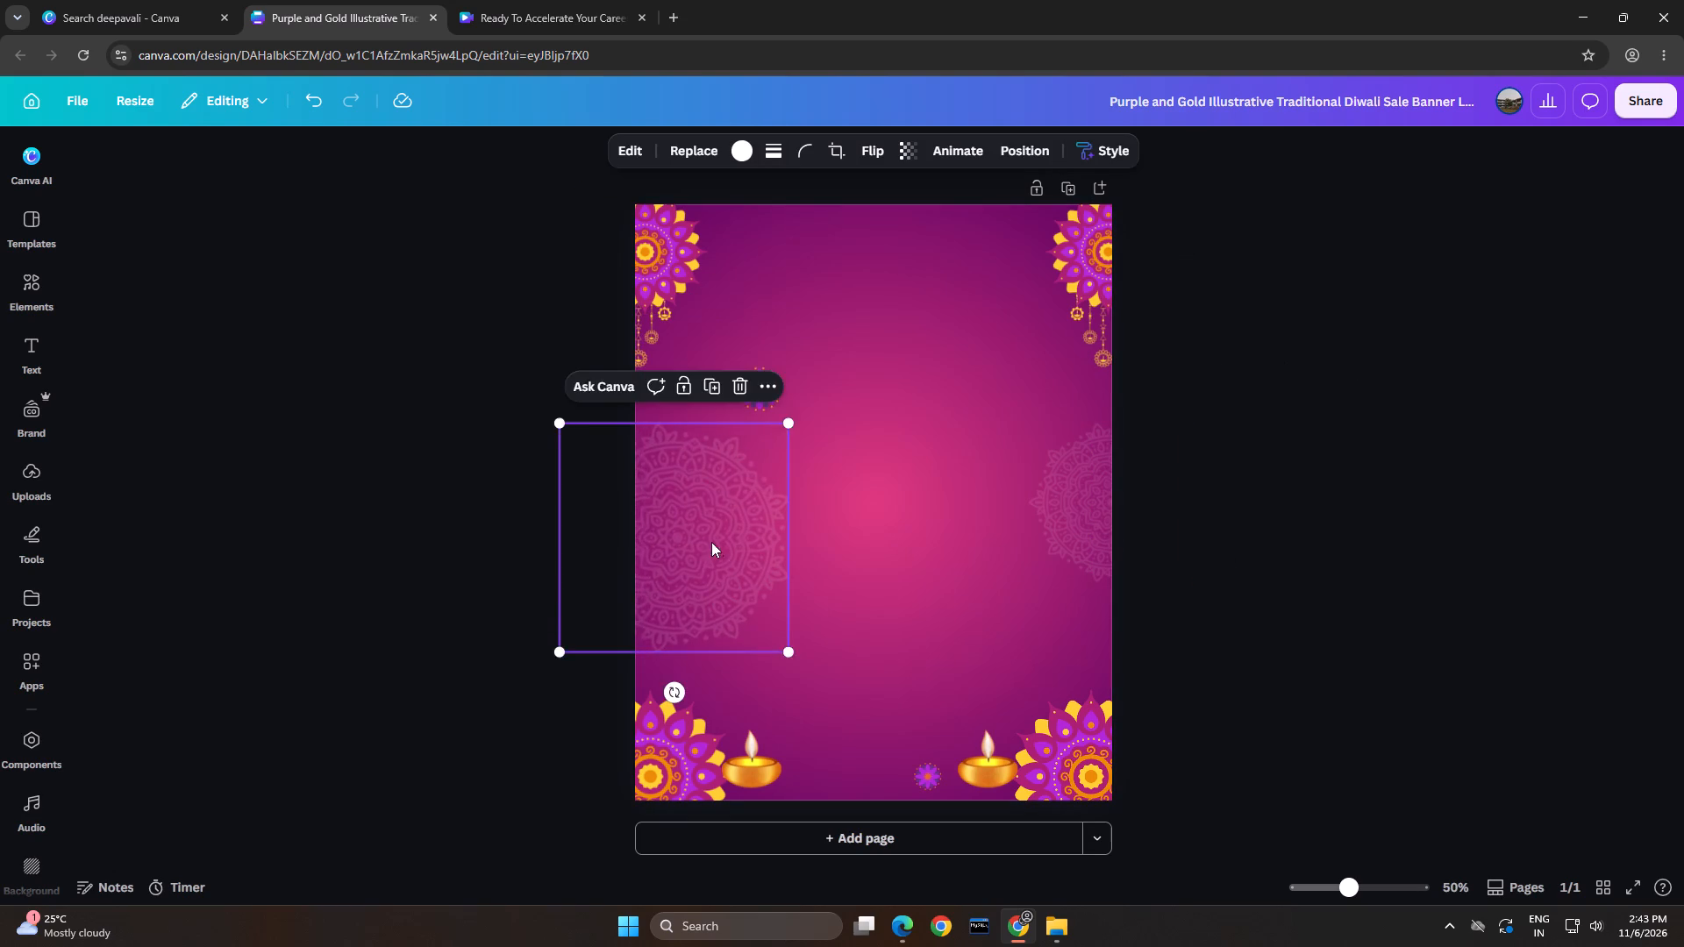
drag(711, 541, 661, 519)
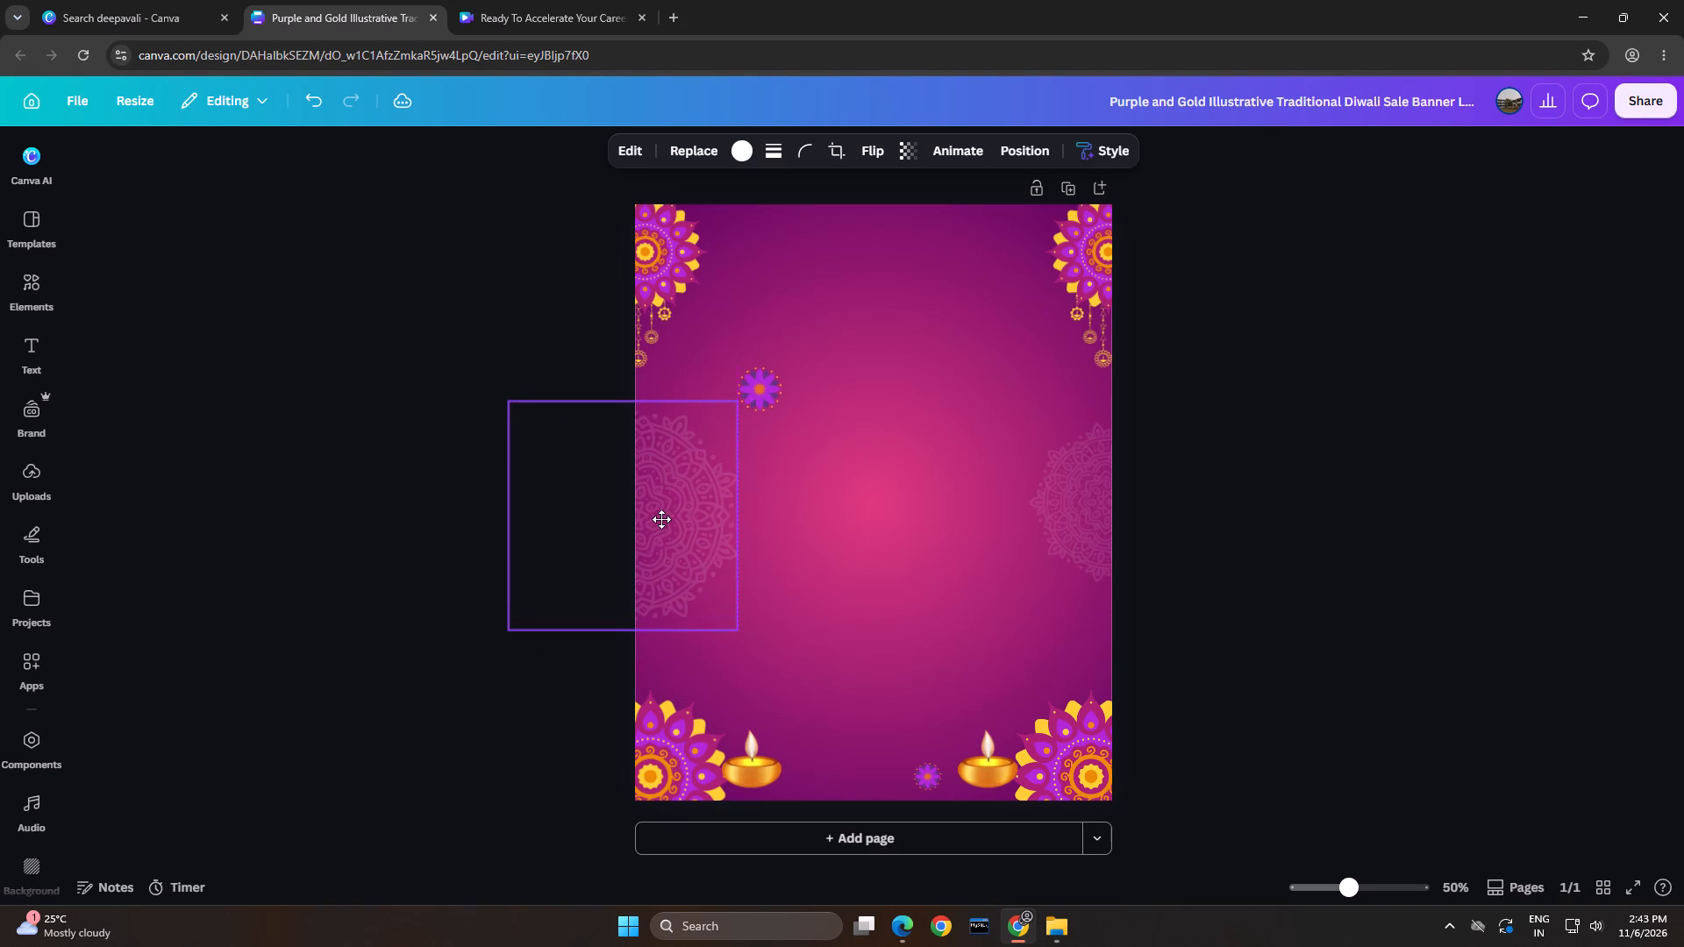
drag(661, 519, 661, 526)
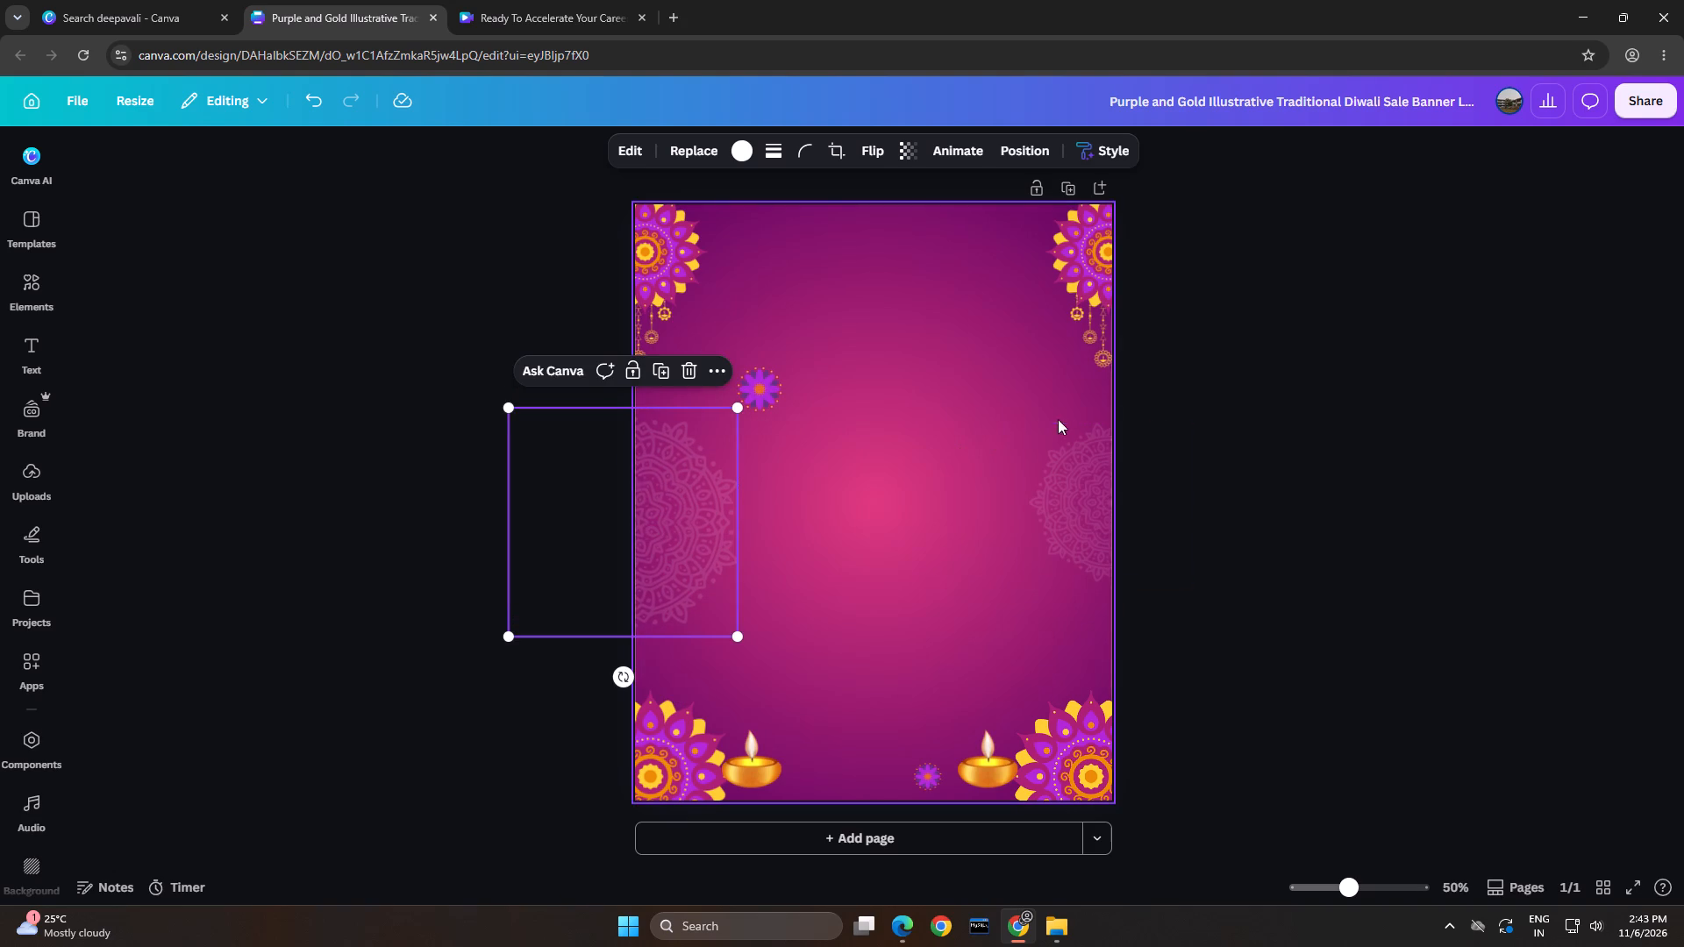
Delete the smaller faint mandala on the page's right edge.
click(1074, 444)
click(1176, 380)
Duplicate the enlarged faint mandala and place the copy partly off the page's right edge, roughly level with the original.
click(686, 476)
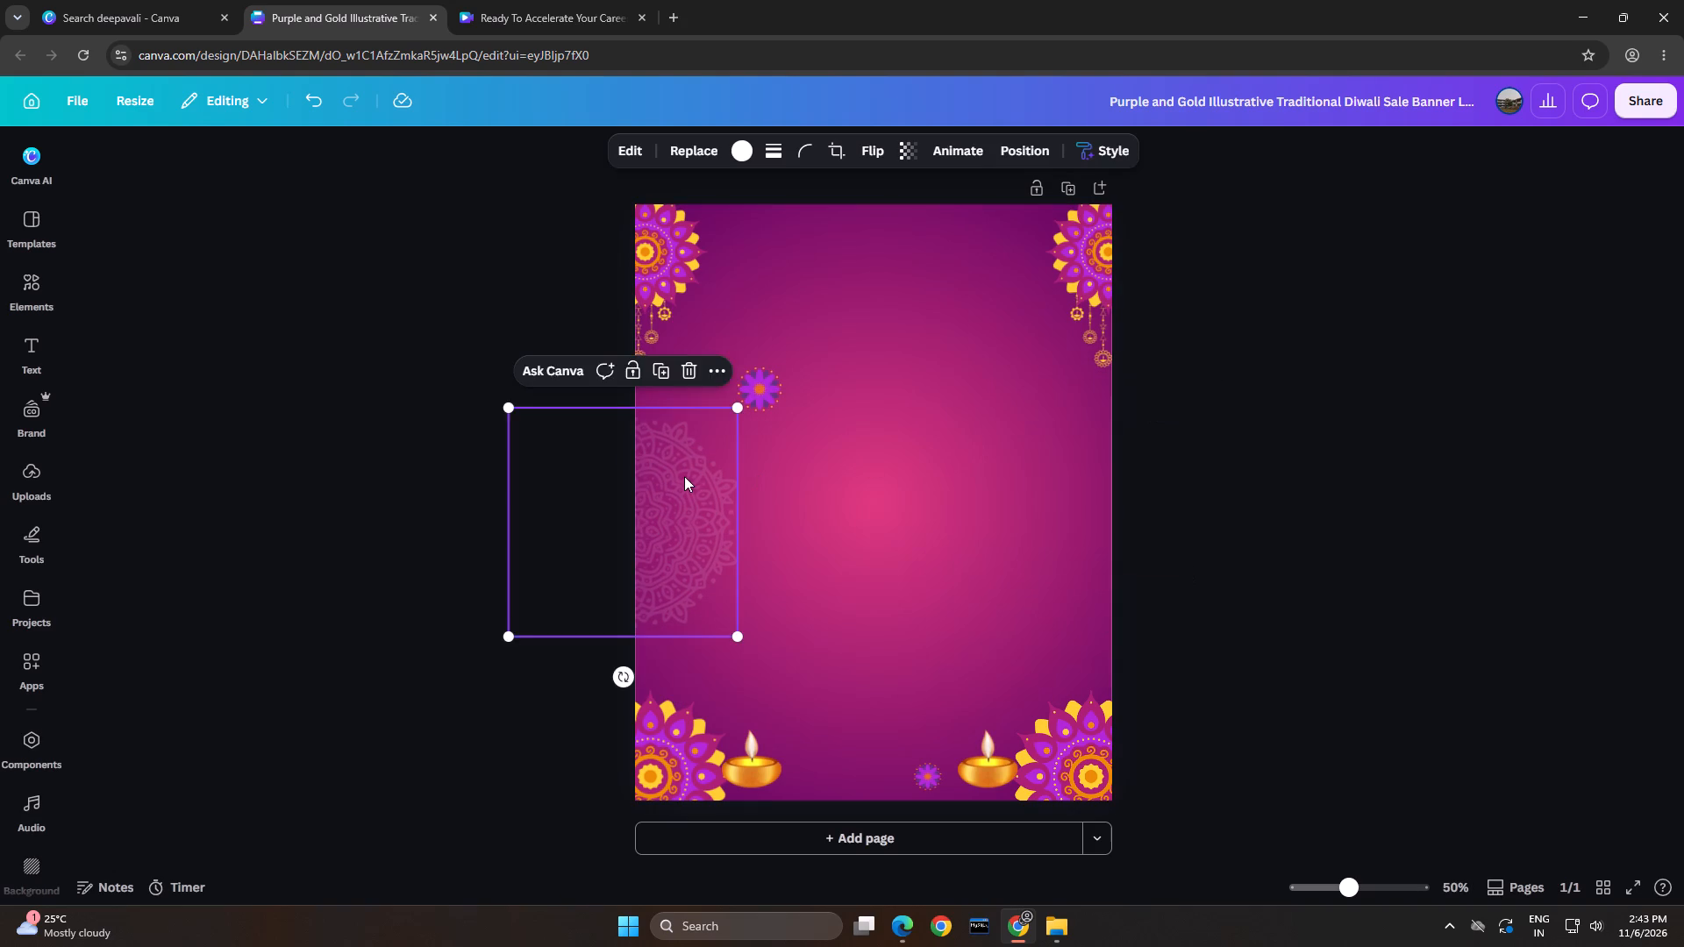
click(657, 380)
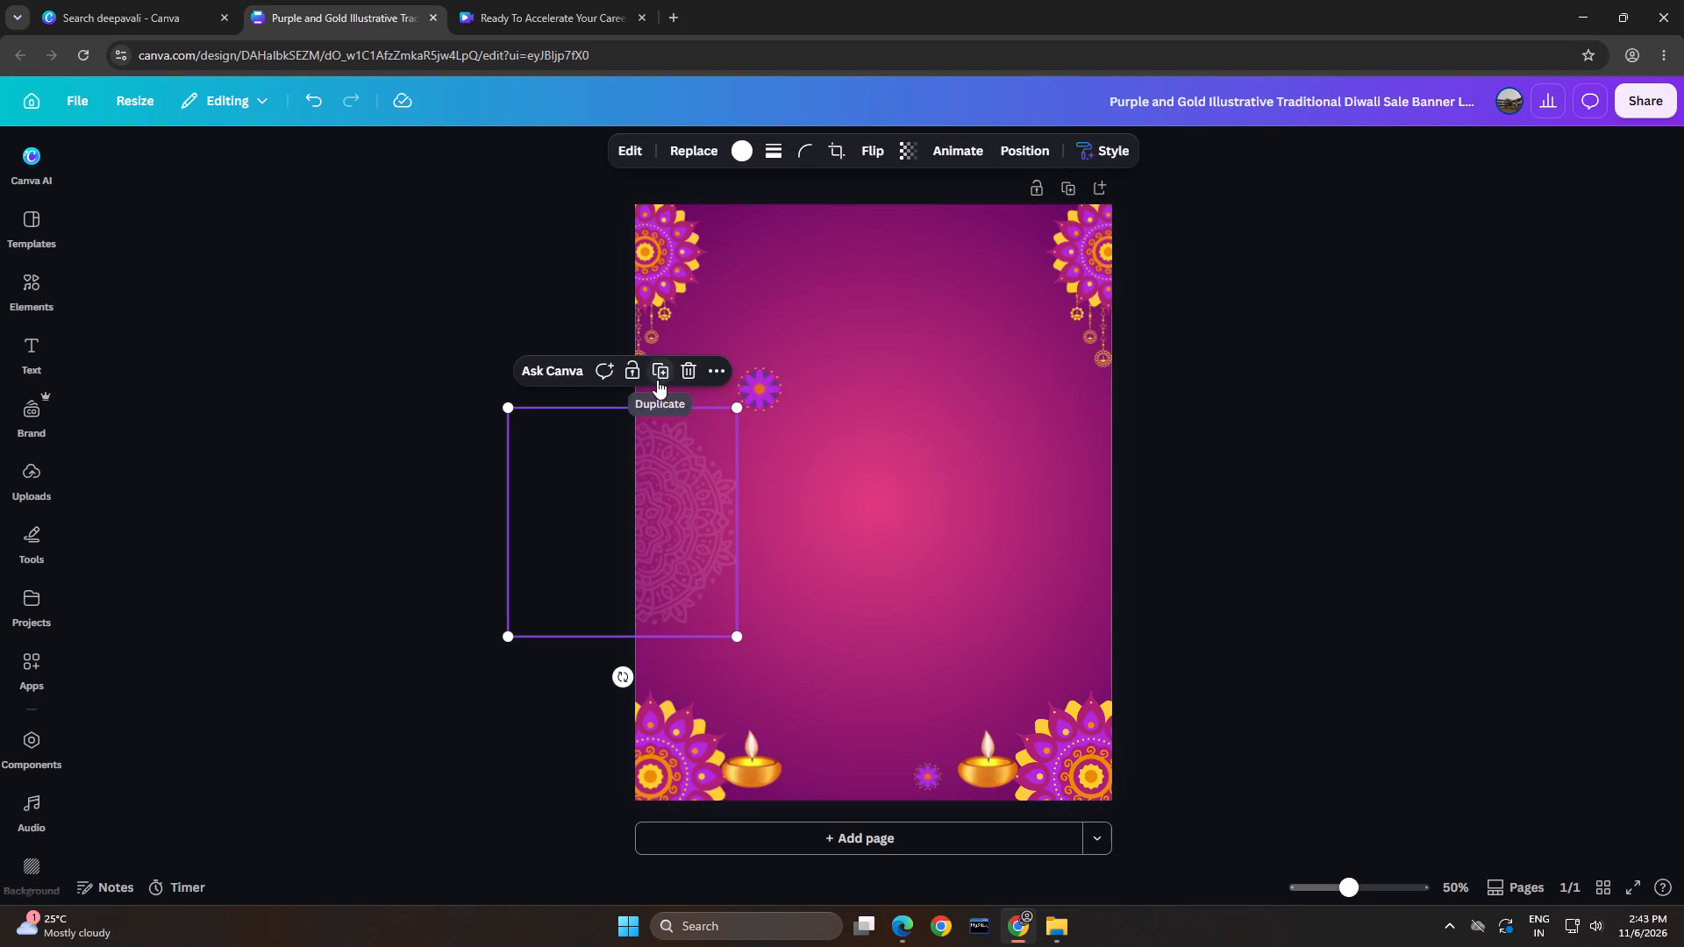
drag(680, 478, 1152, 467)
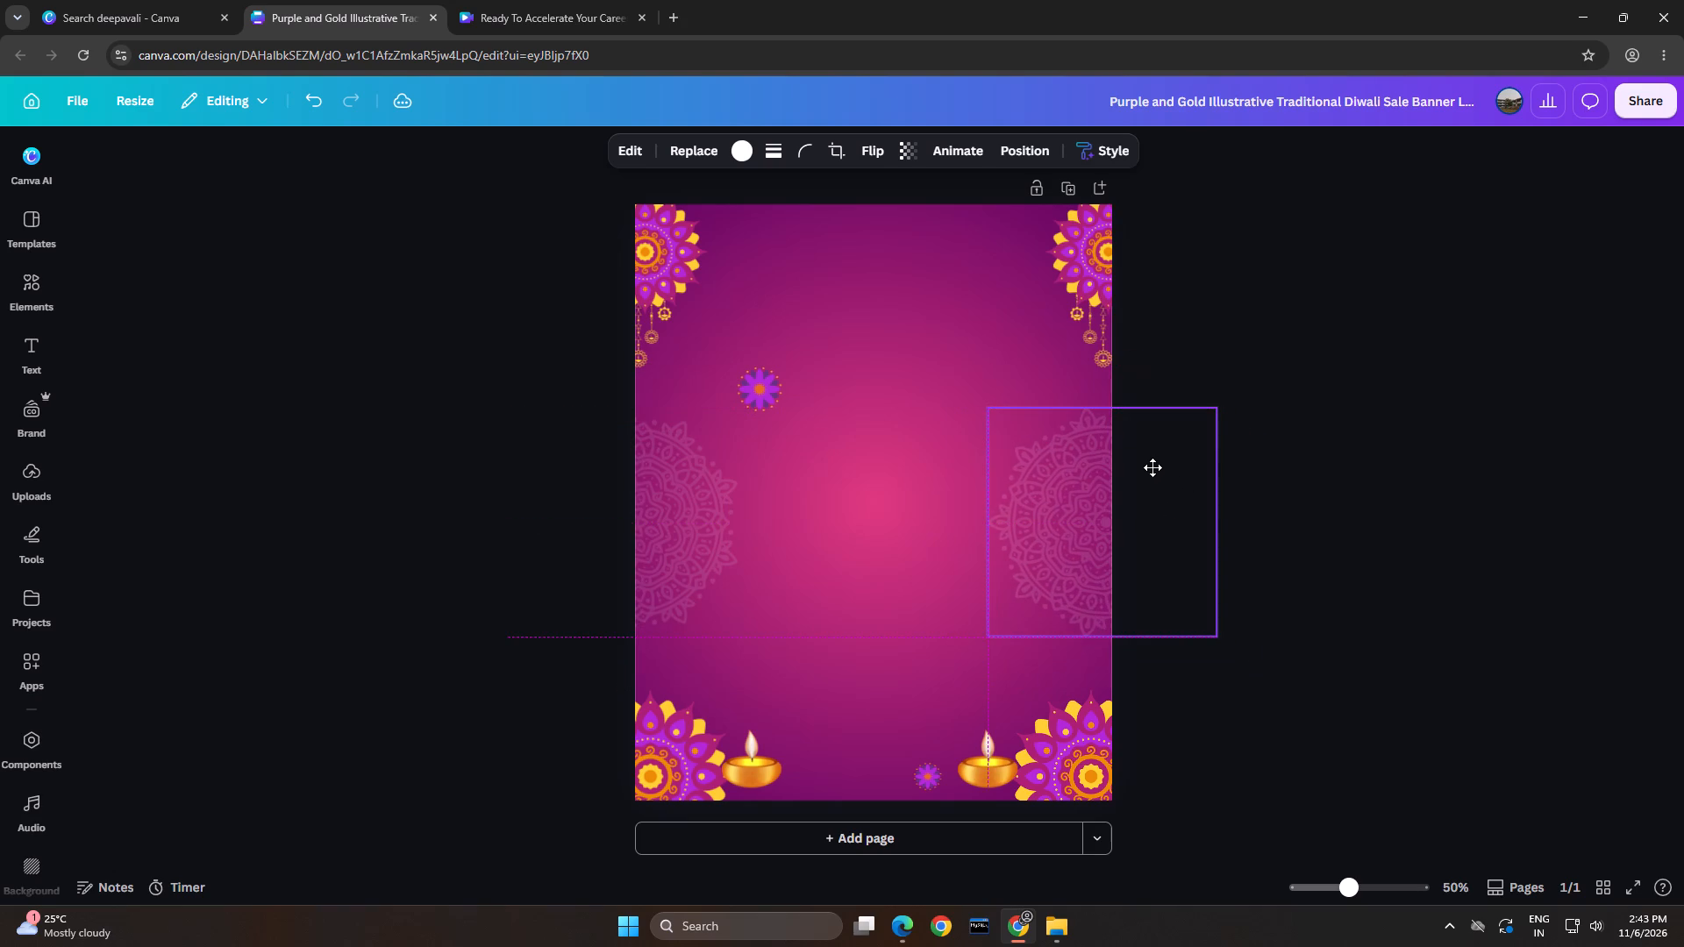
drag(1152, 467, 1167, 475)
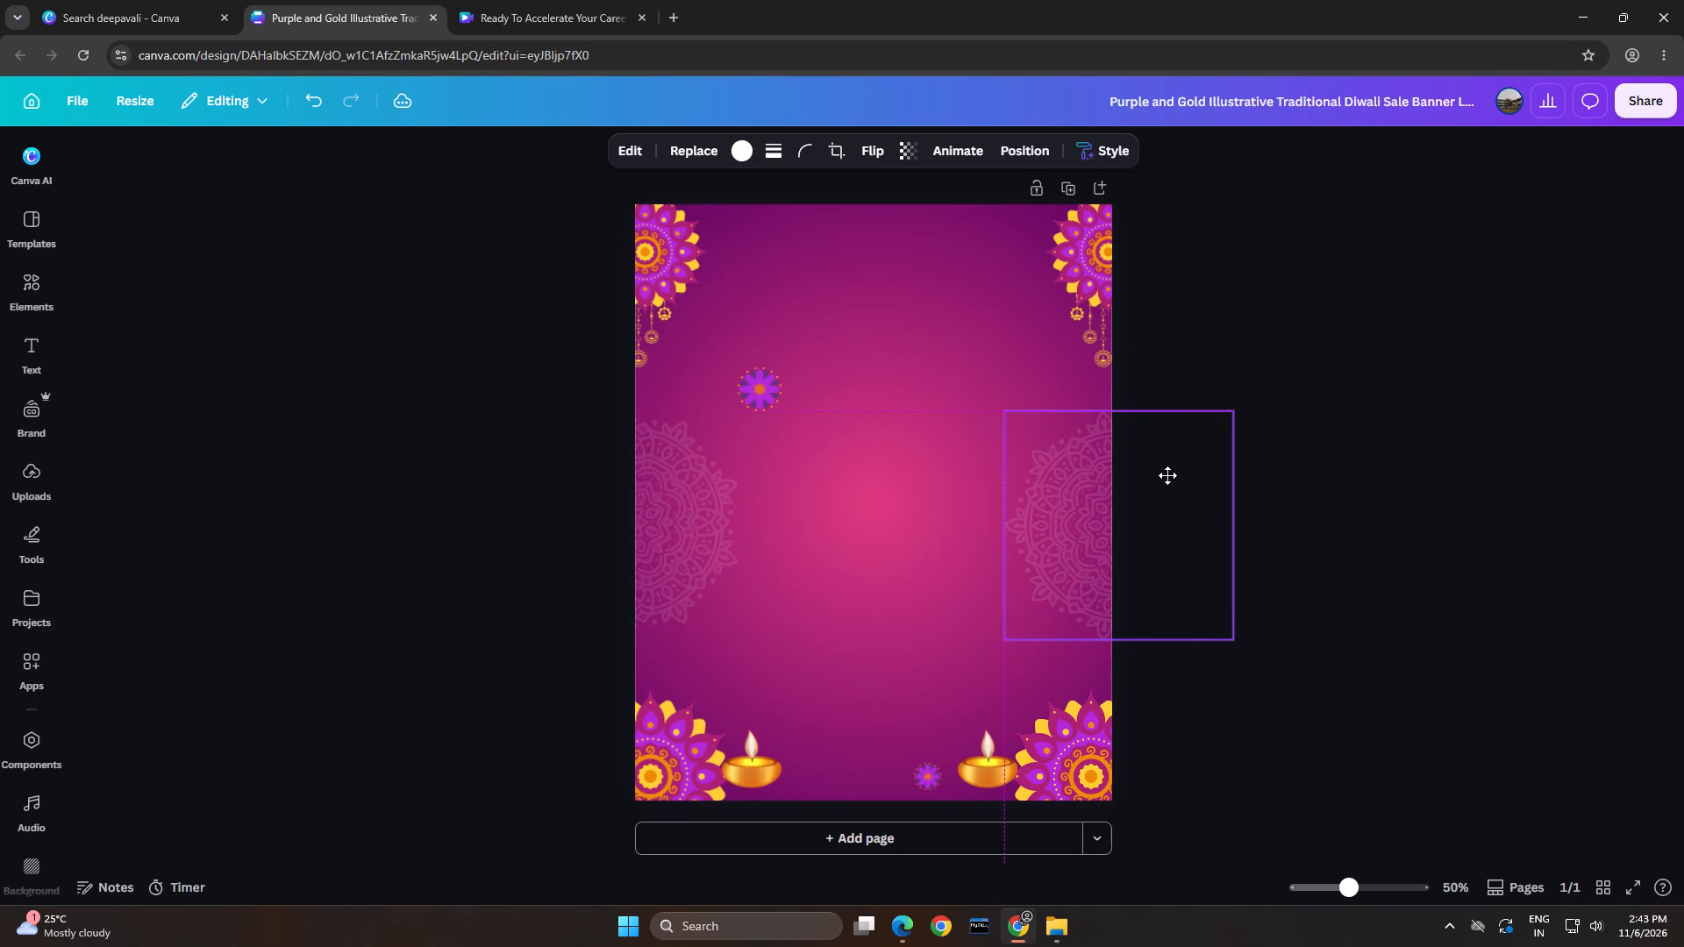
drag(1167, 475, 1150, 478)
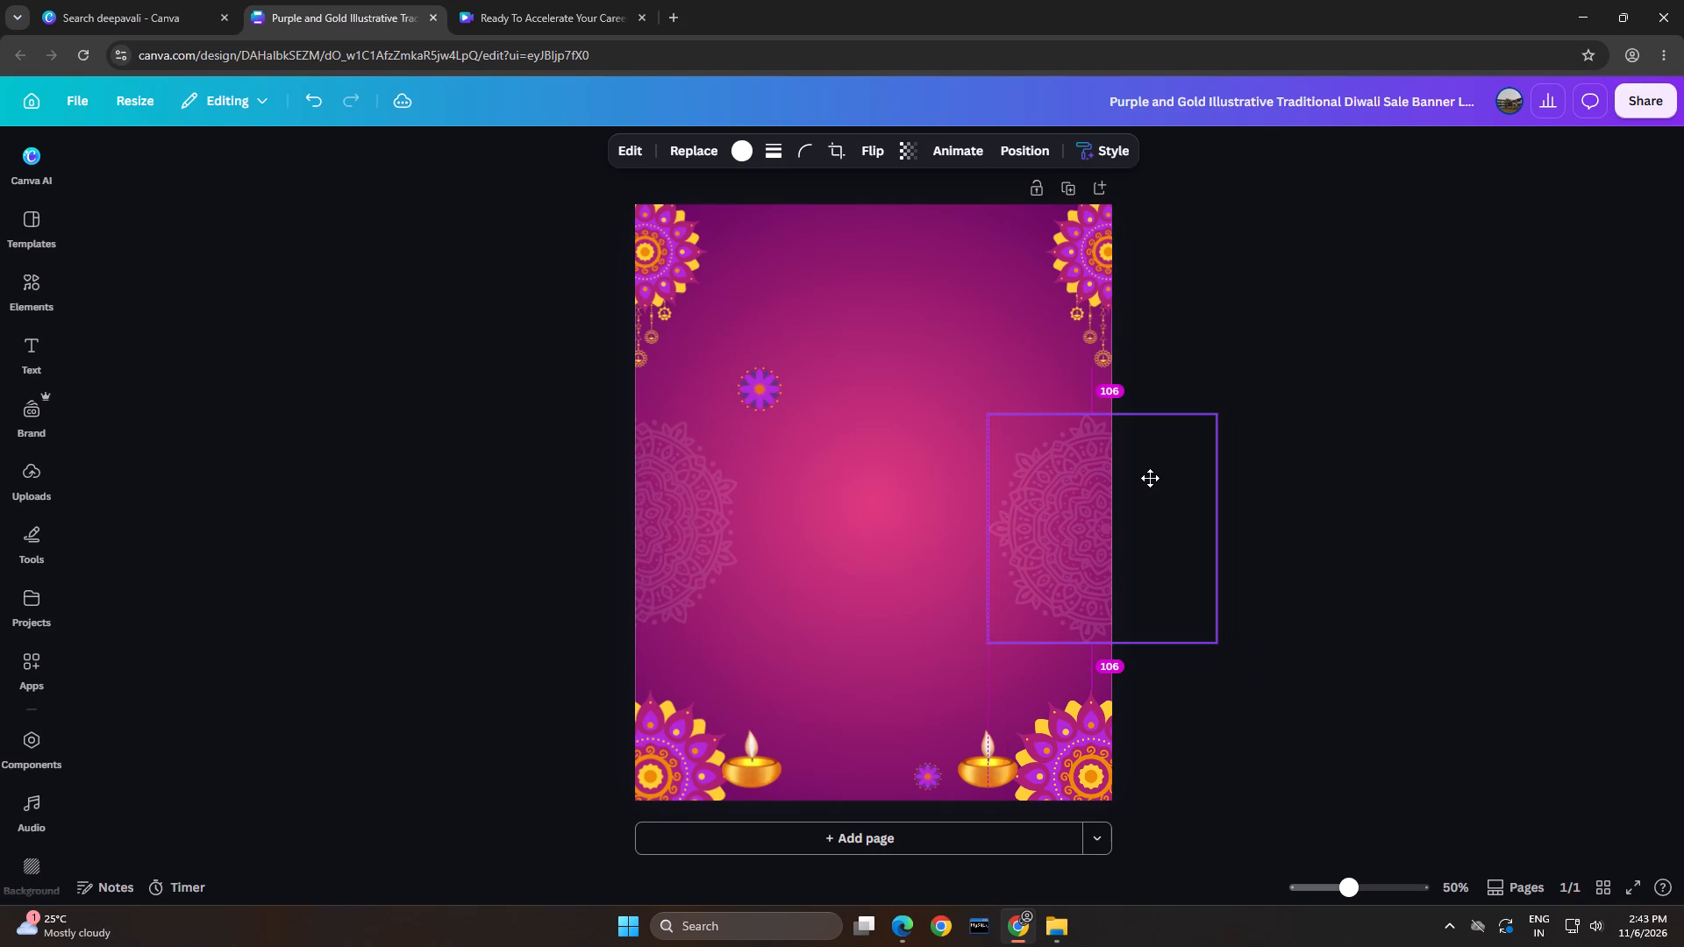
drag(1150, 478, 1160, 478)
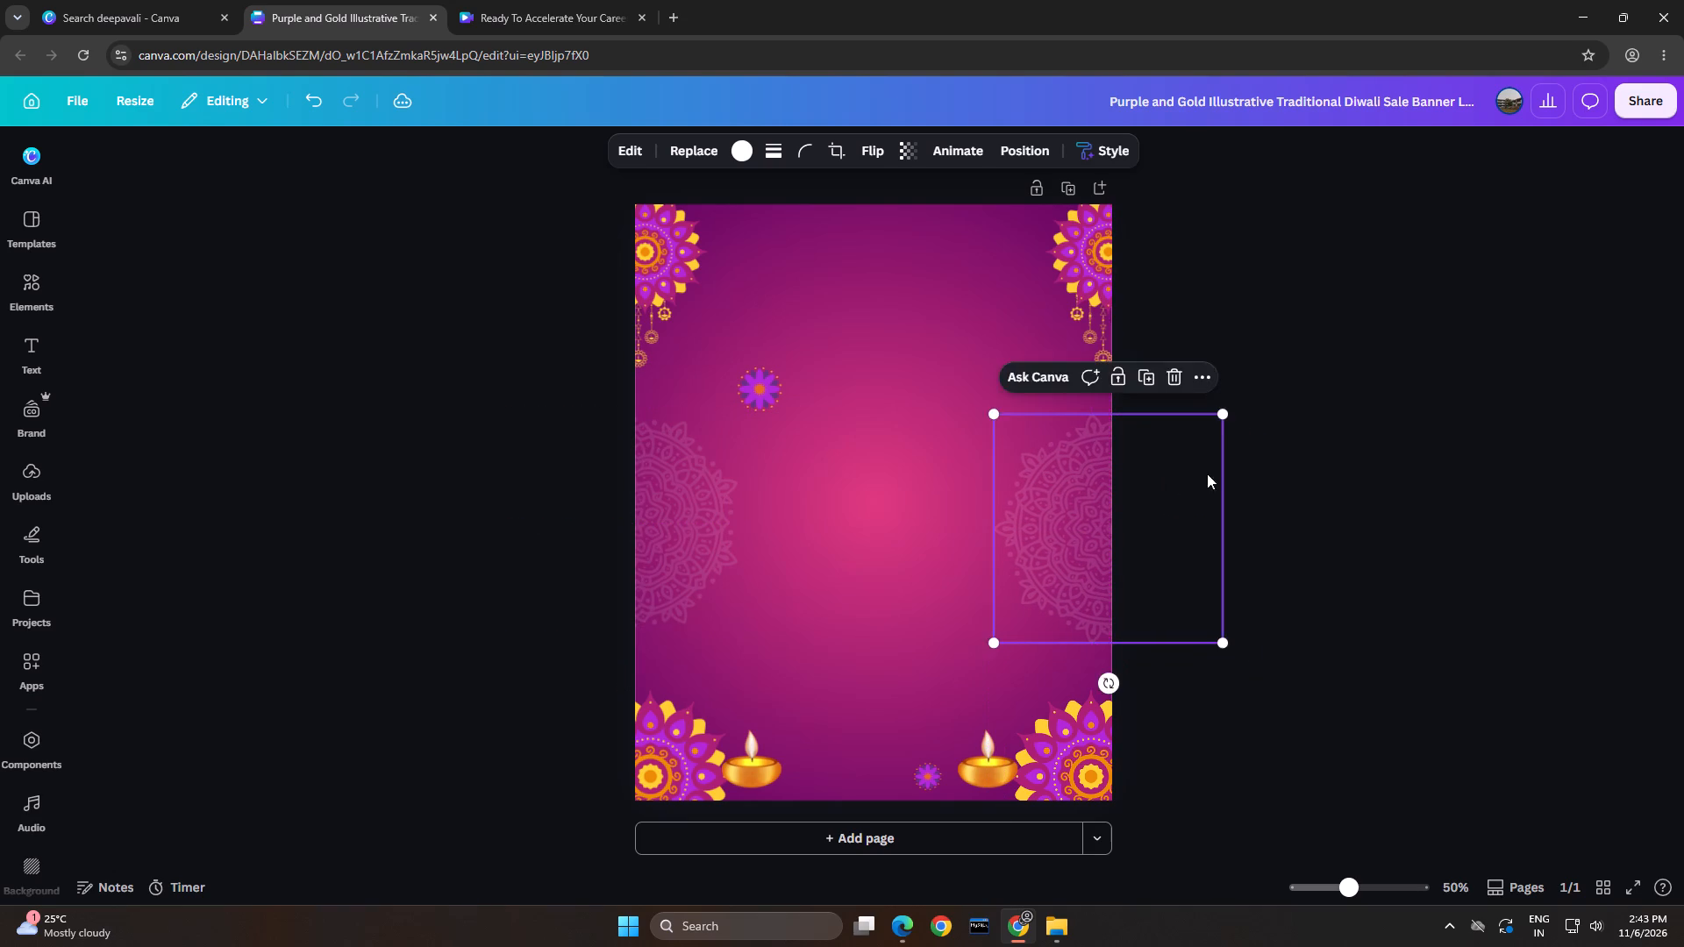
double_click(1443, 440)
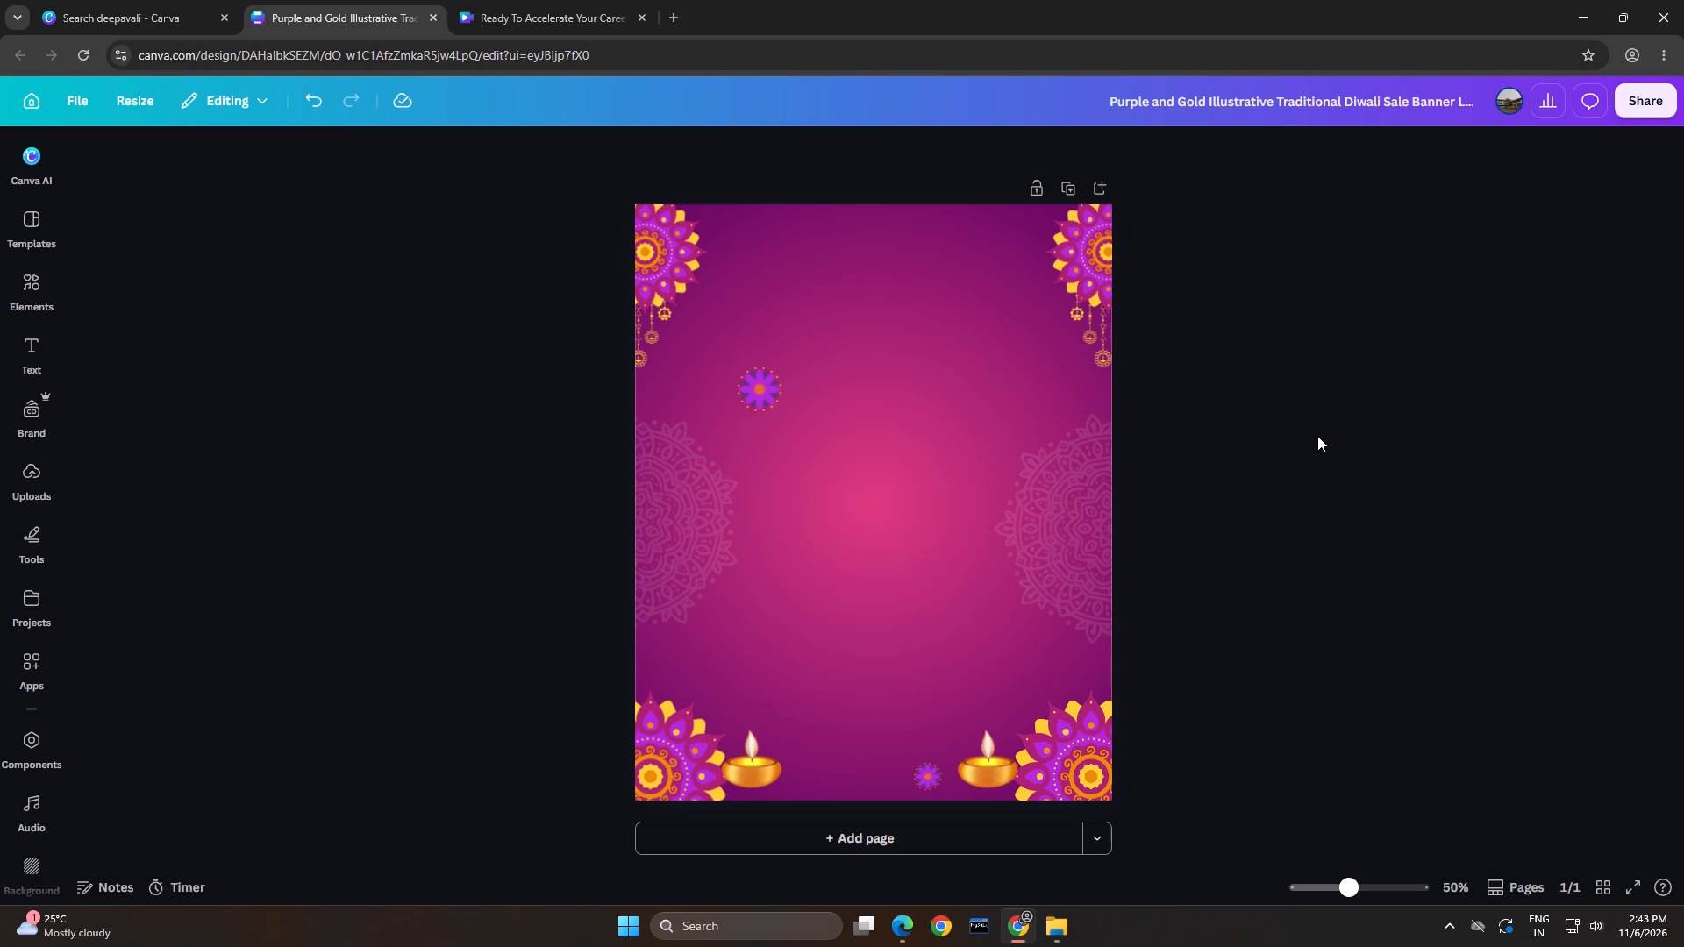
Look over the Ready To Accelerate Your Career design and the similar Diwali templates, and close the template preview.
click(540, 28)
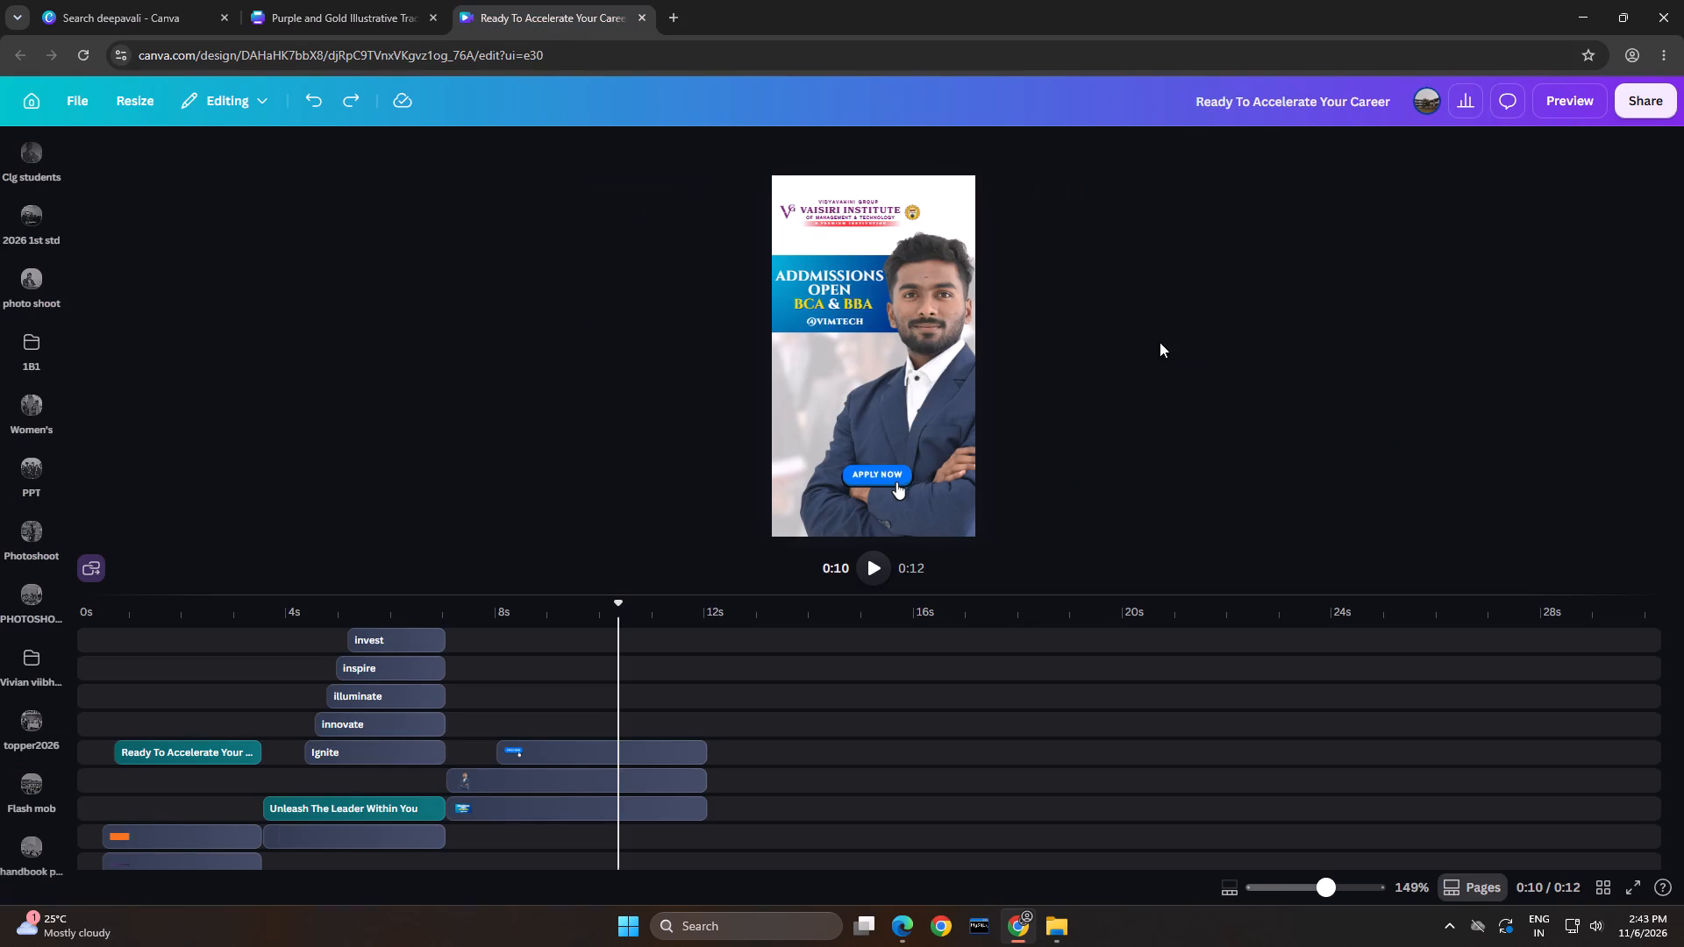
click(1185, 348)
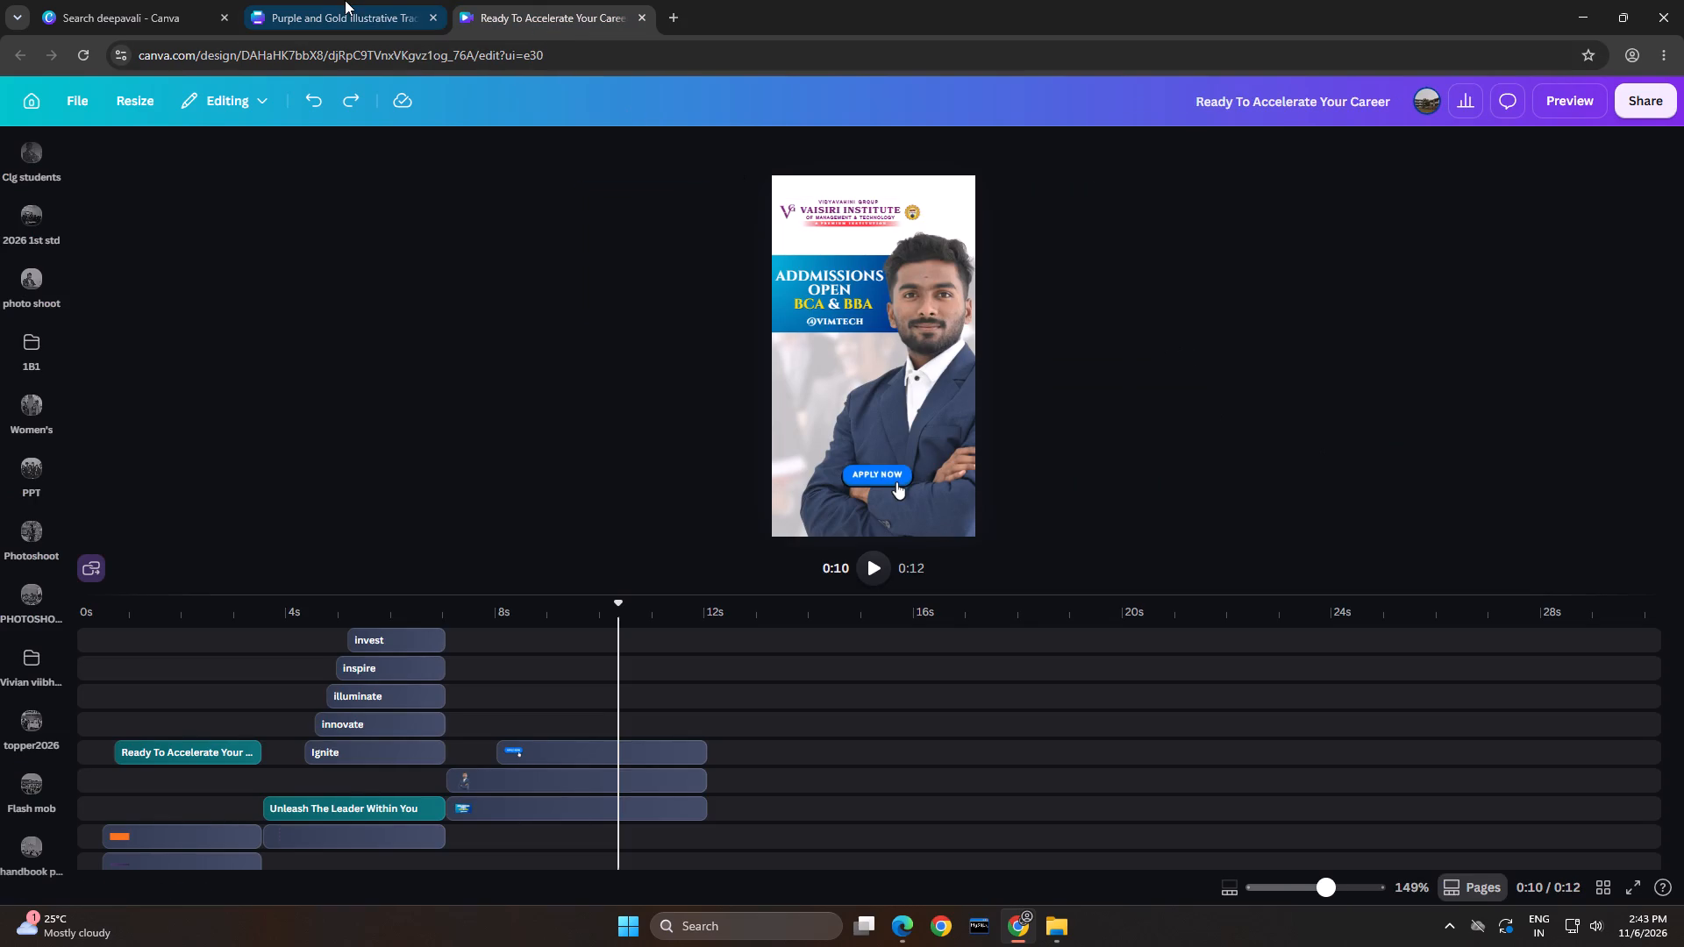
click(346, 5)
click(170, 9)
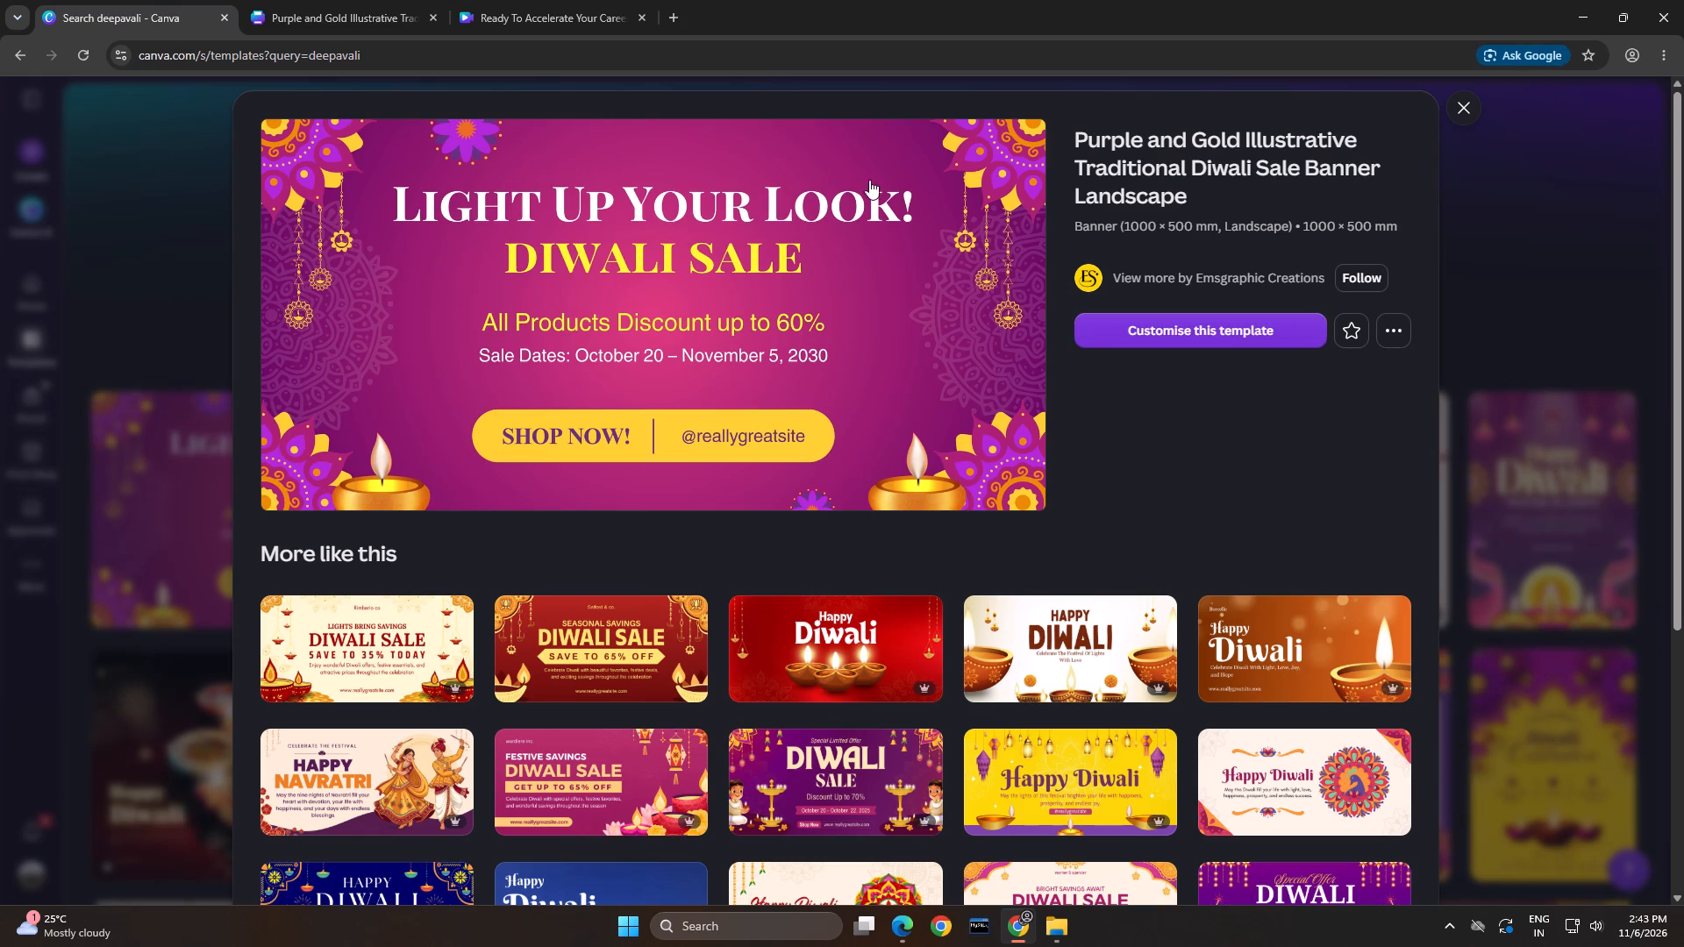
scroll(1189, 619, down, 3)
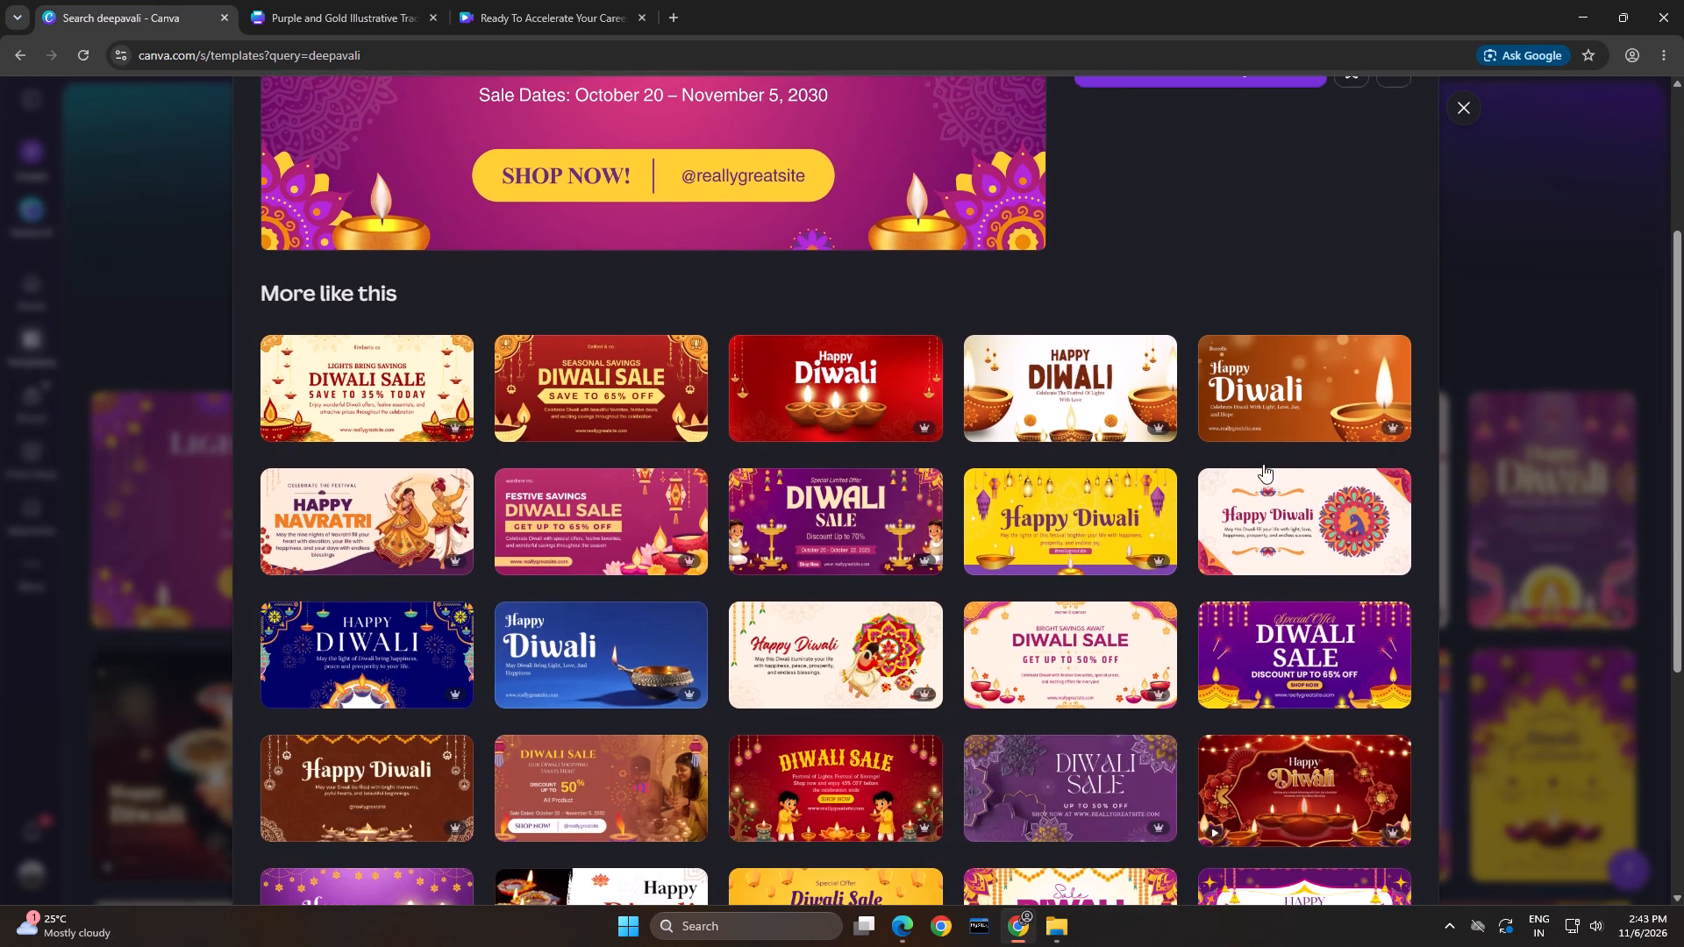
click(1469, 100)
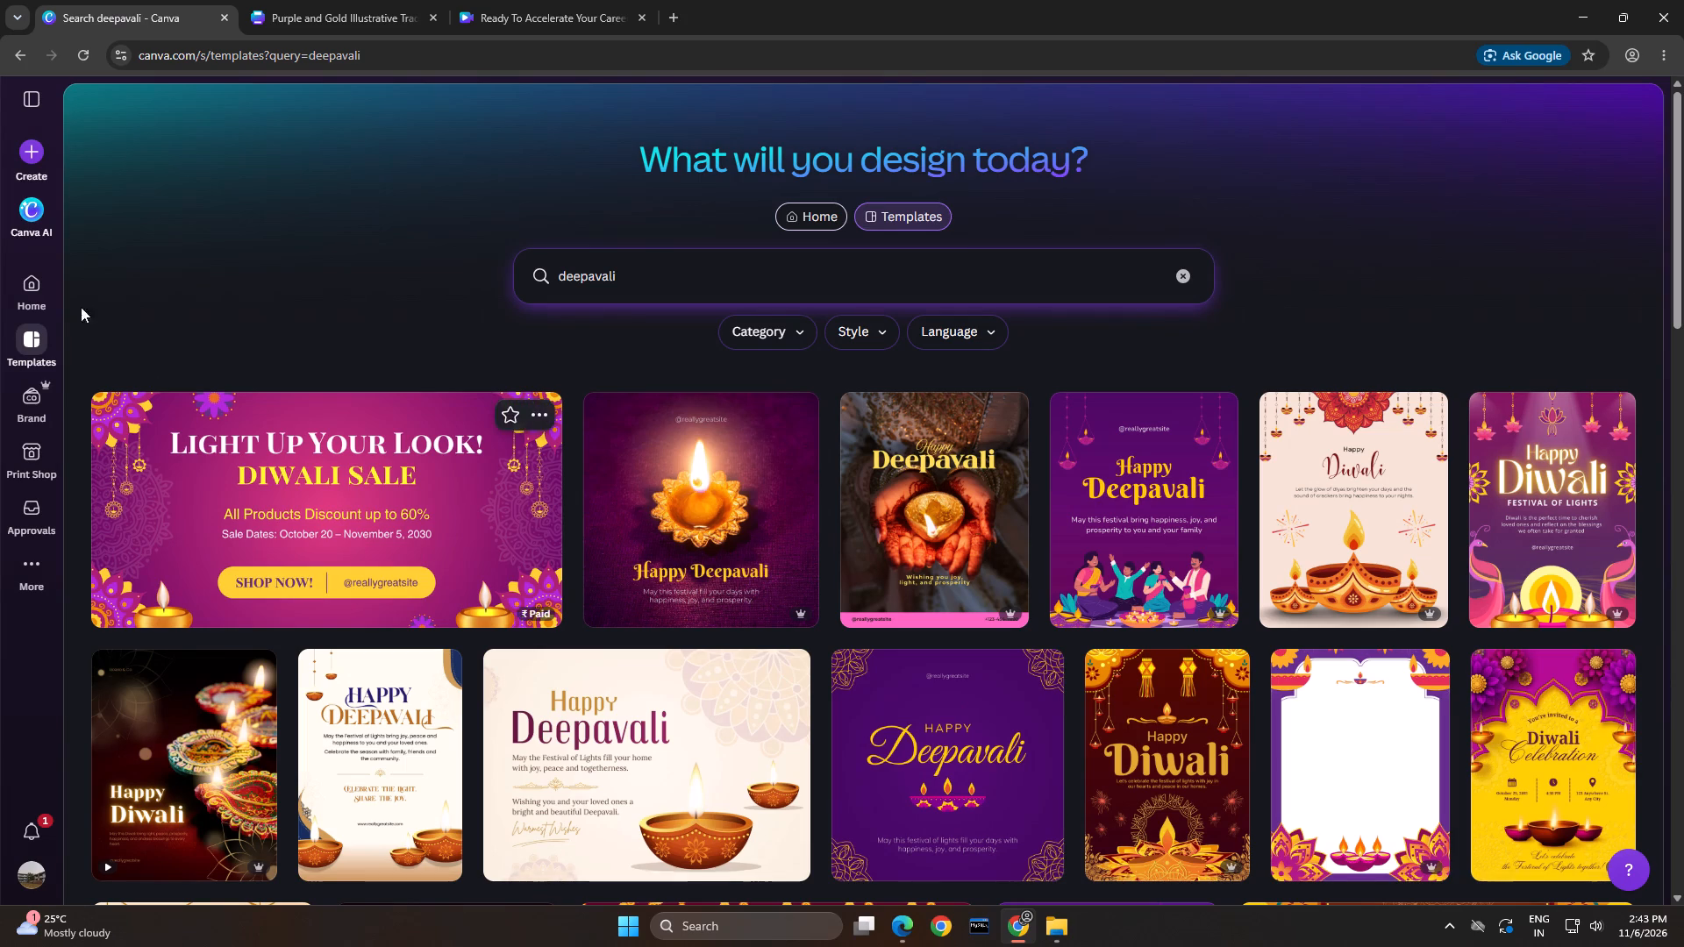
Look at the Black Aesthetic We Are Open Instagram Story from the recent designs on the home page, and close it.
click(32, 293)
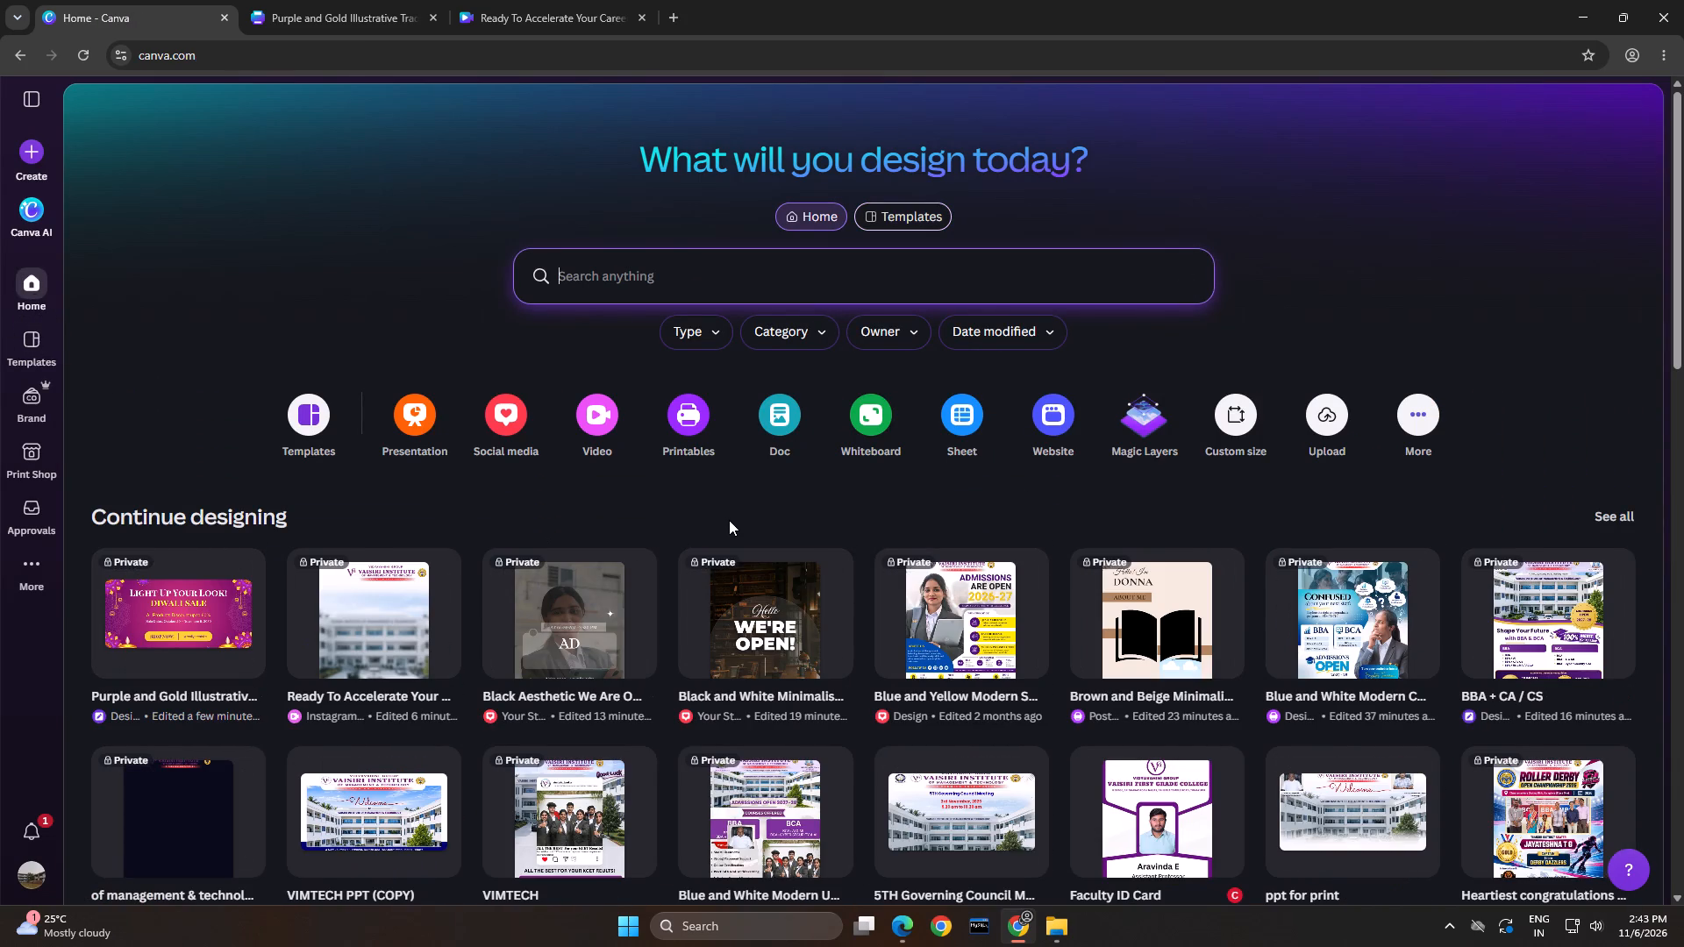
click(598, 621)
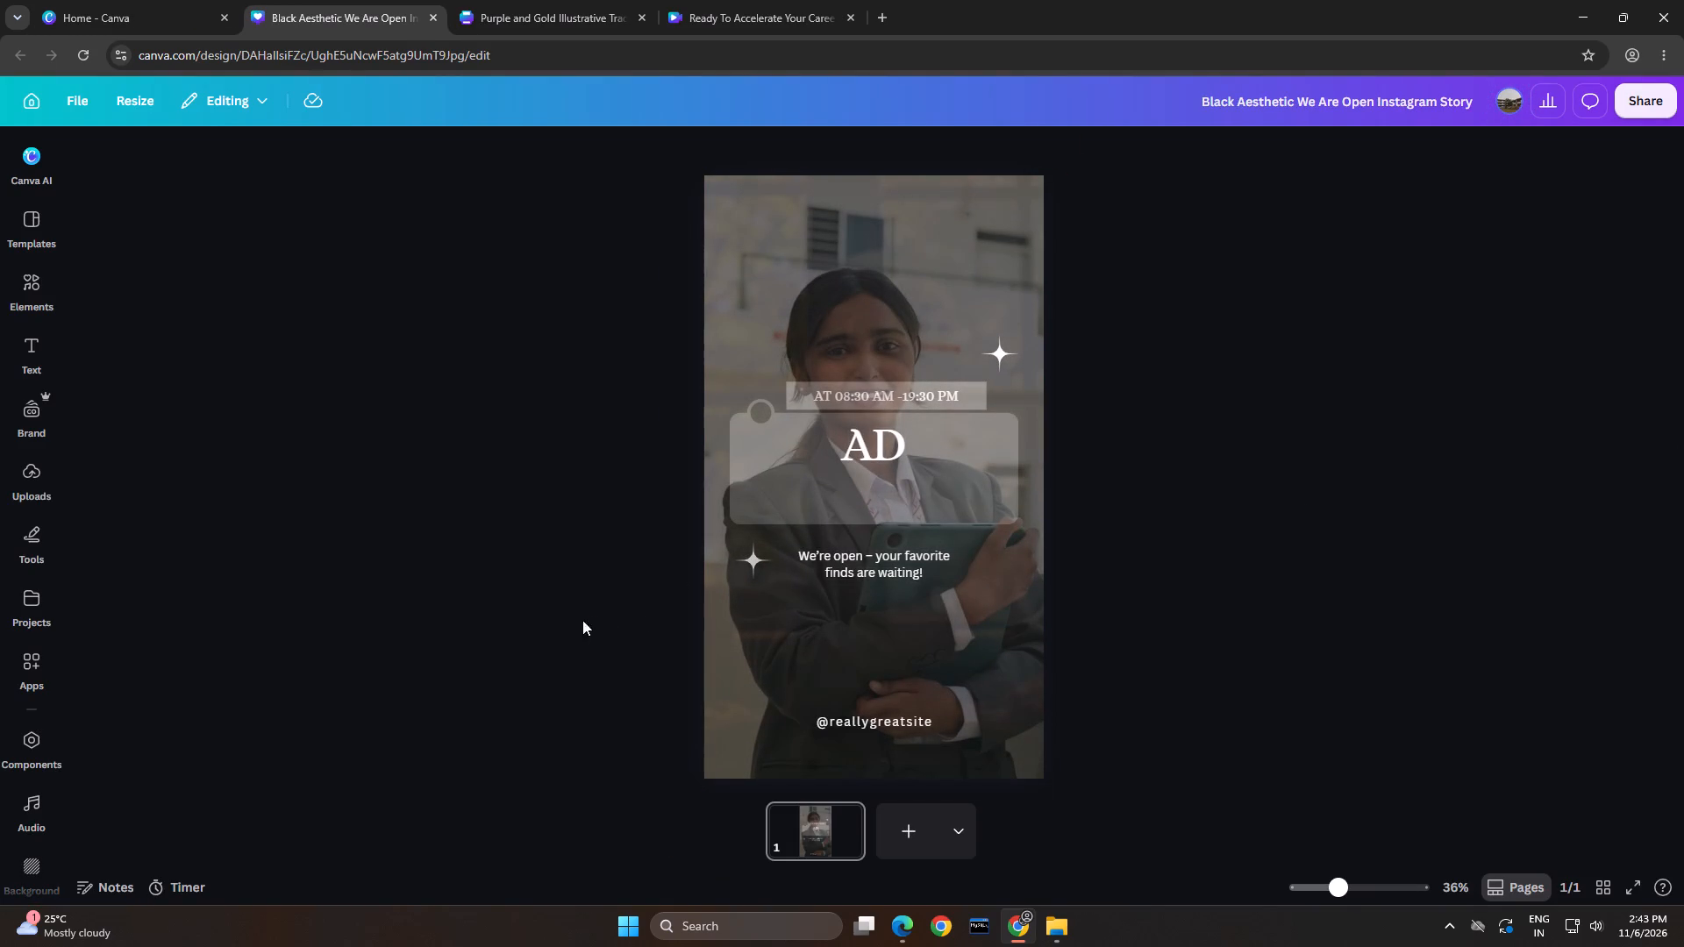
click(560, 622)
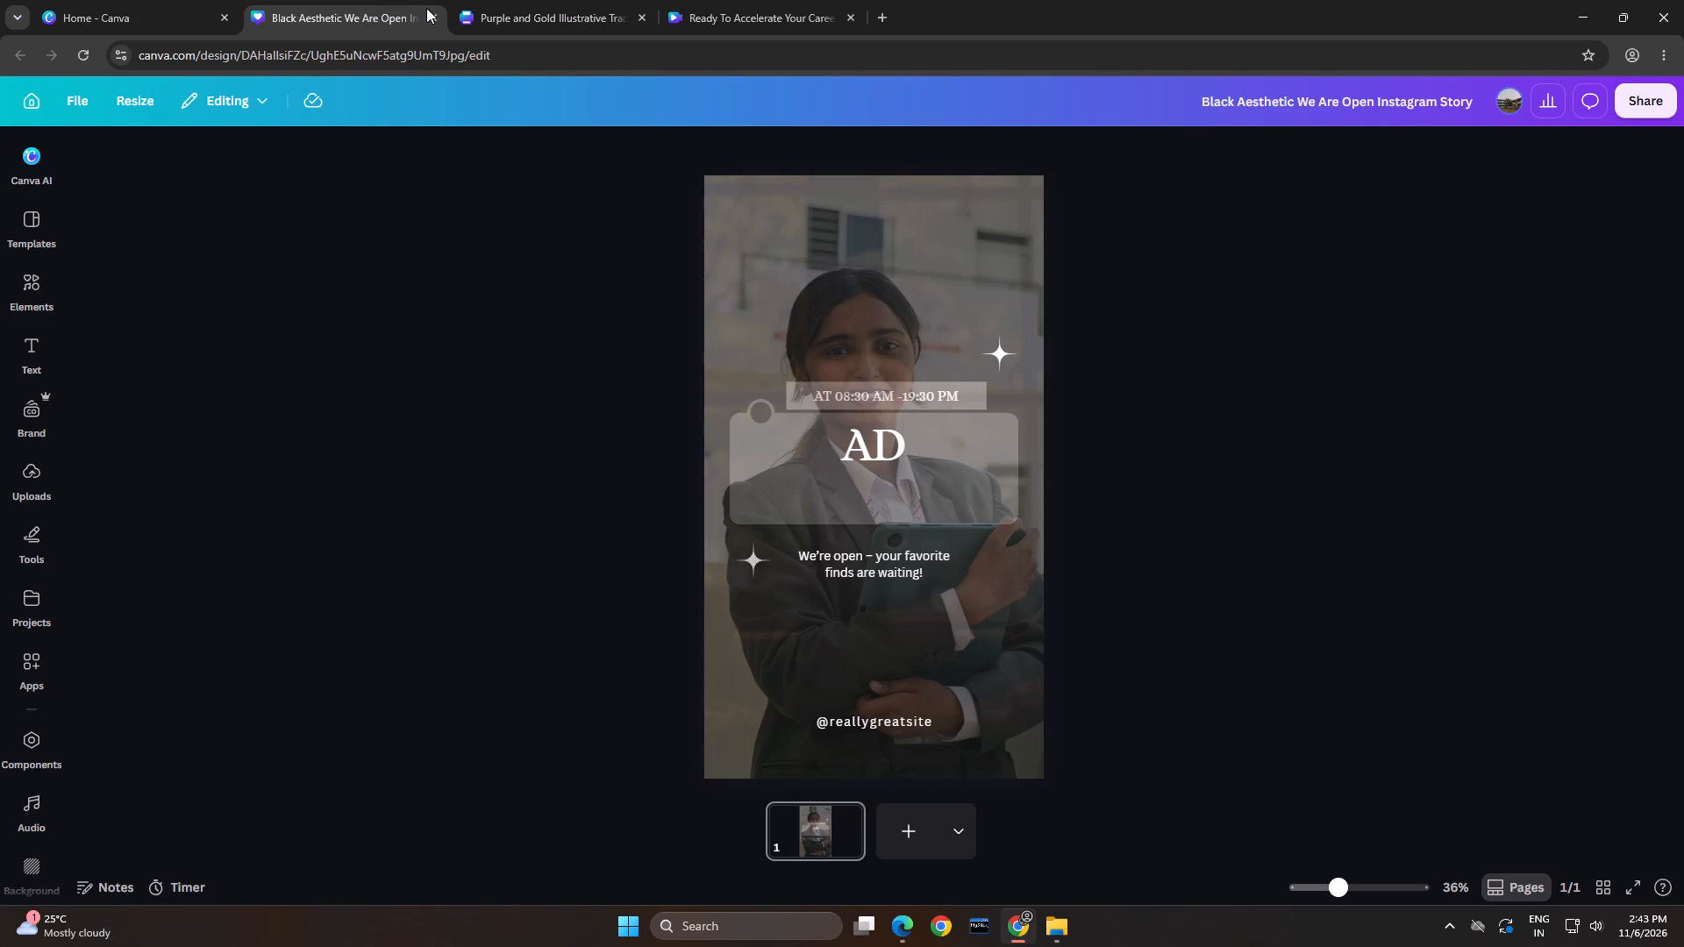
click(432, 15)
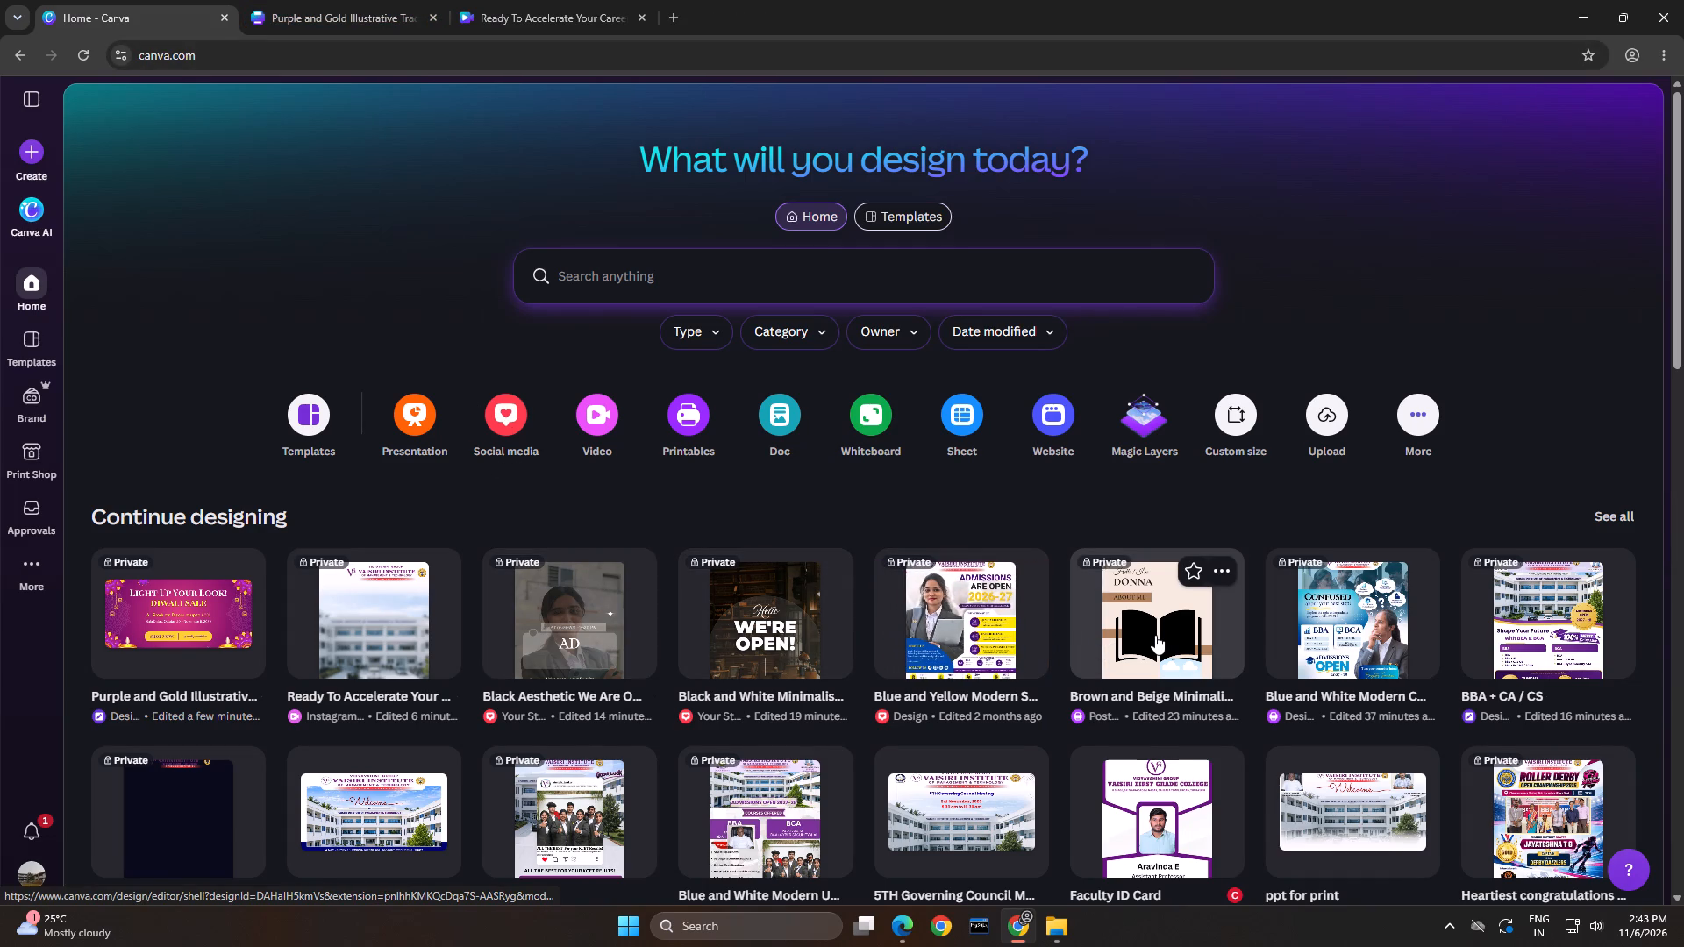
Open the recent Blue and White Modern design with the "Confused about your next step?" admissions poster at its first page.
click(1351, 628)
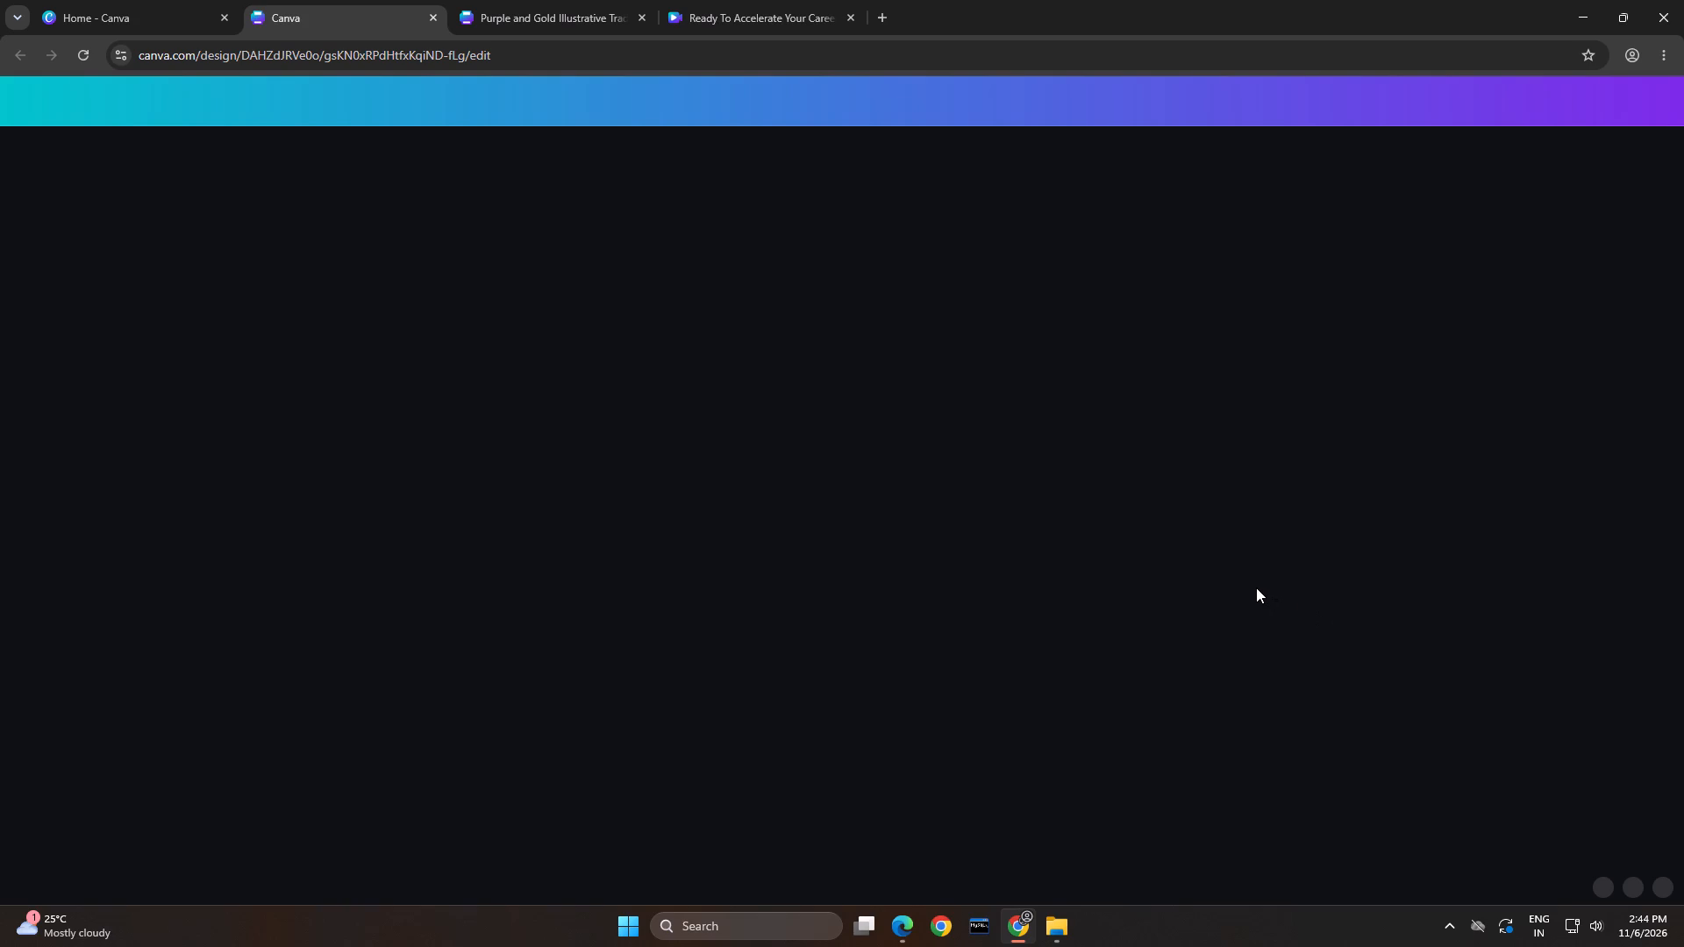
scroll(1235, 547, up, 6)
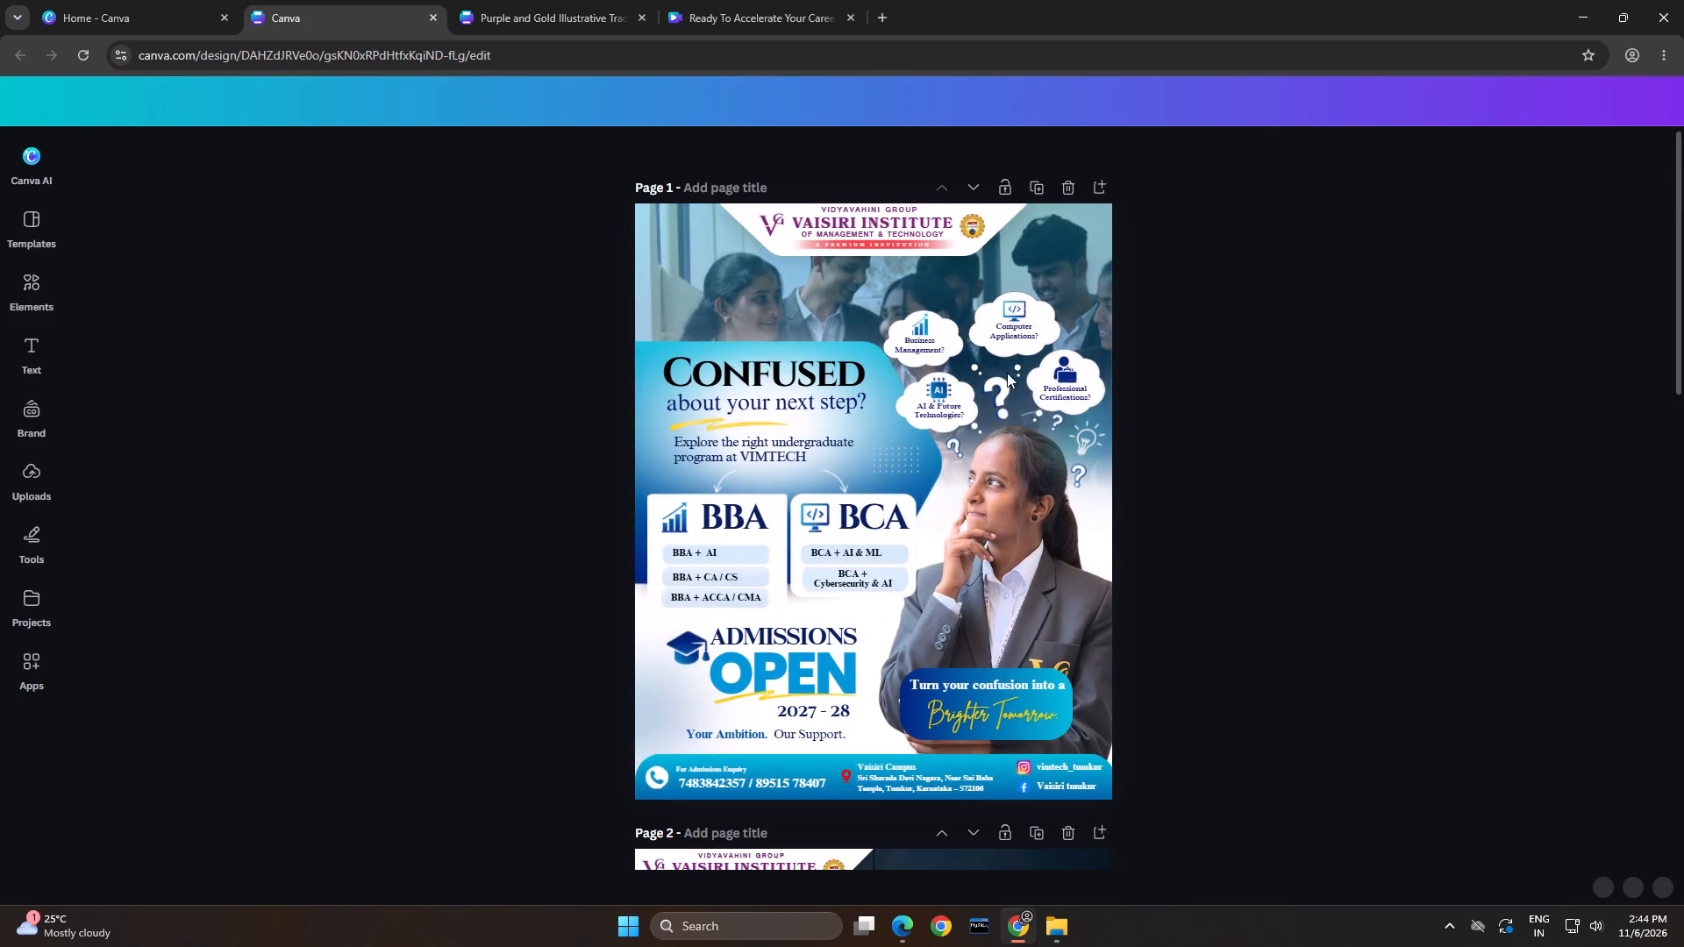
Copy the Vaisiri Institute header group from the college poster's first page and paste it at the top of the purple Diwali page.
click(931, 233)
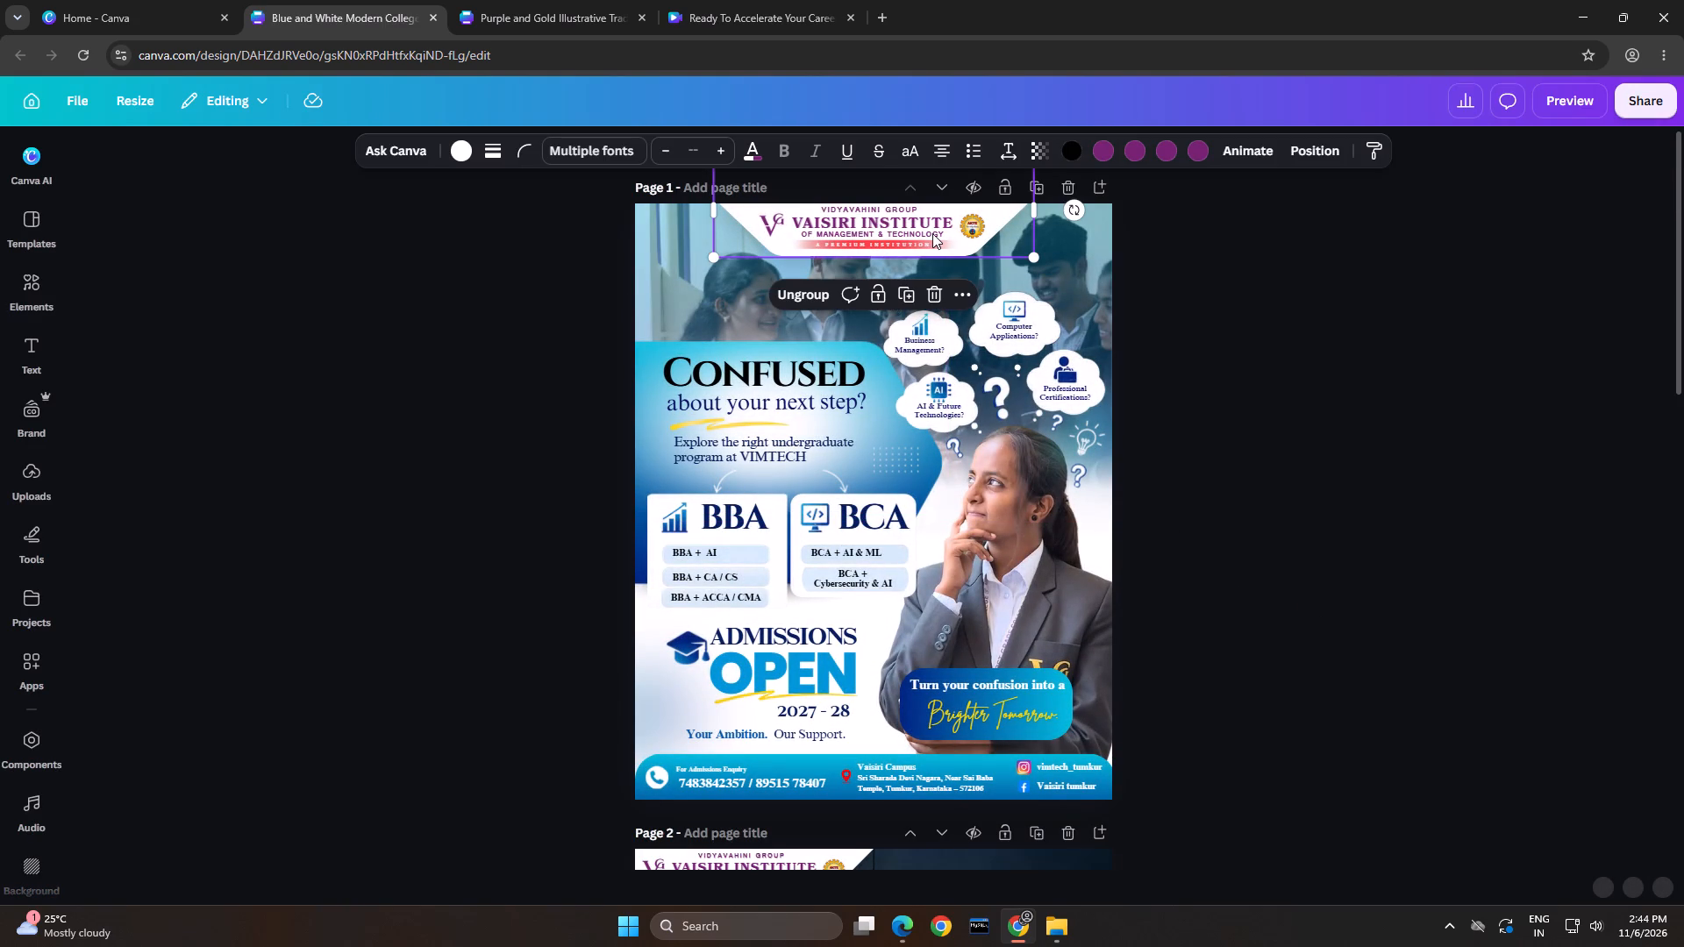
key(ctrl+c)
key(ctrl+c)
key(ctrl+c)
click(762, 22)
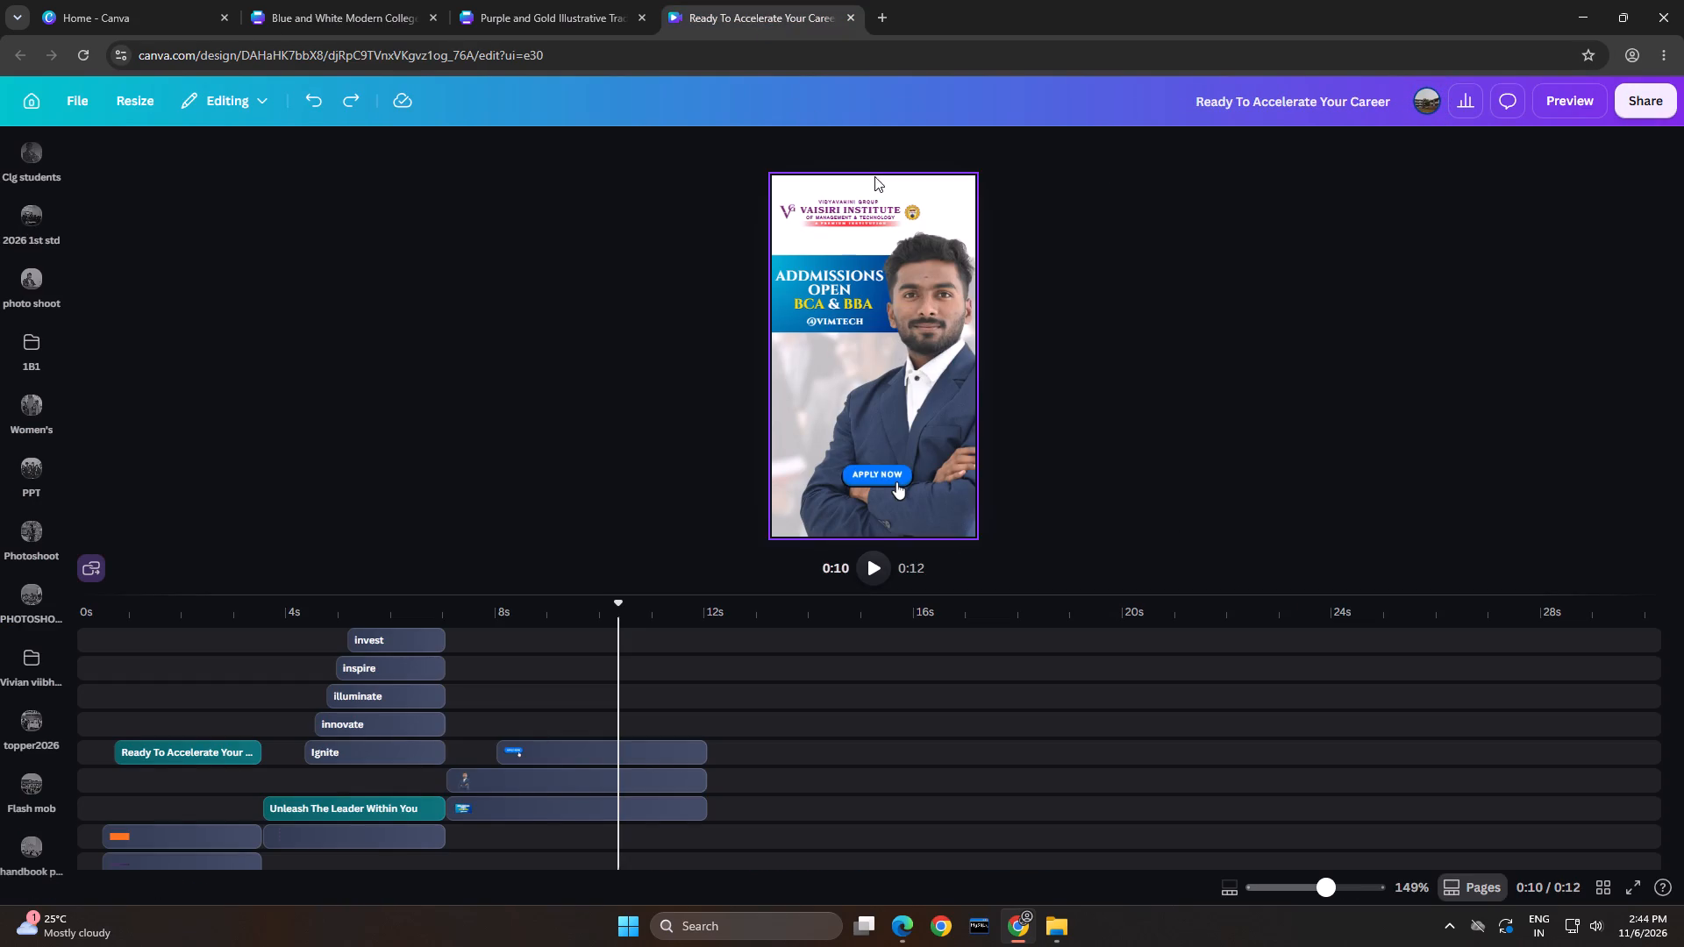
click(503, 10)
click(835, 236)
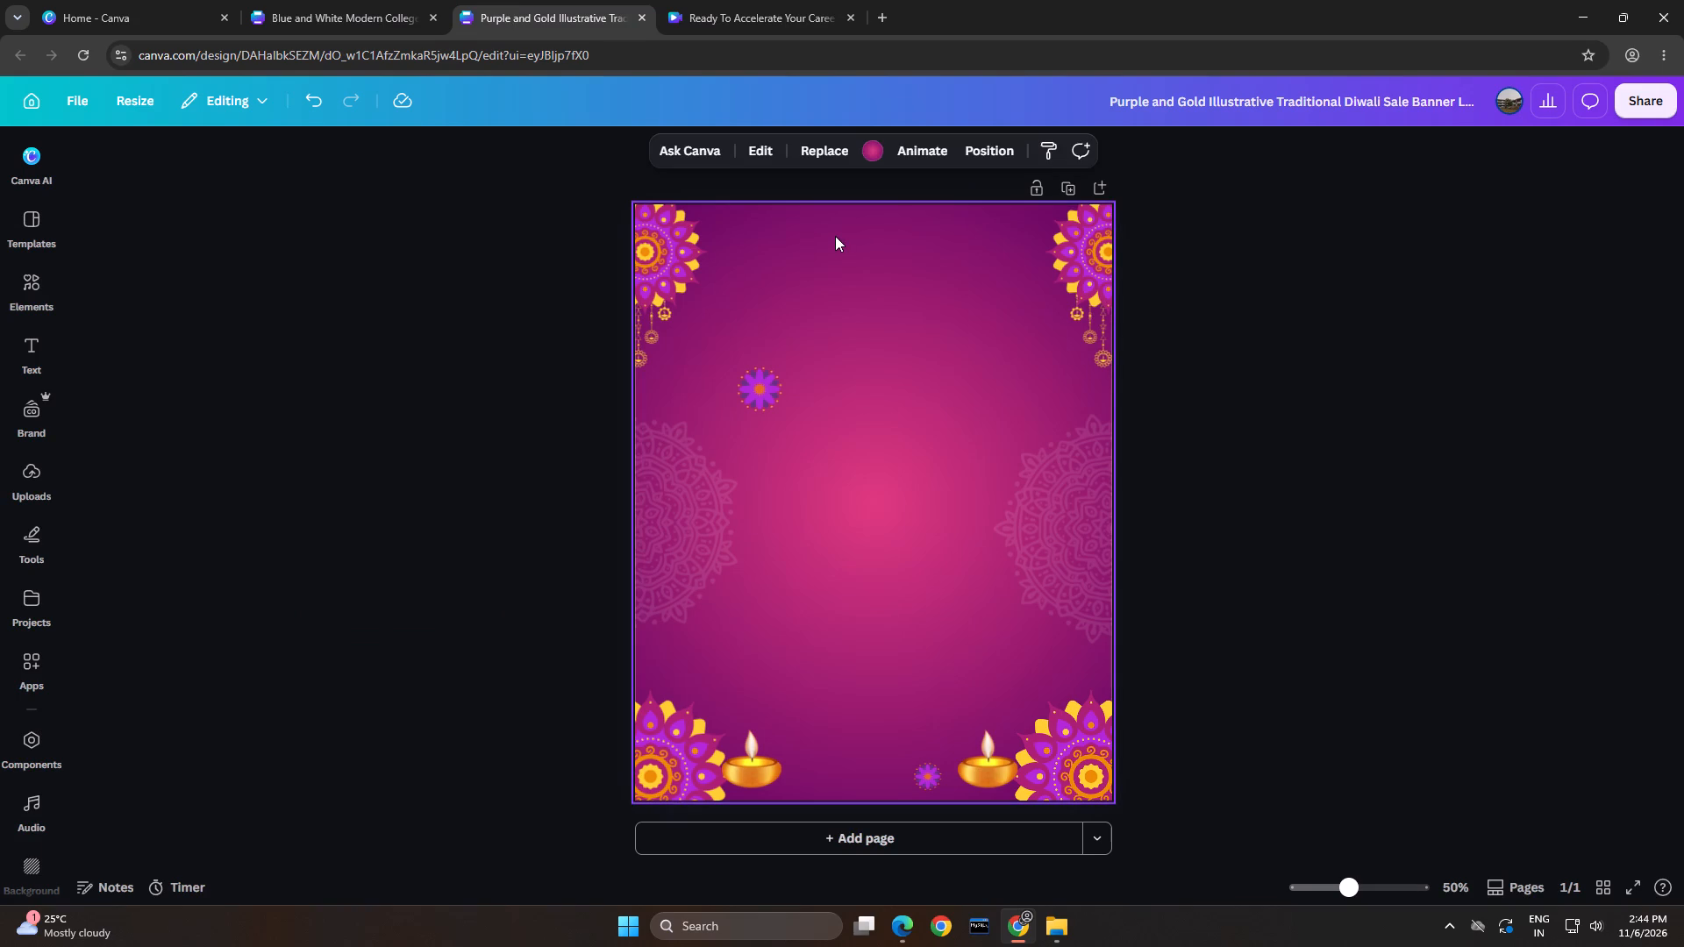
key(ctrl+v)
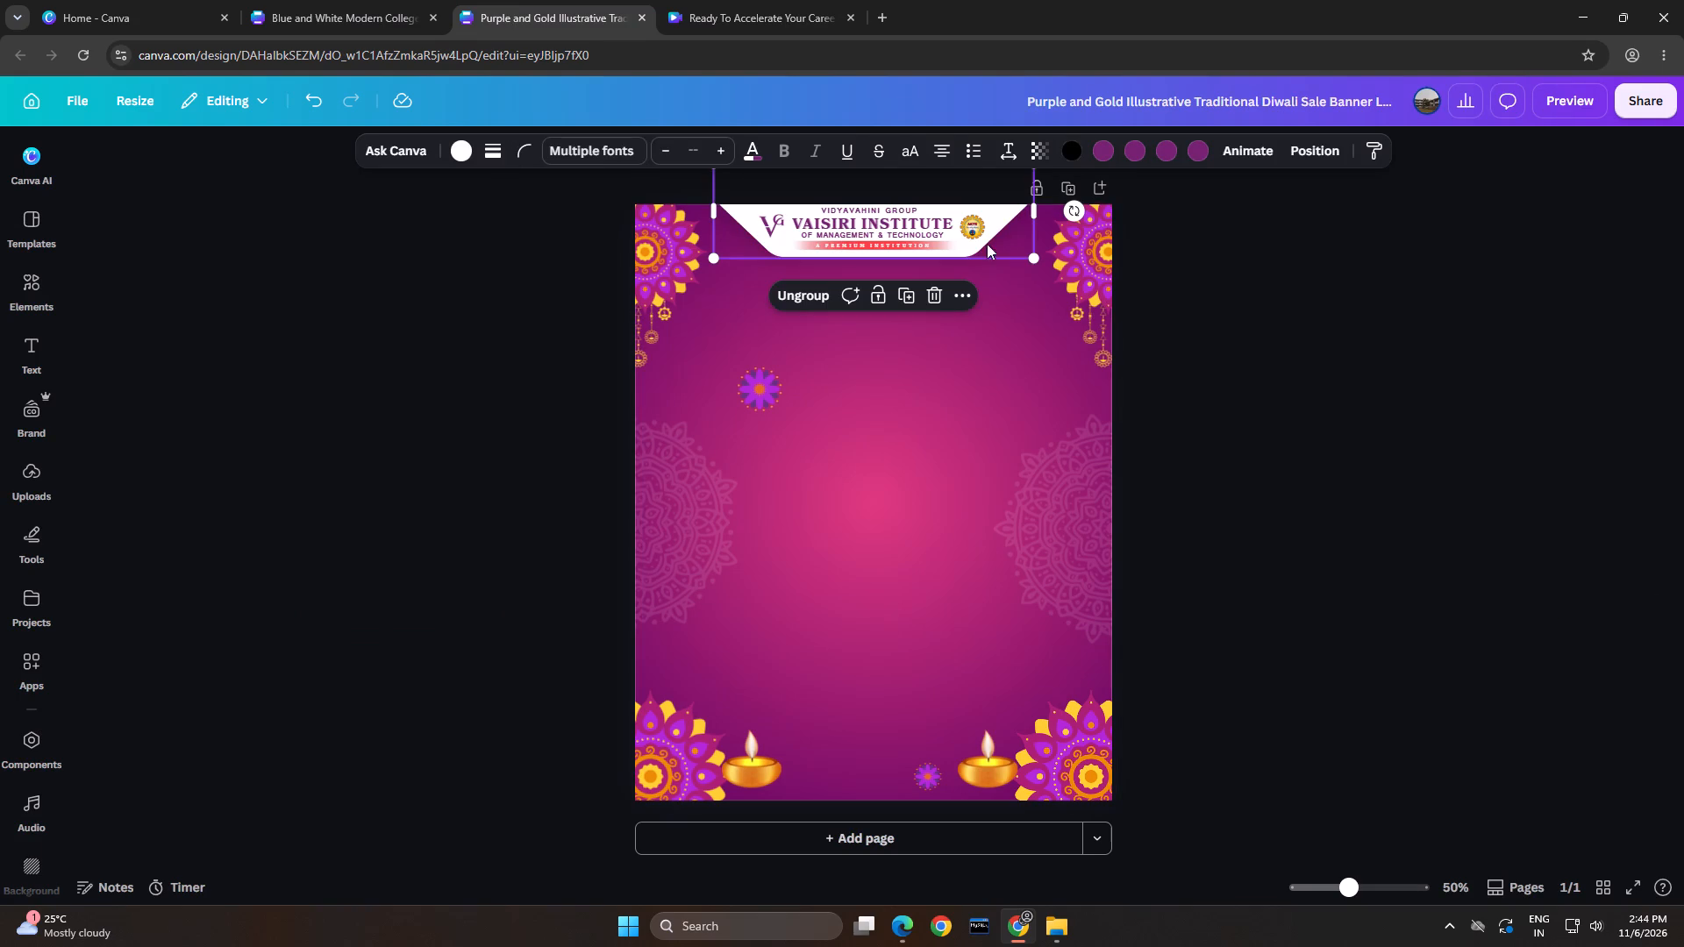
double_click(1339, 256)
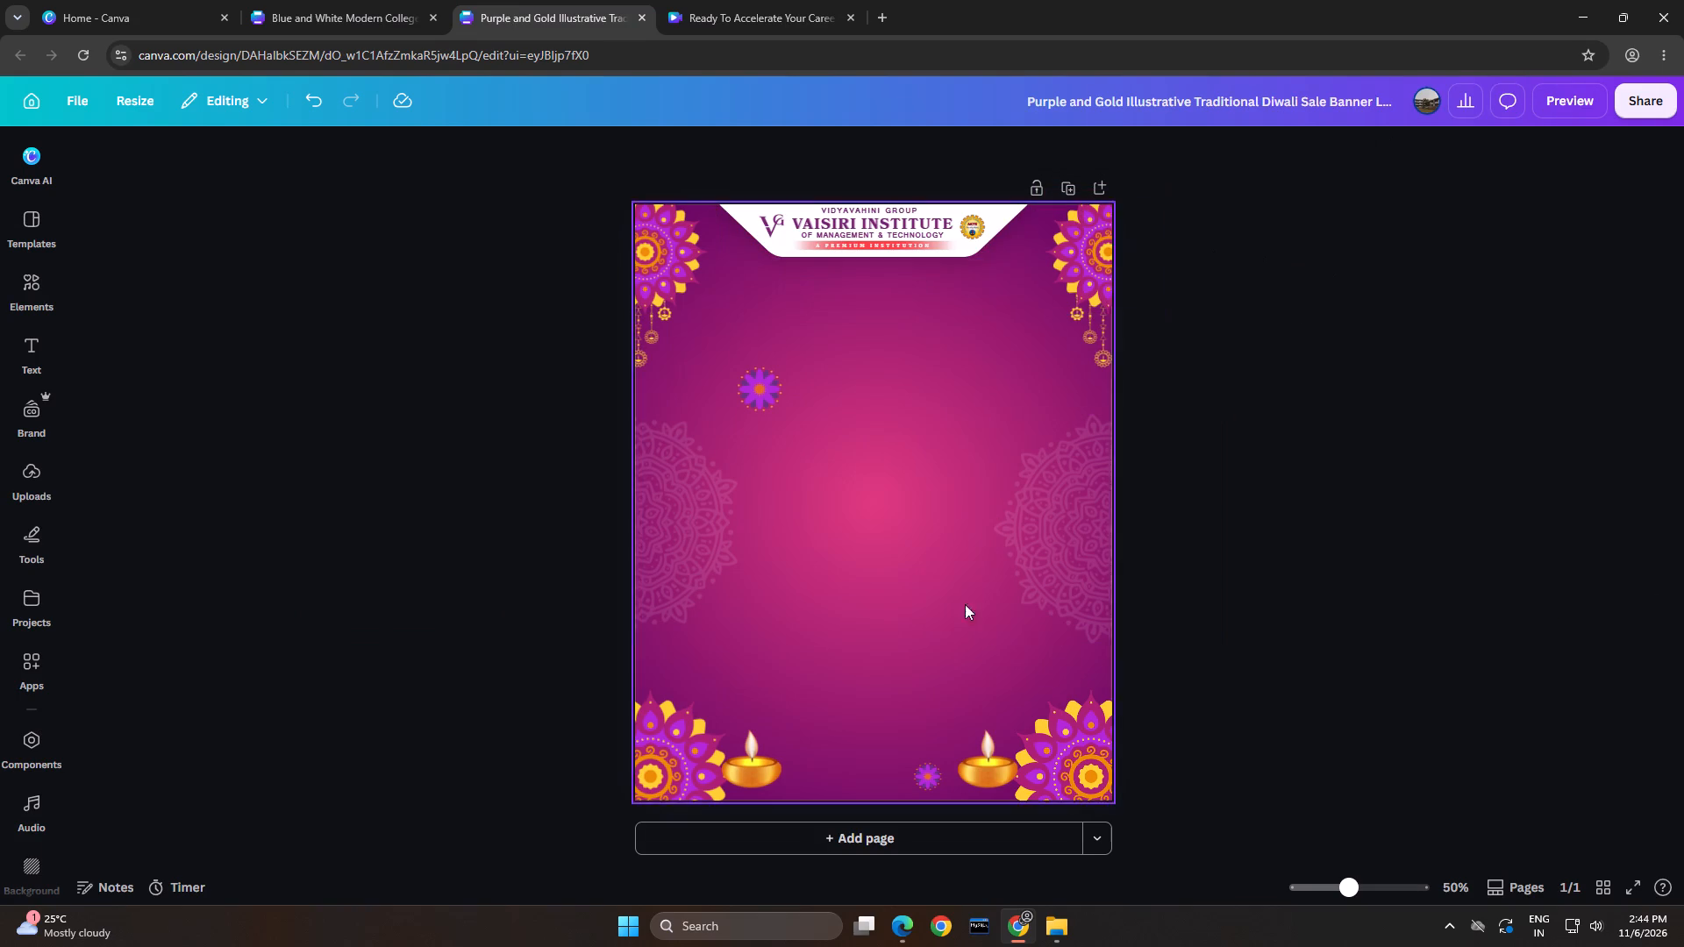
Add a second page to the Diwali design and set its background colour to white.
click(857, 844)
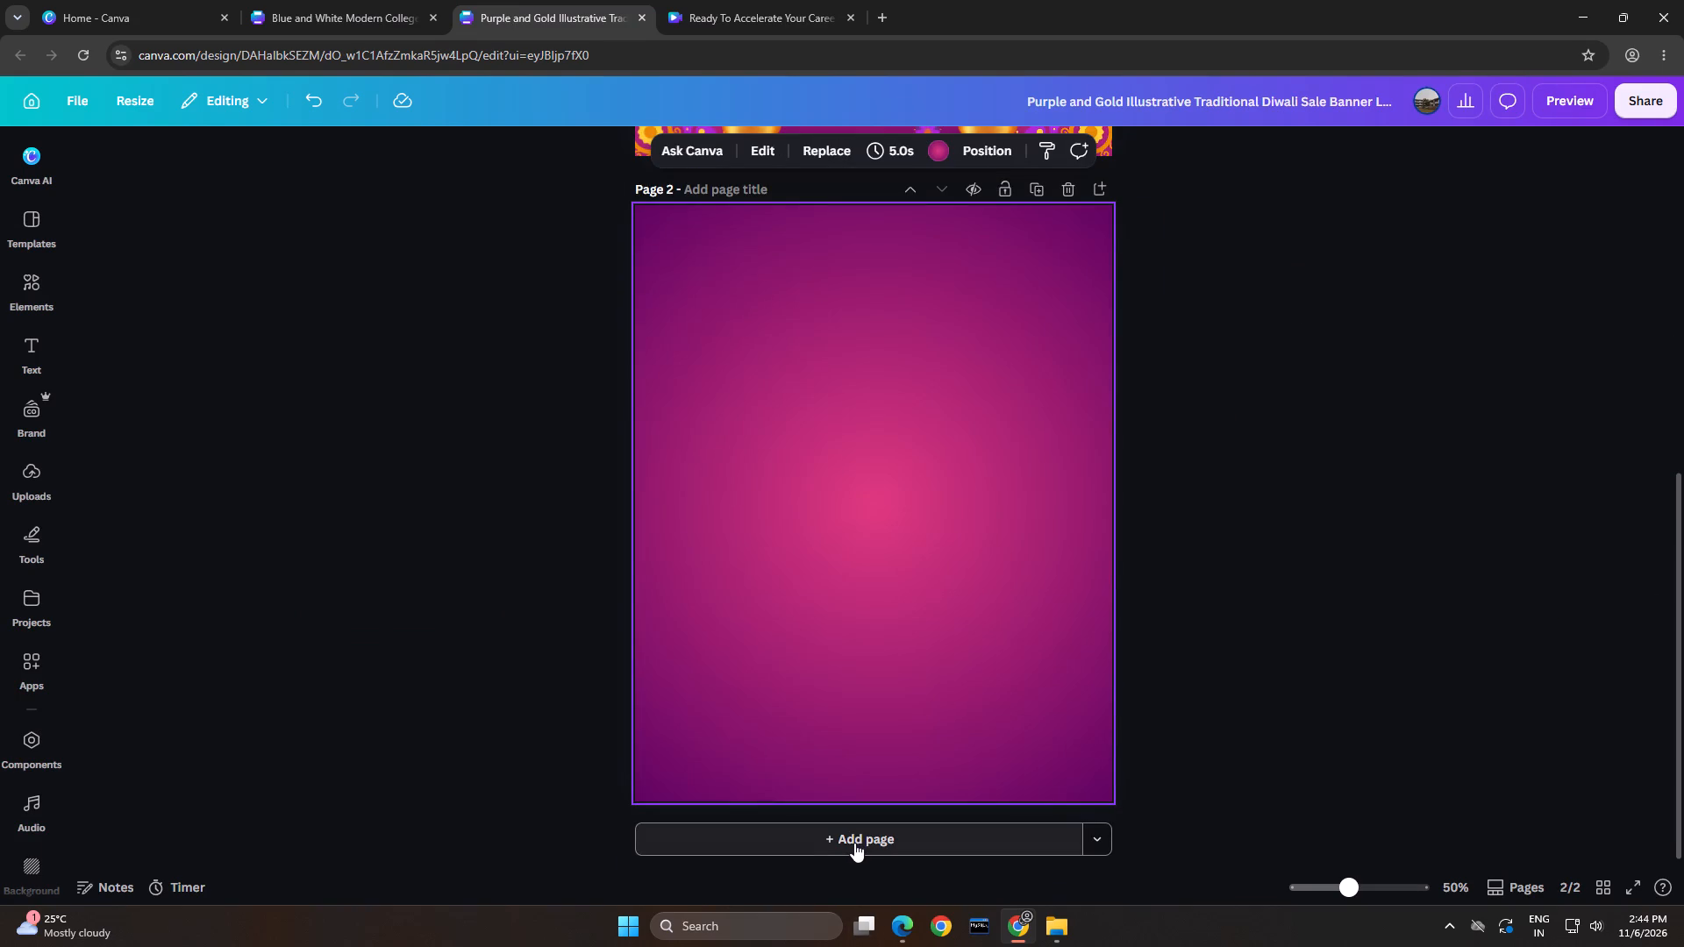
click(938, 151)
click(248, 389)
double_click(1355, 400)
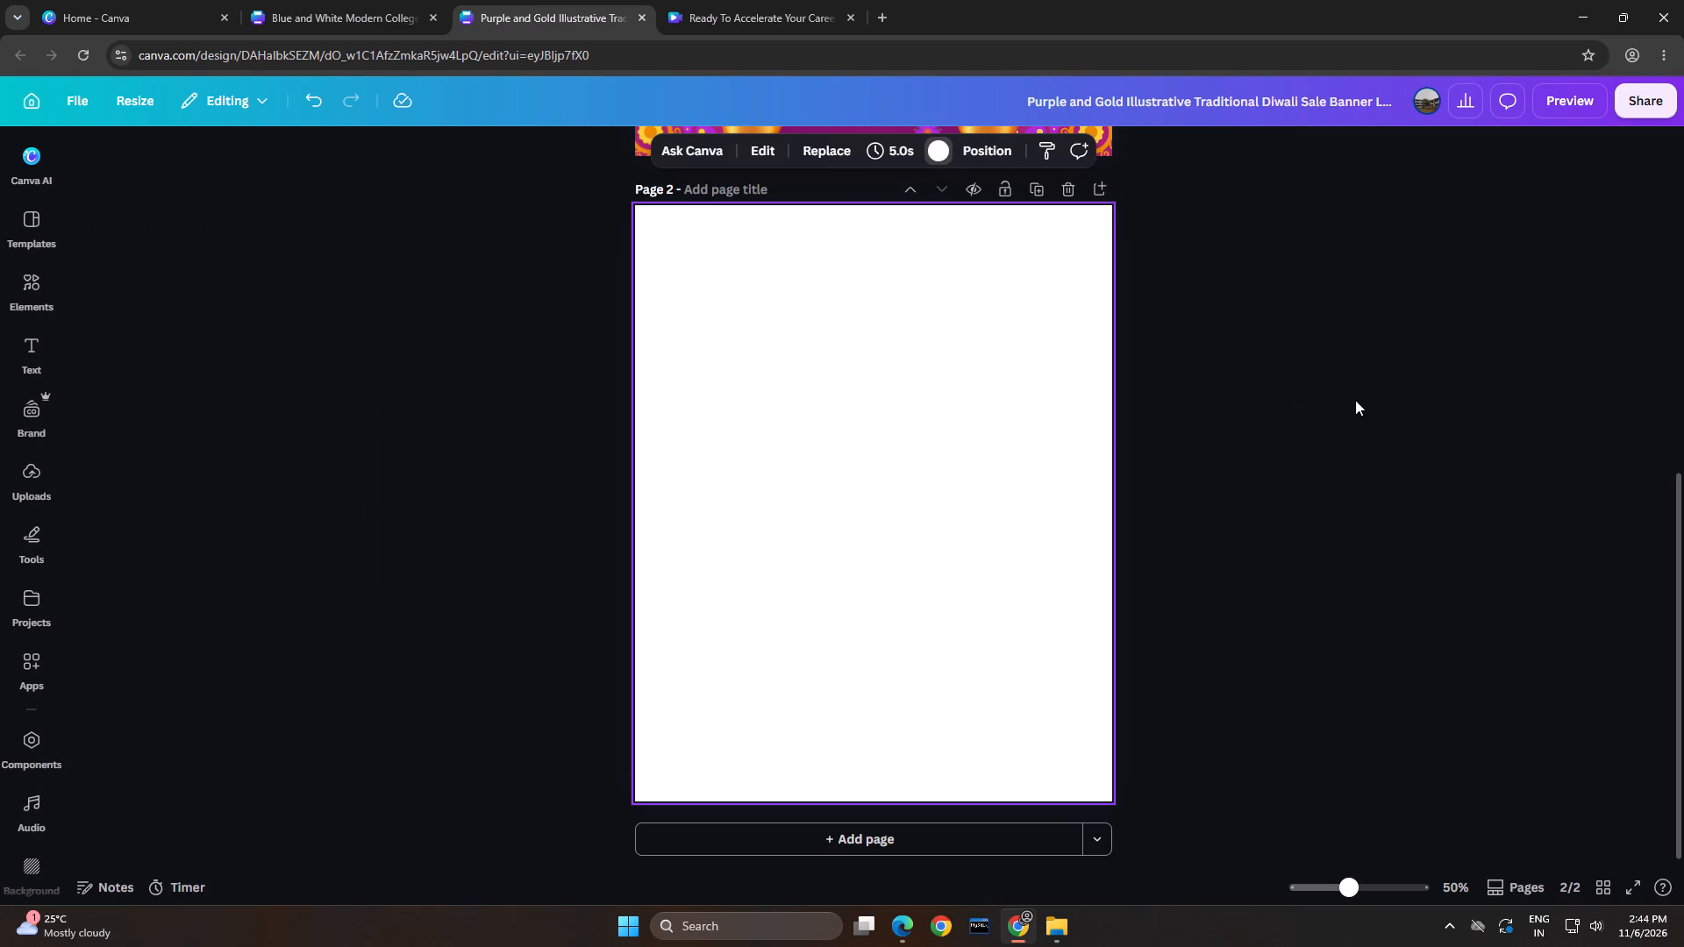
Search the design templates for "dewali", and correct the search to "diwali poster".
click(26, 231)
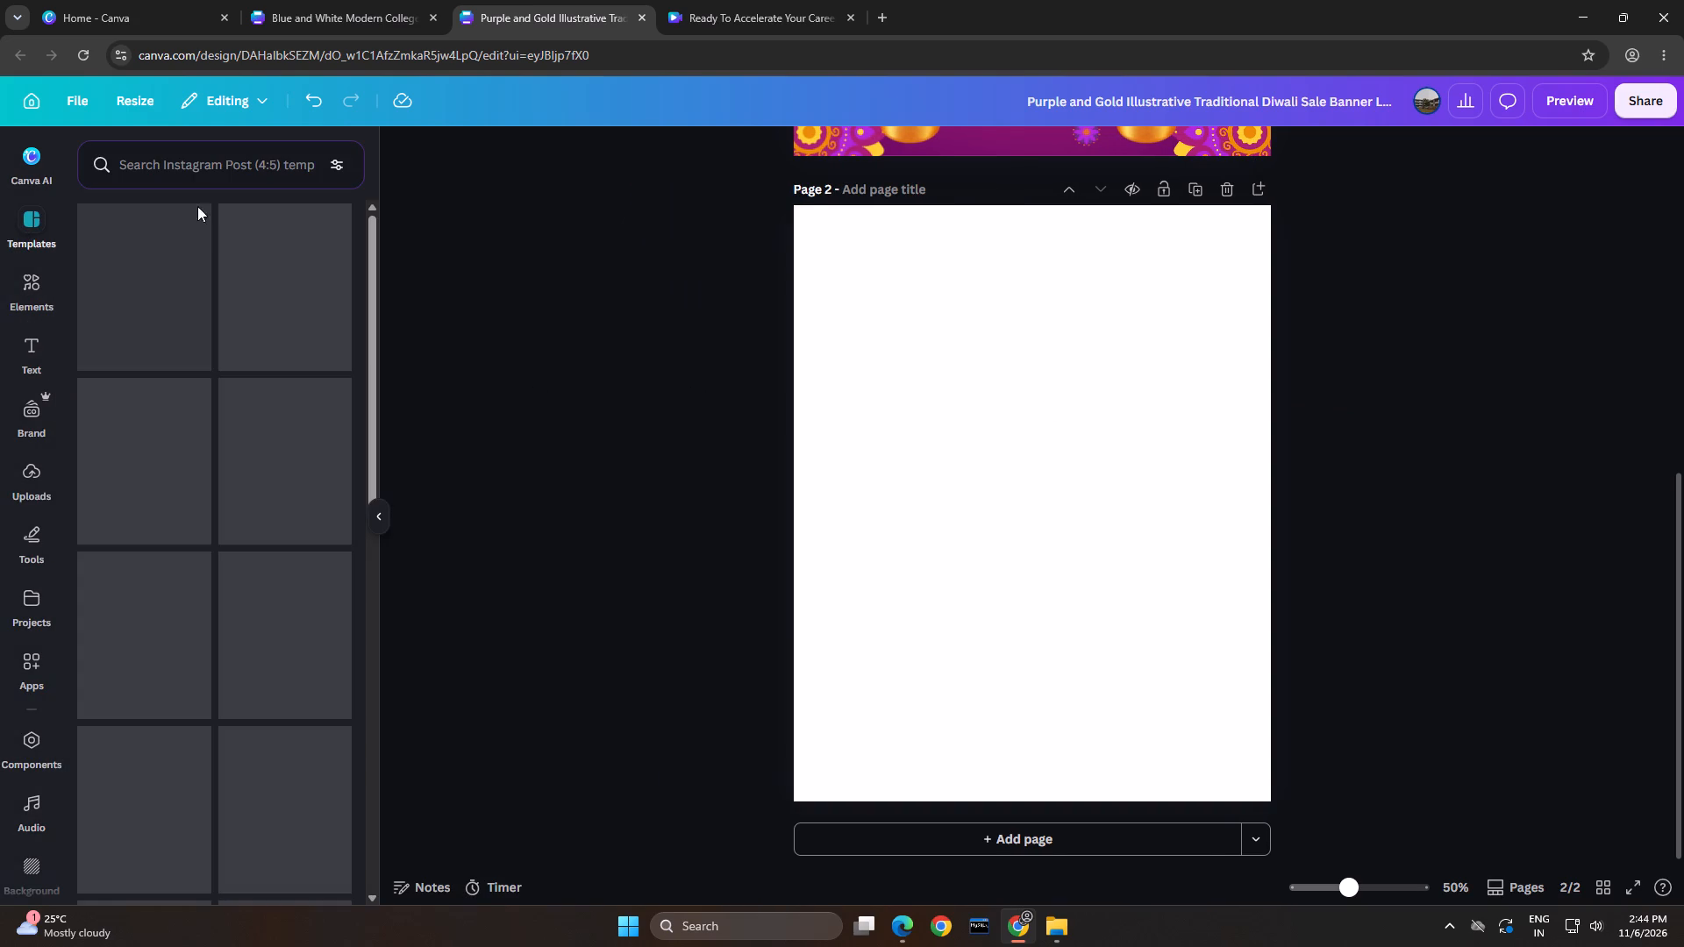
click(184, 168)
text(dw)
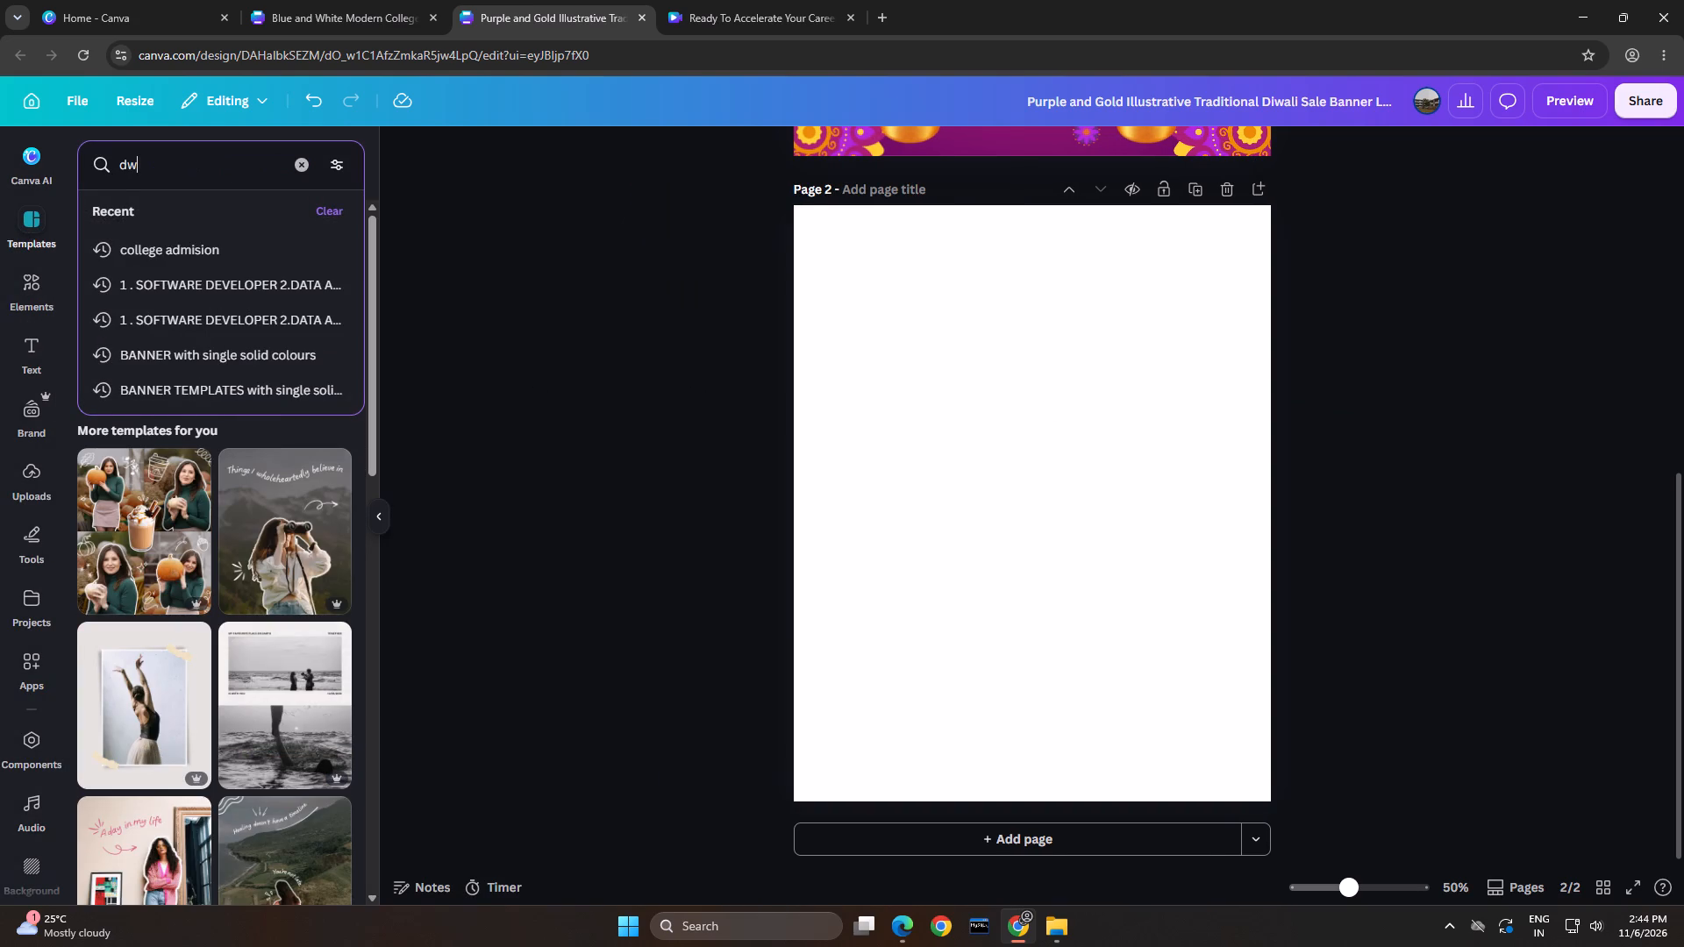
key(BackSpace)
text(ewali)
key(Return)
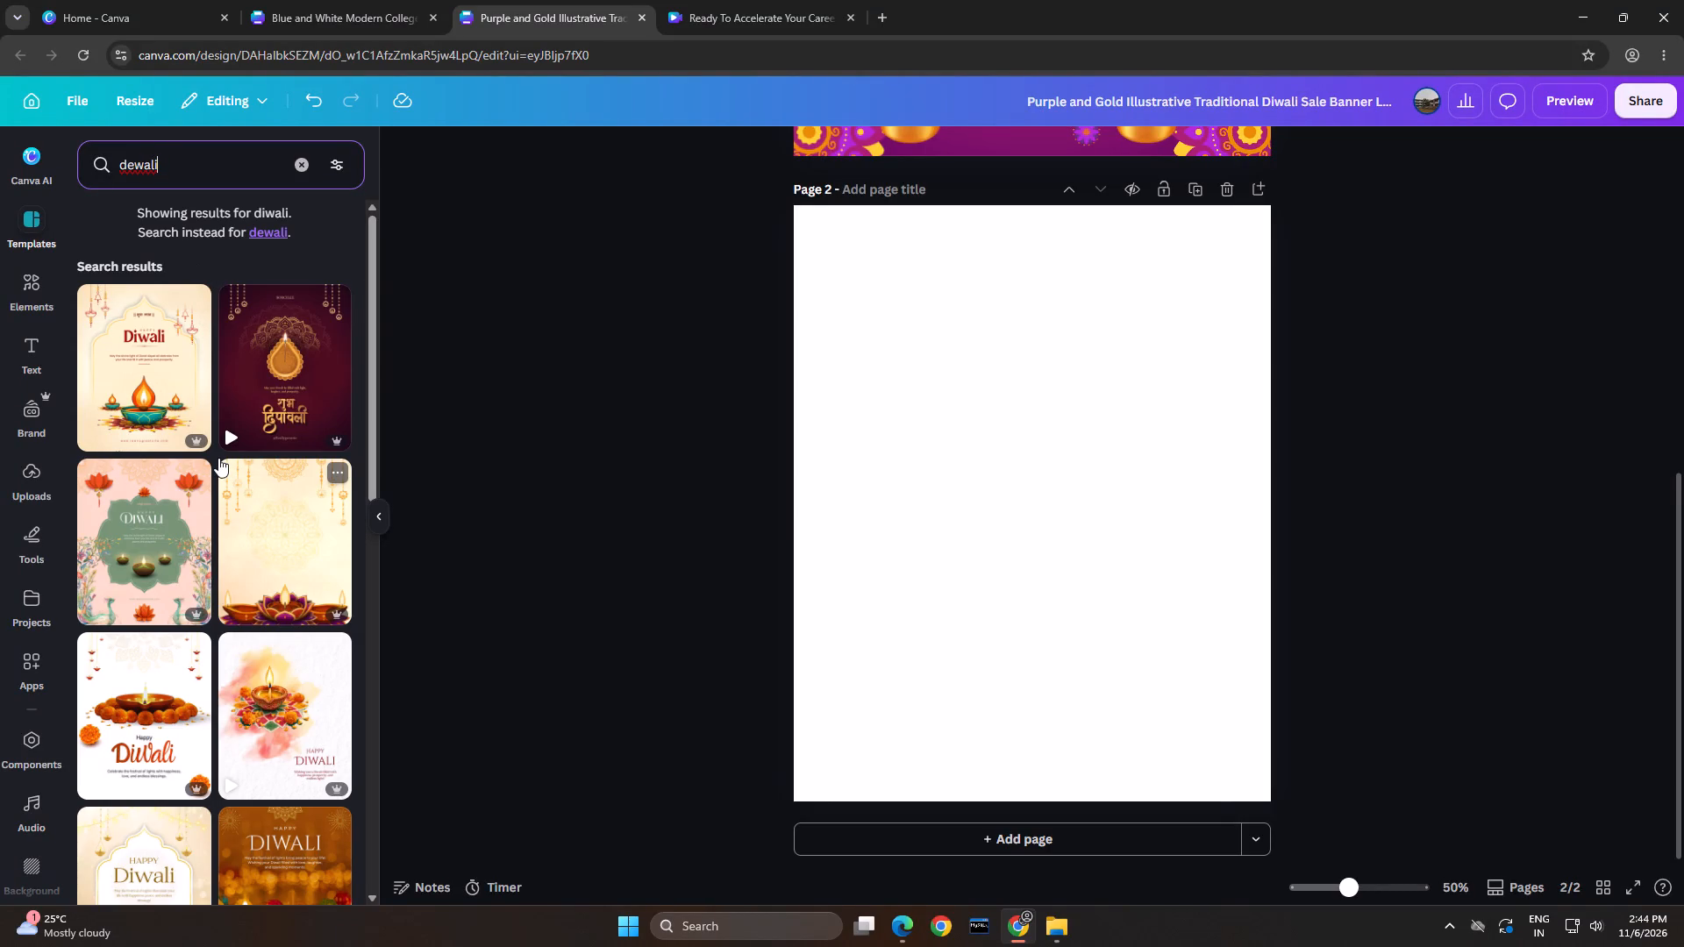
click(256, 231)
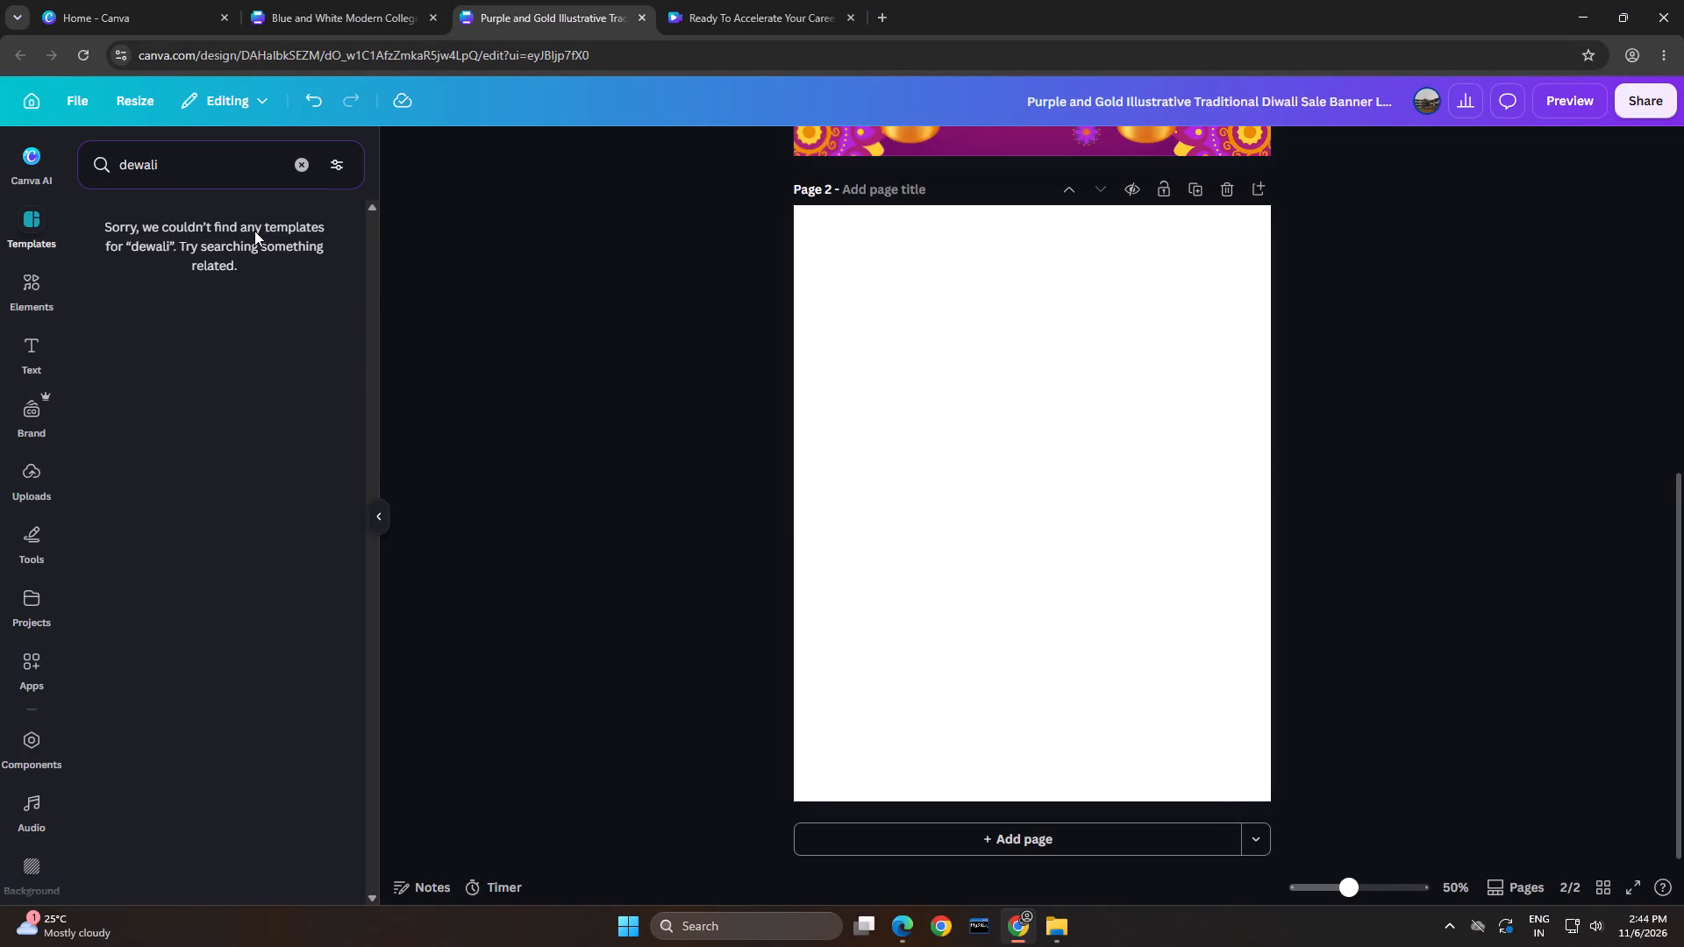
click(132, 164)
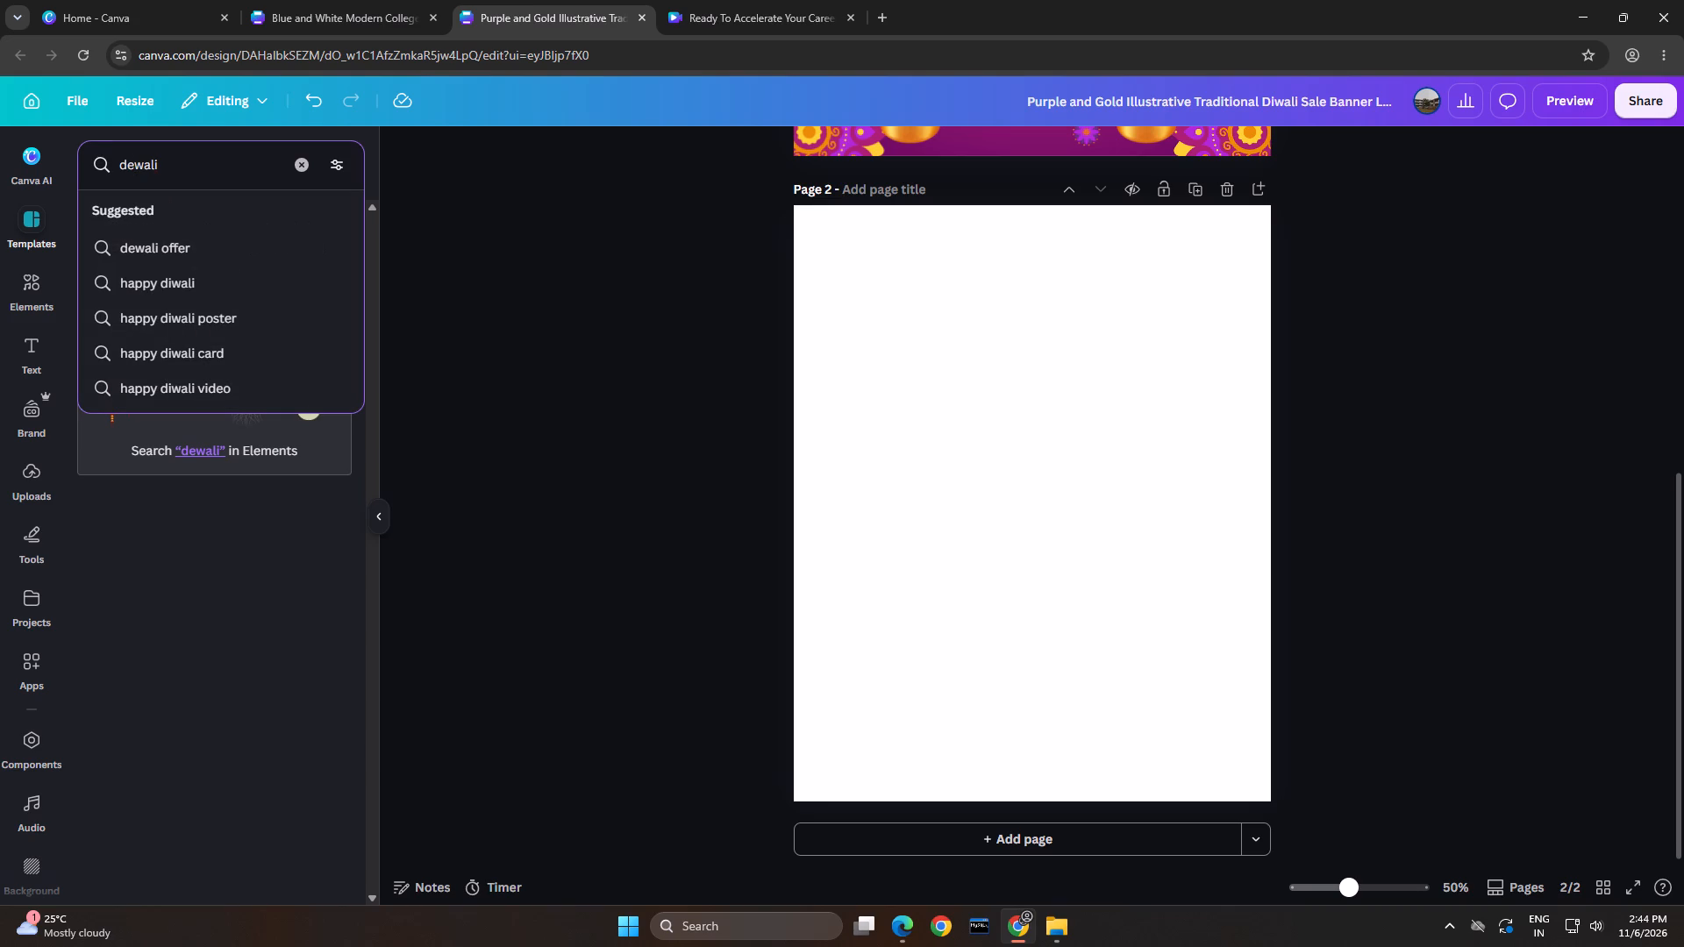
key(BackSpace)
key(i)
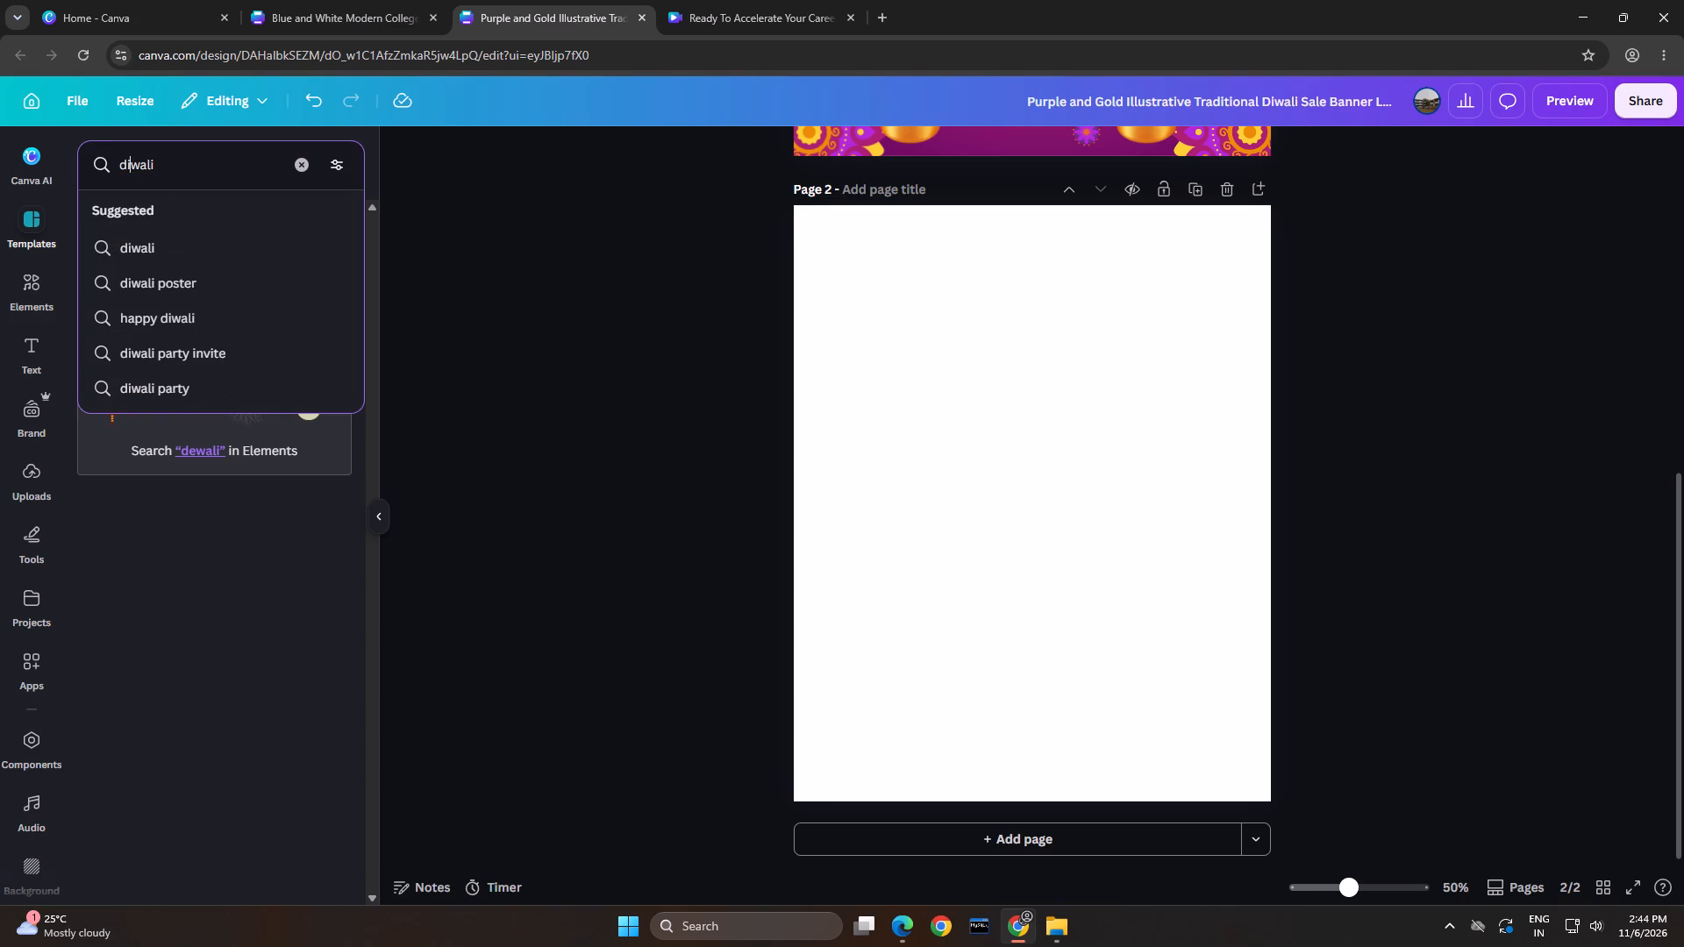
click(225, 239)
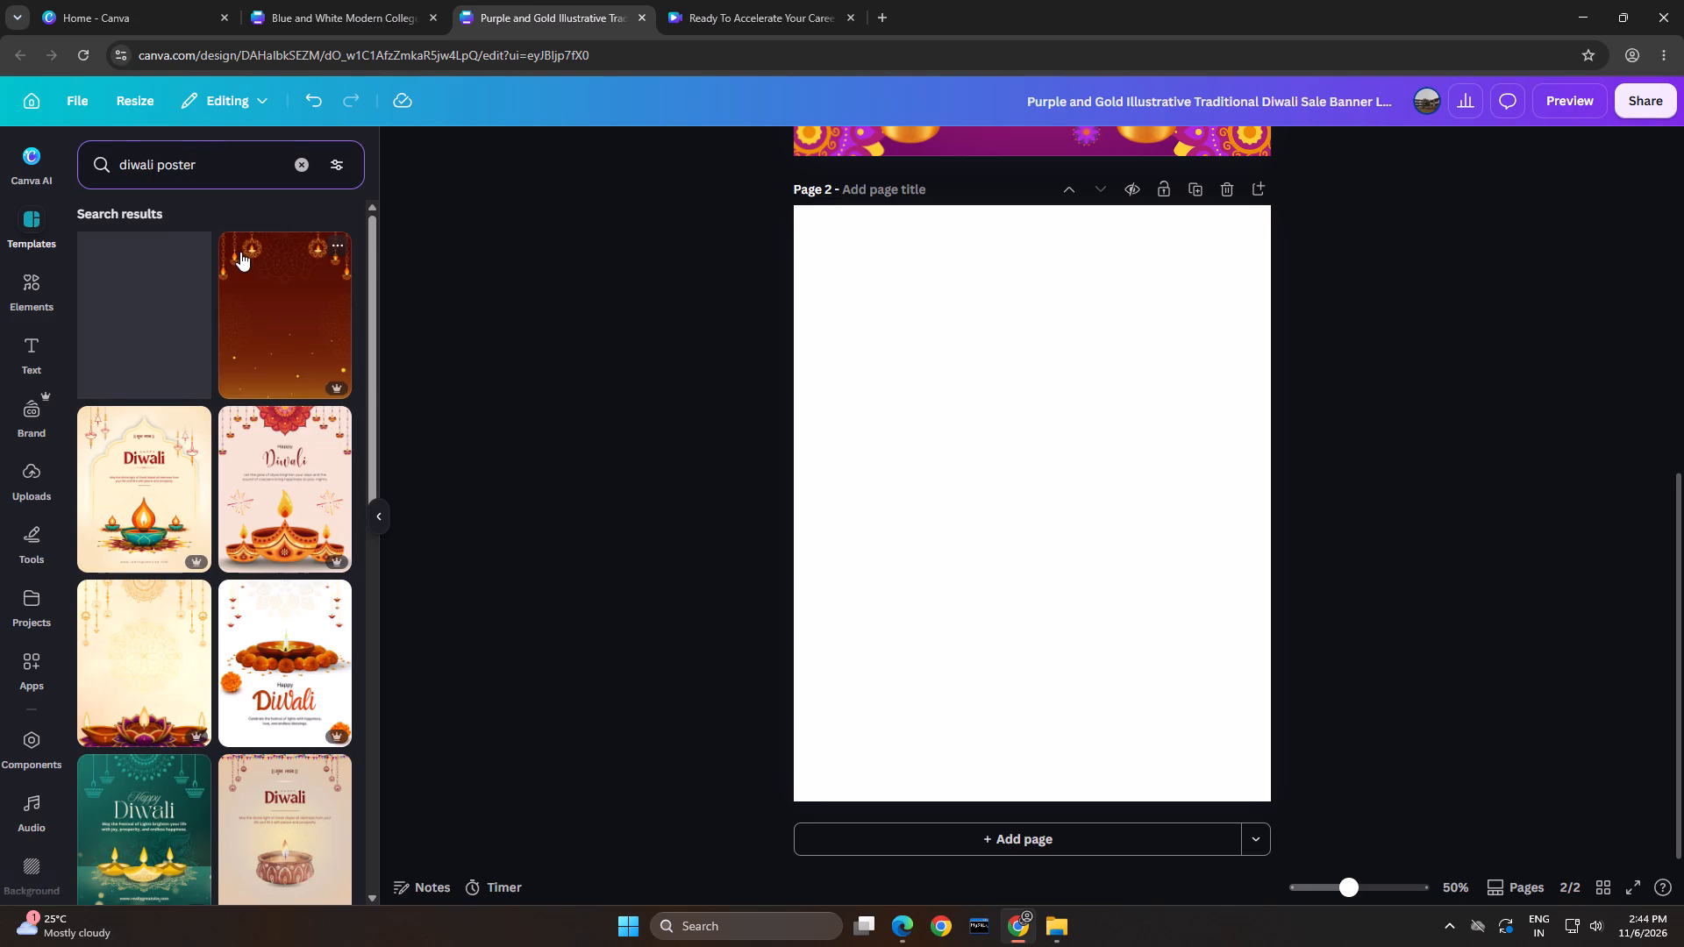
Browse the Diwali poster templates for a suitable layout for the second page, and close the results.
scroll(259, 449, down, 4)
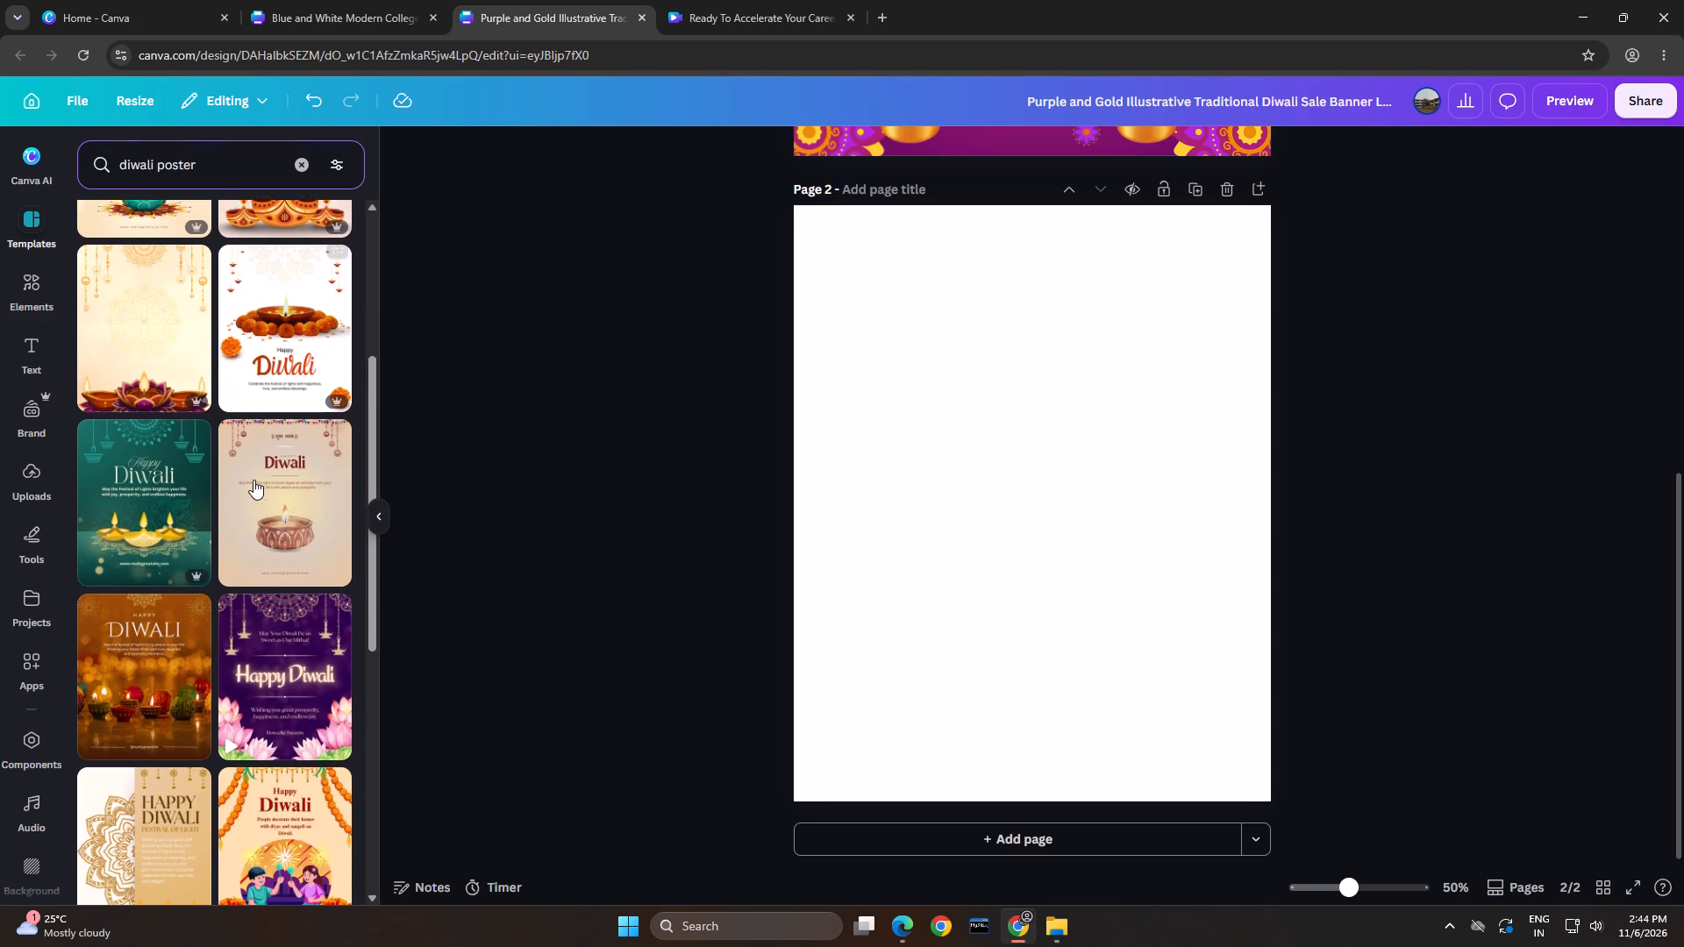
scroll(253, 495, down, 3)
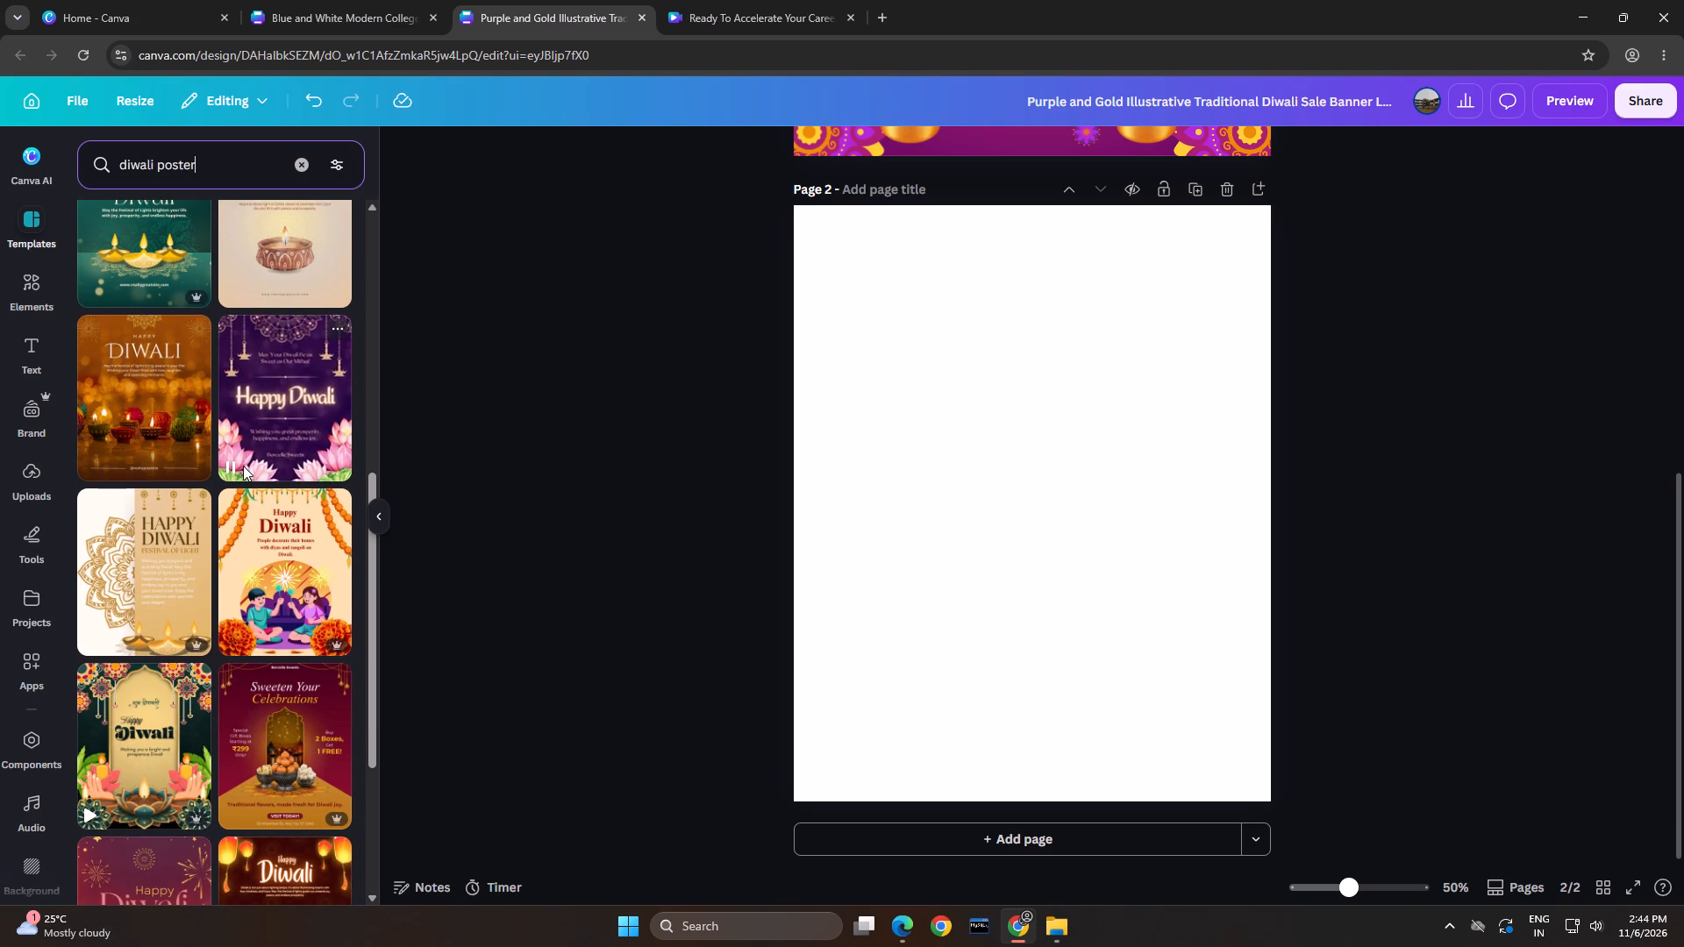
scroll(243, 466, down, 5)
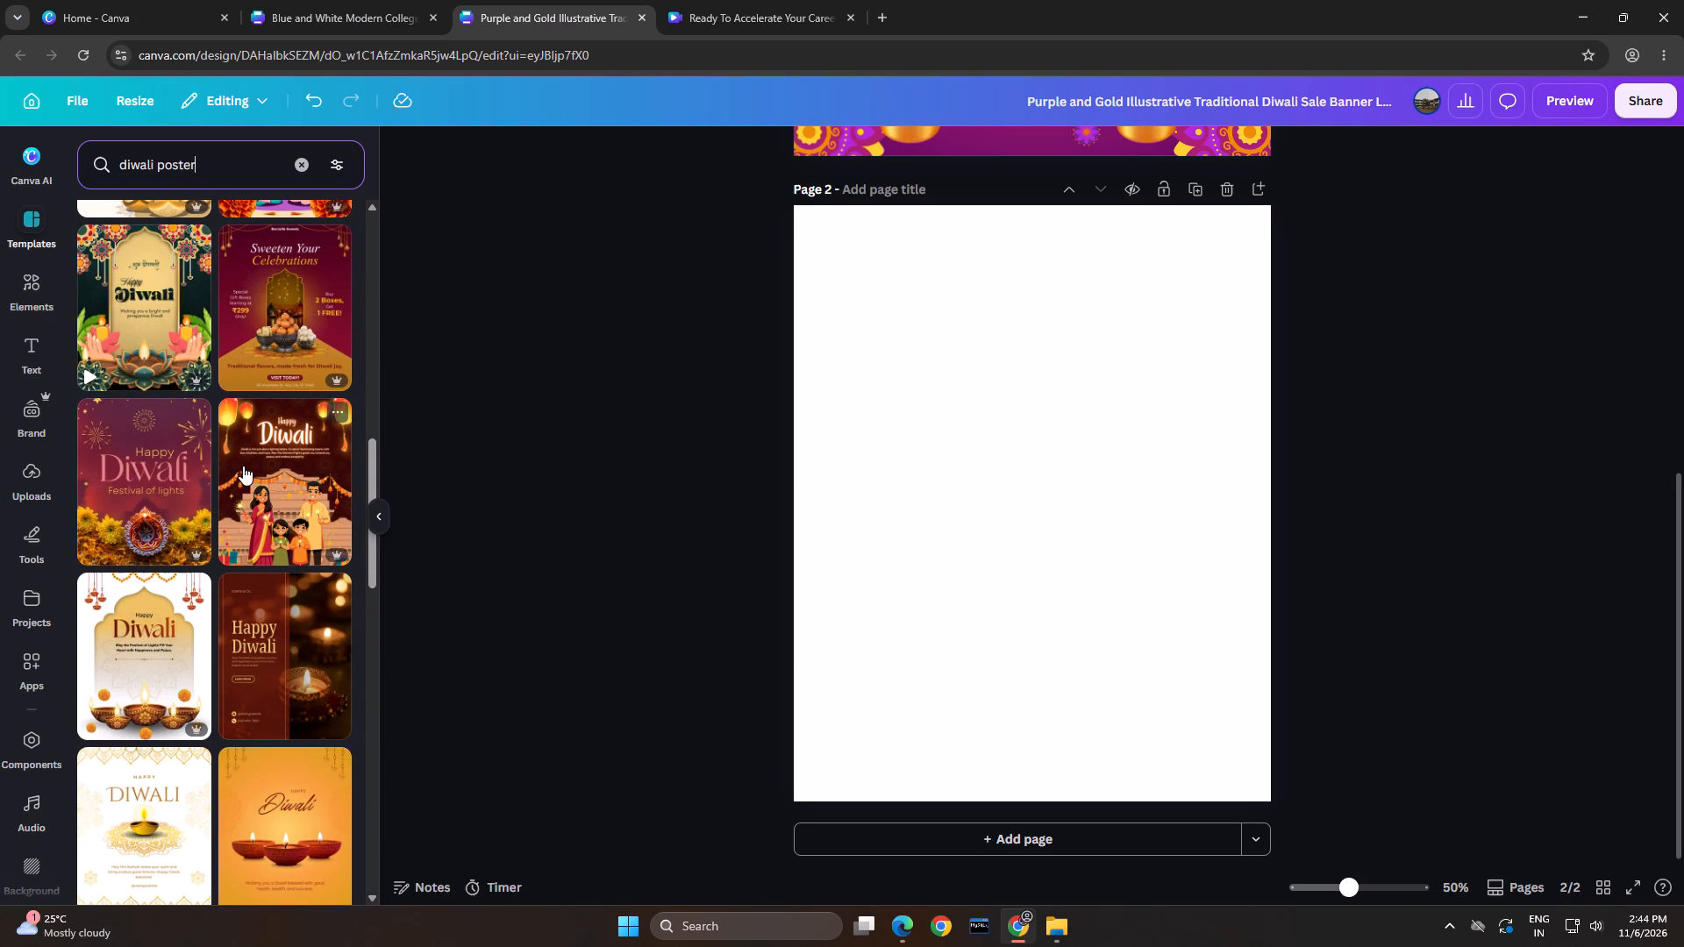
scroll(243, 466, down, 7)
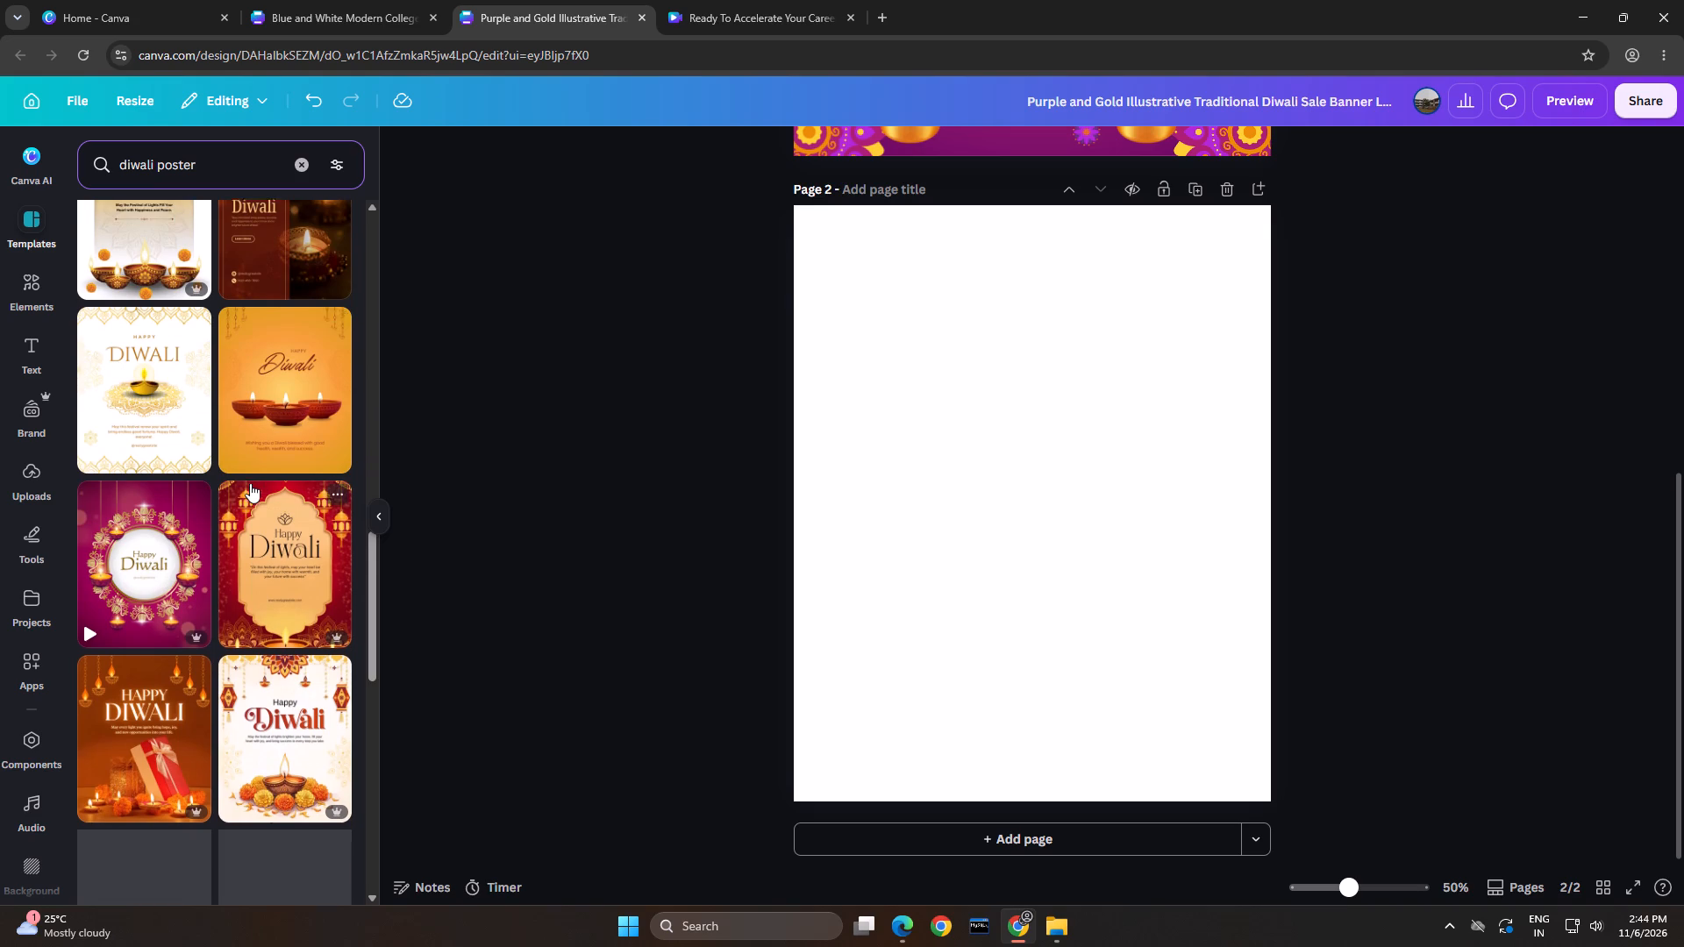
scroll(250, 483, down, 6)
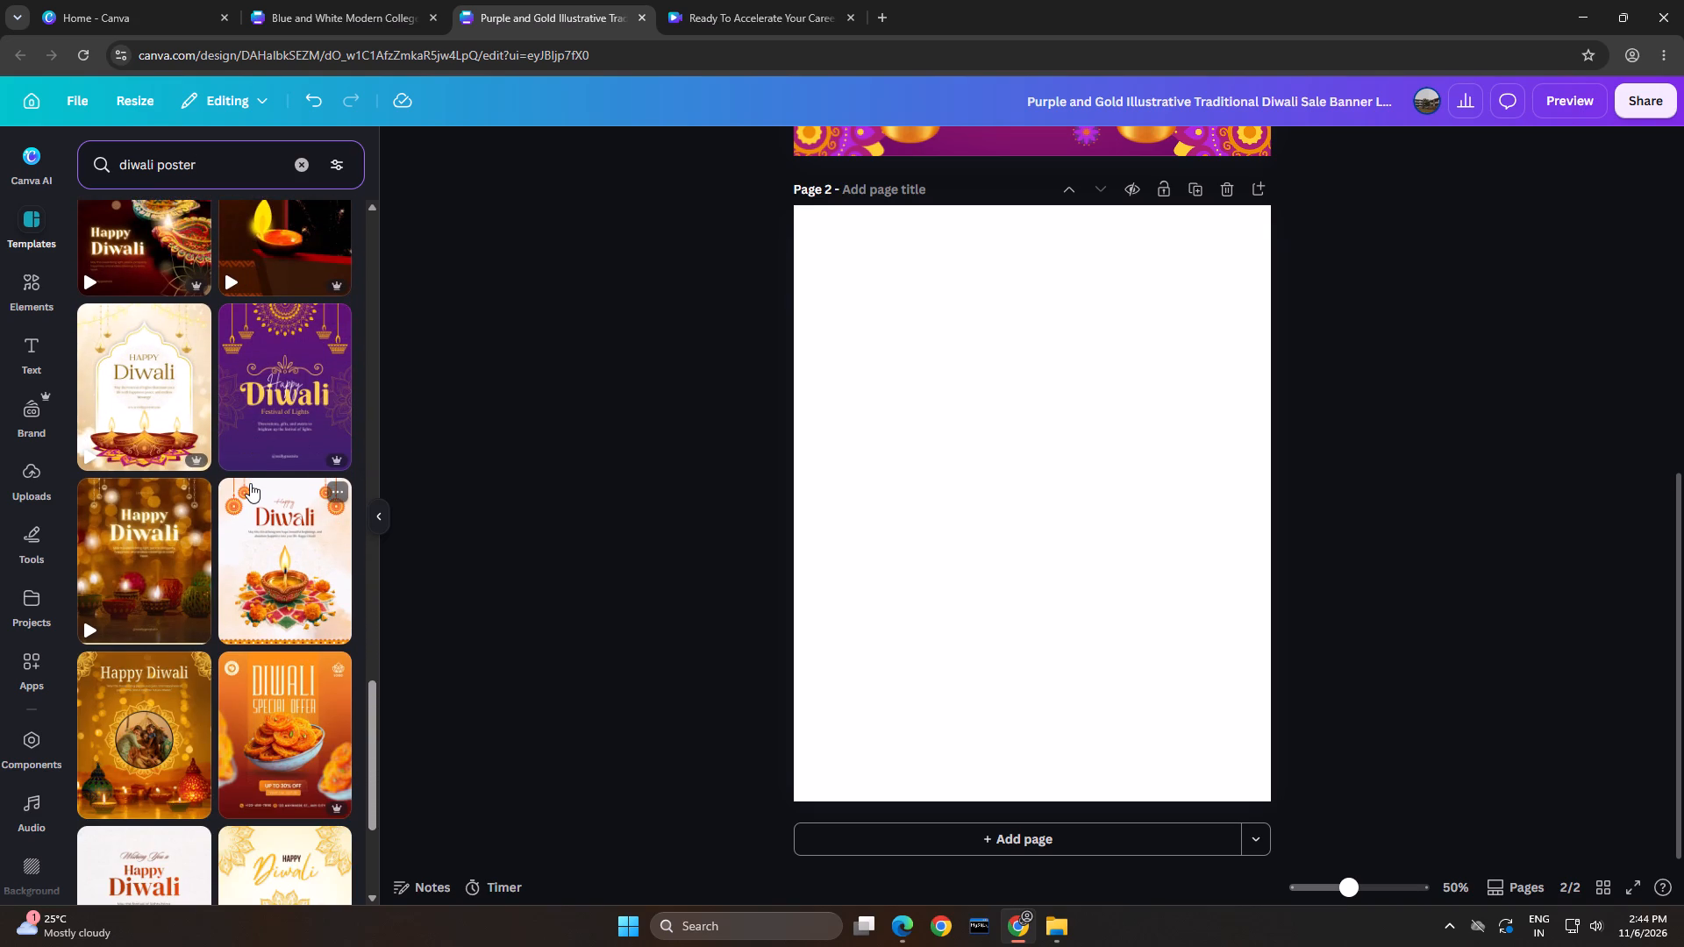
scroll(250, 483, down, 1)
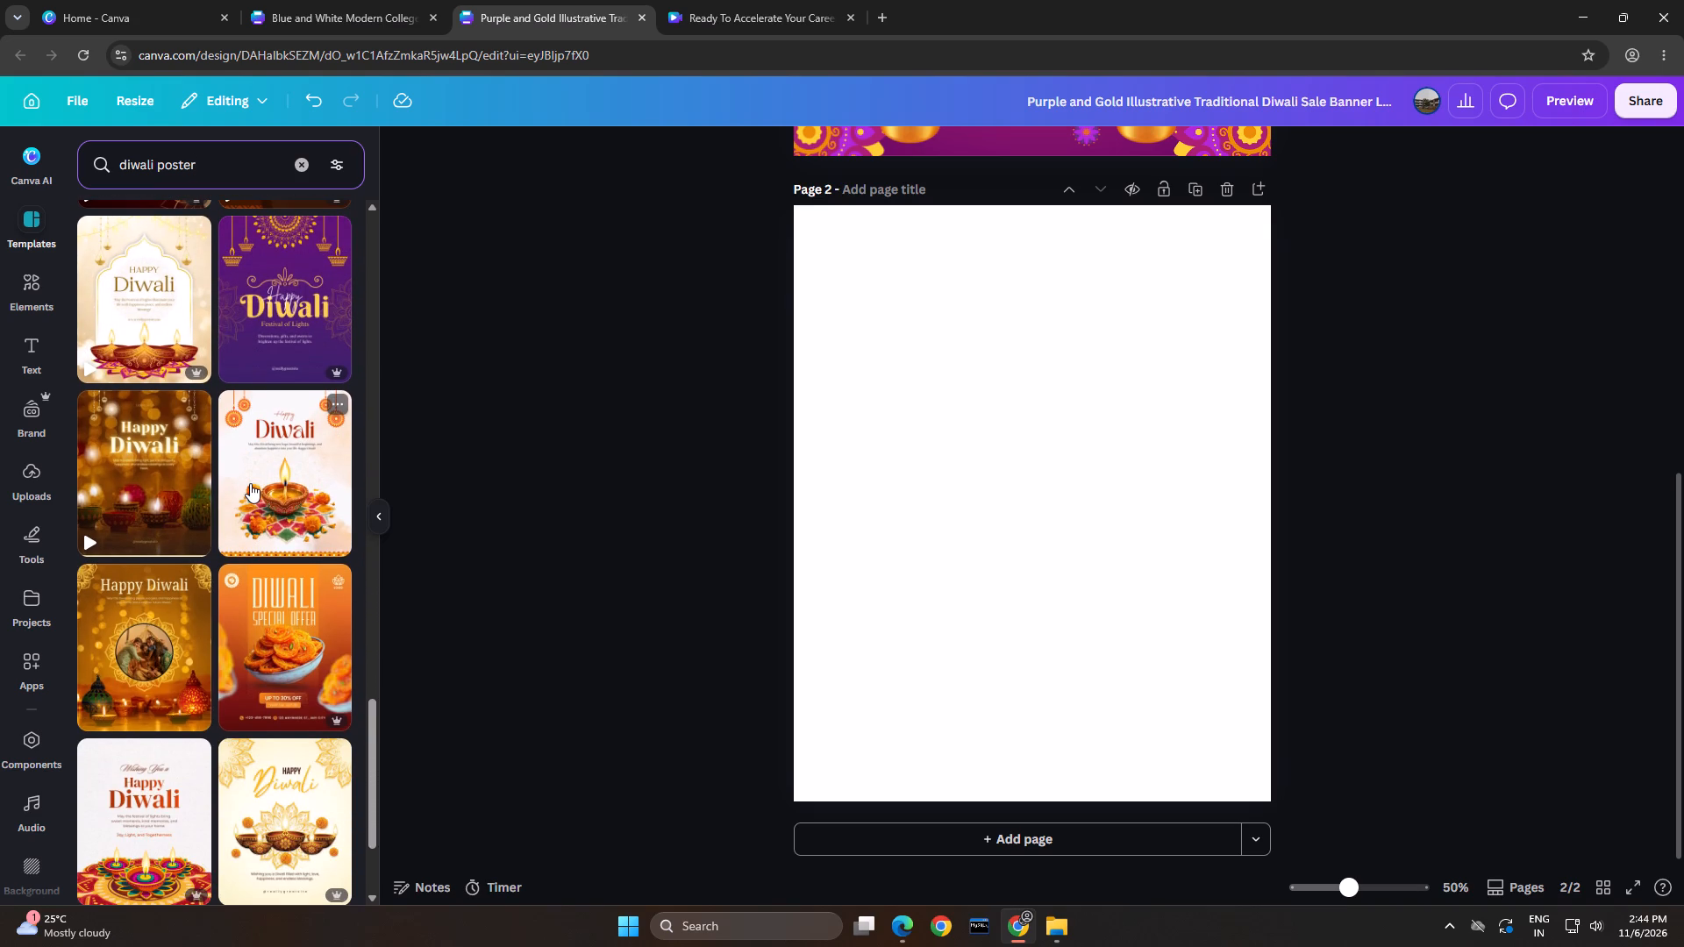
scroll(250, 483, down, 11)
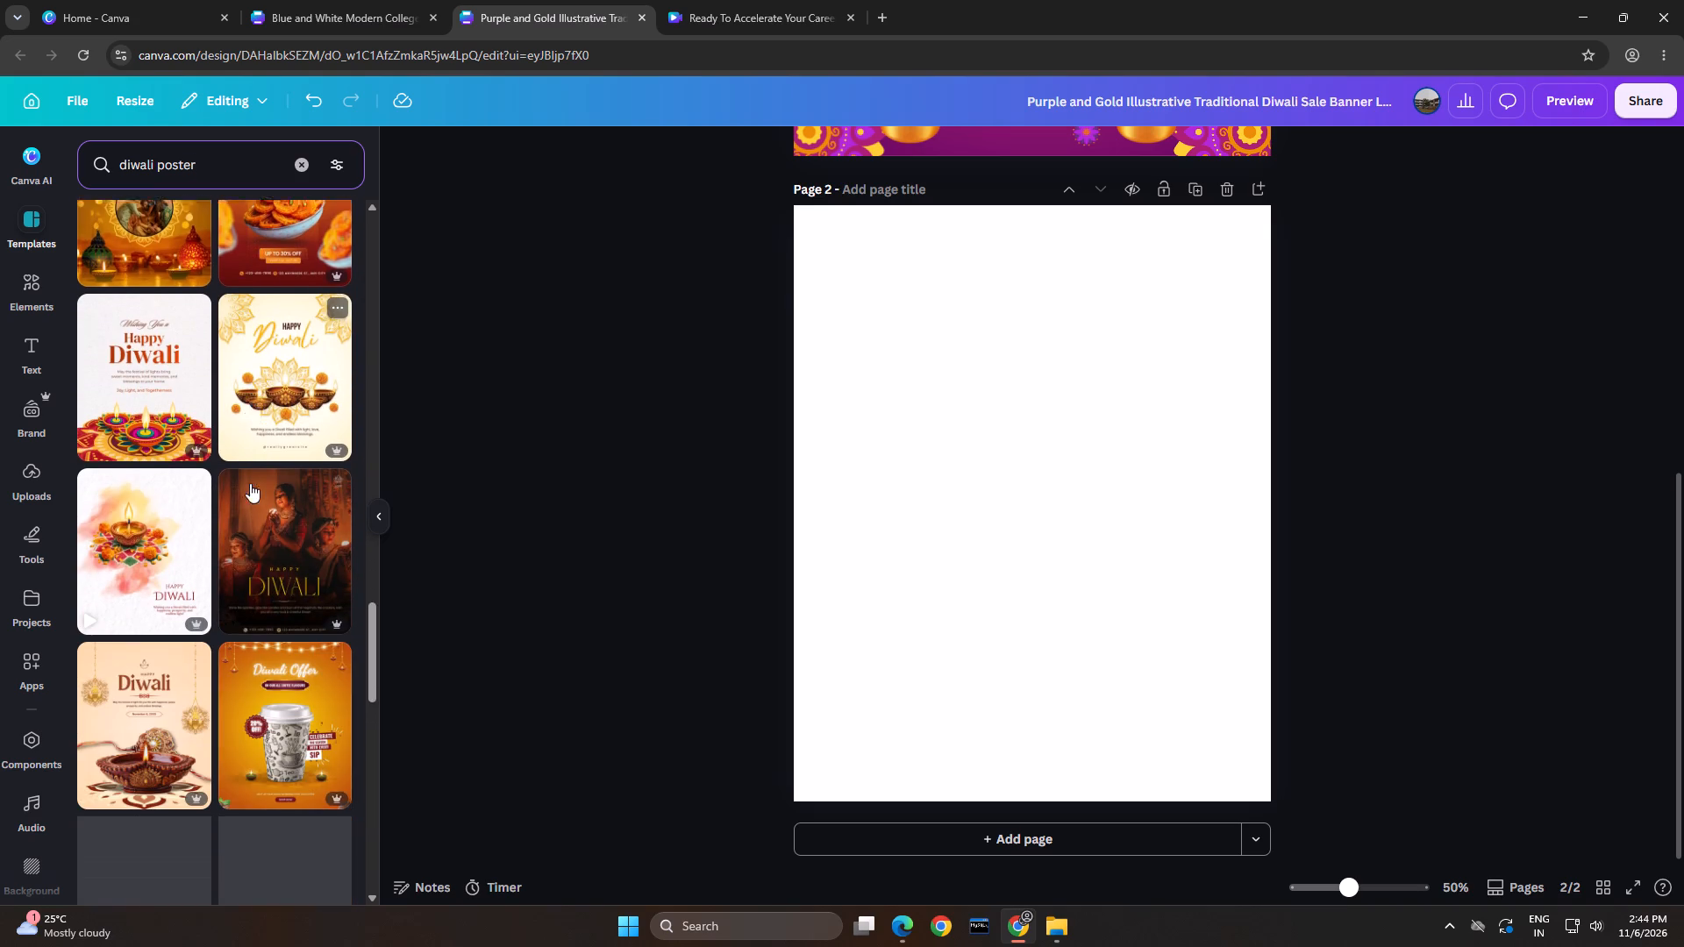
scroll(250, 483, down, 1)
scroll(250, 483, up, 2)
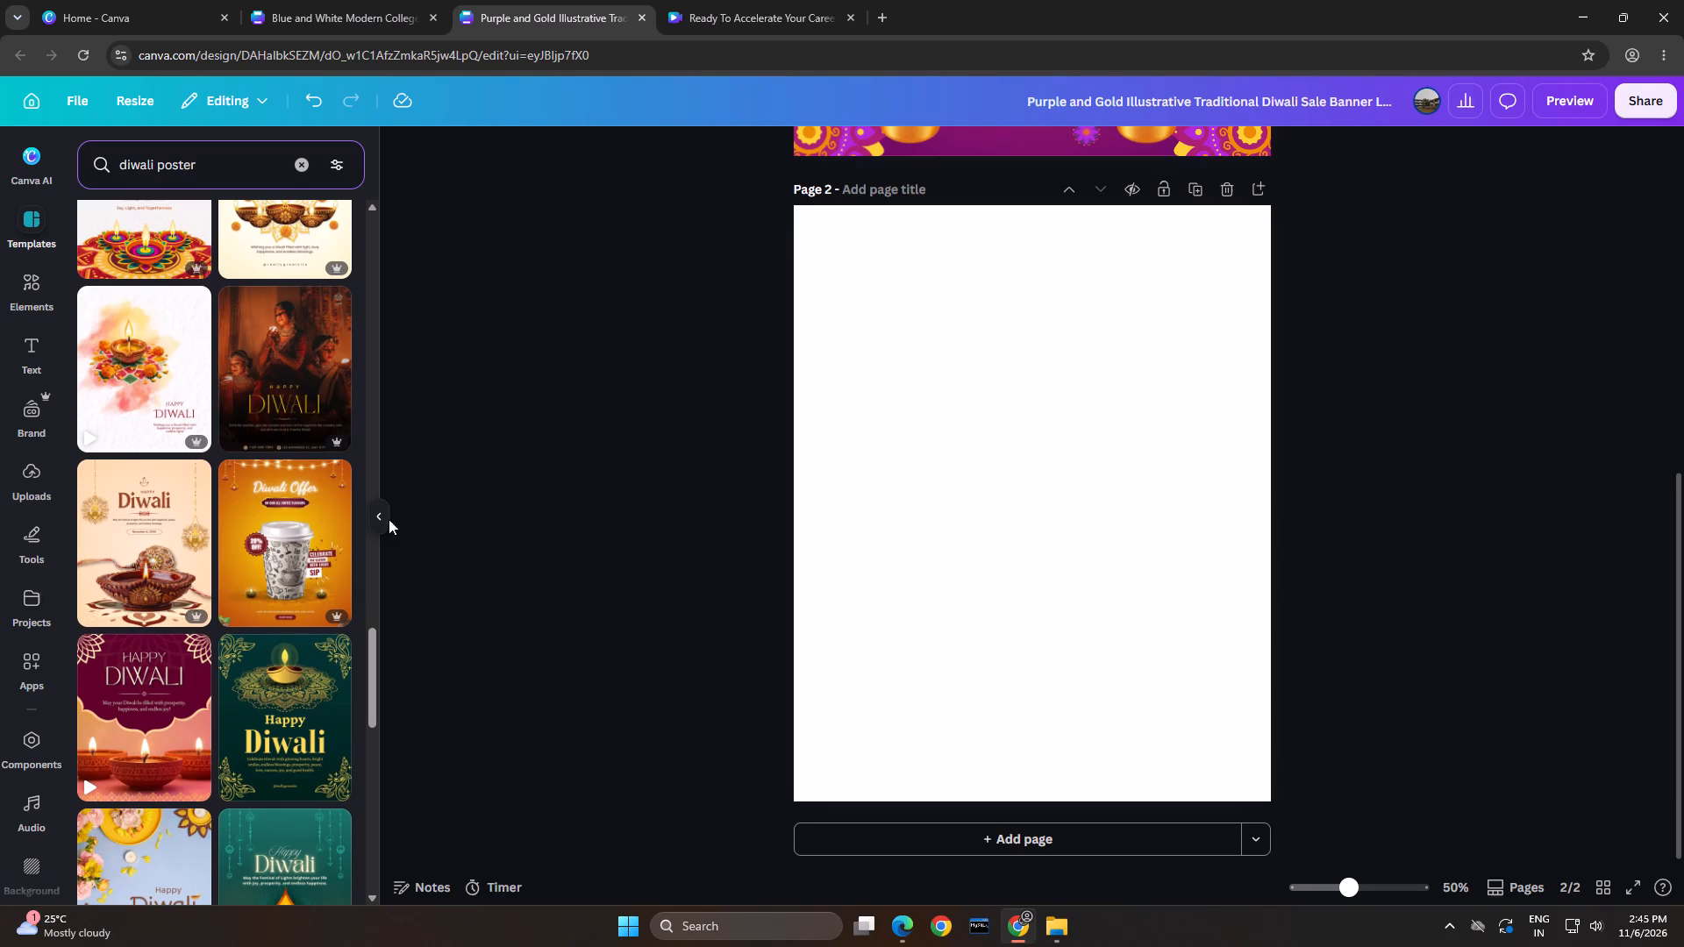
click(384, 517)
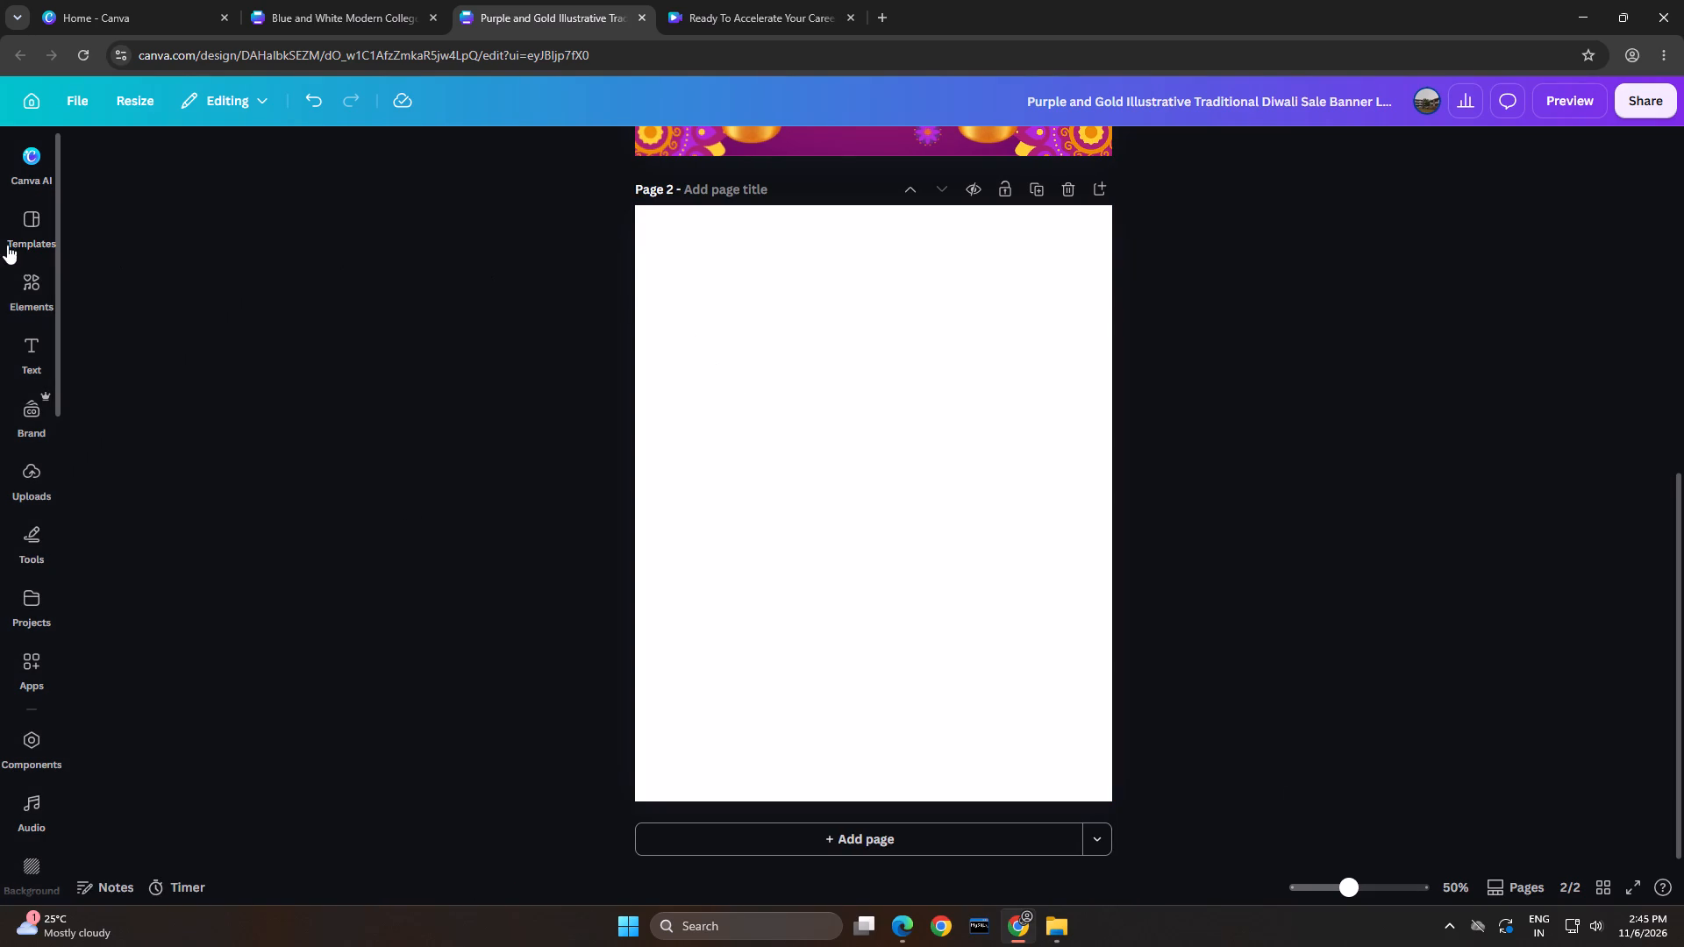
Close the Blue and White Modern College Fair Poster design.
click(349, 12)
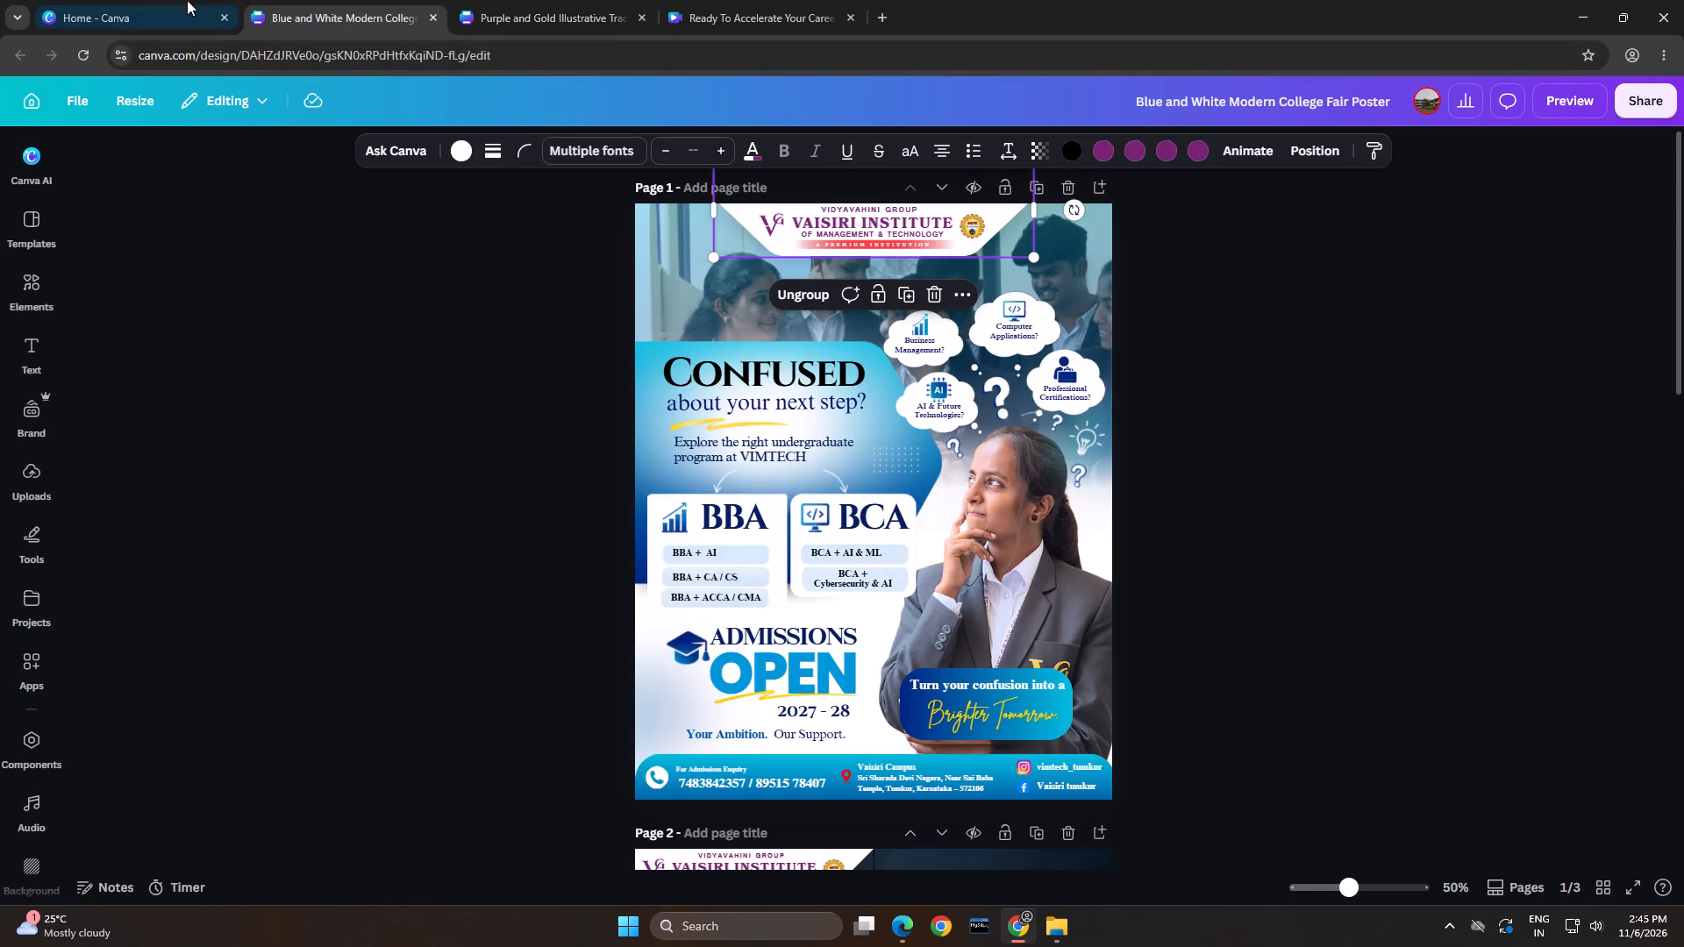
click(430, 16)
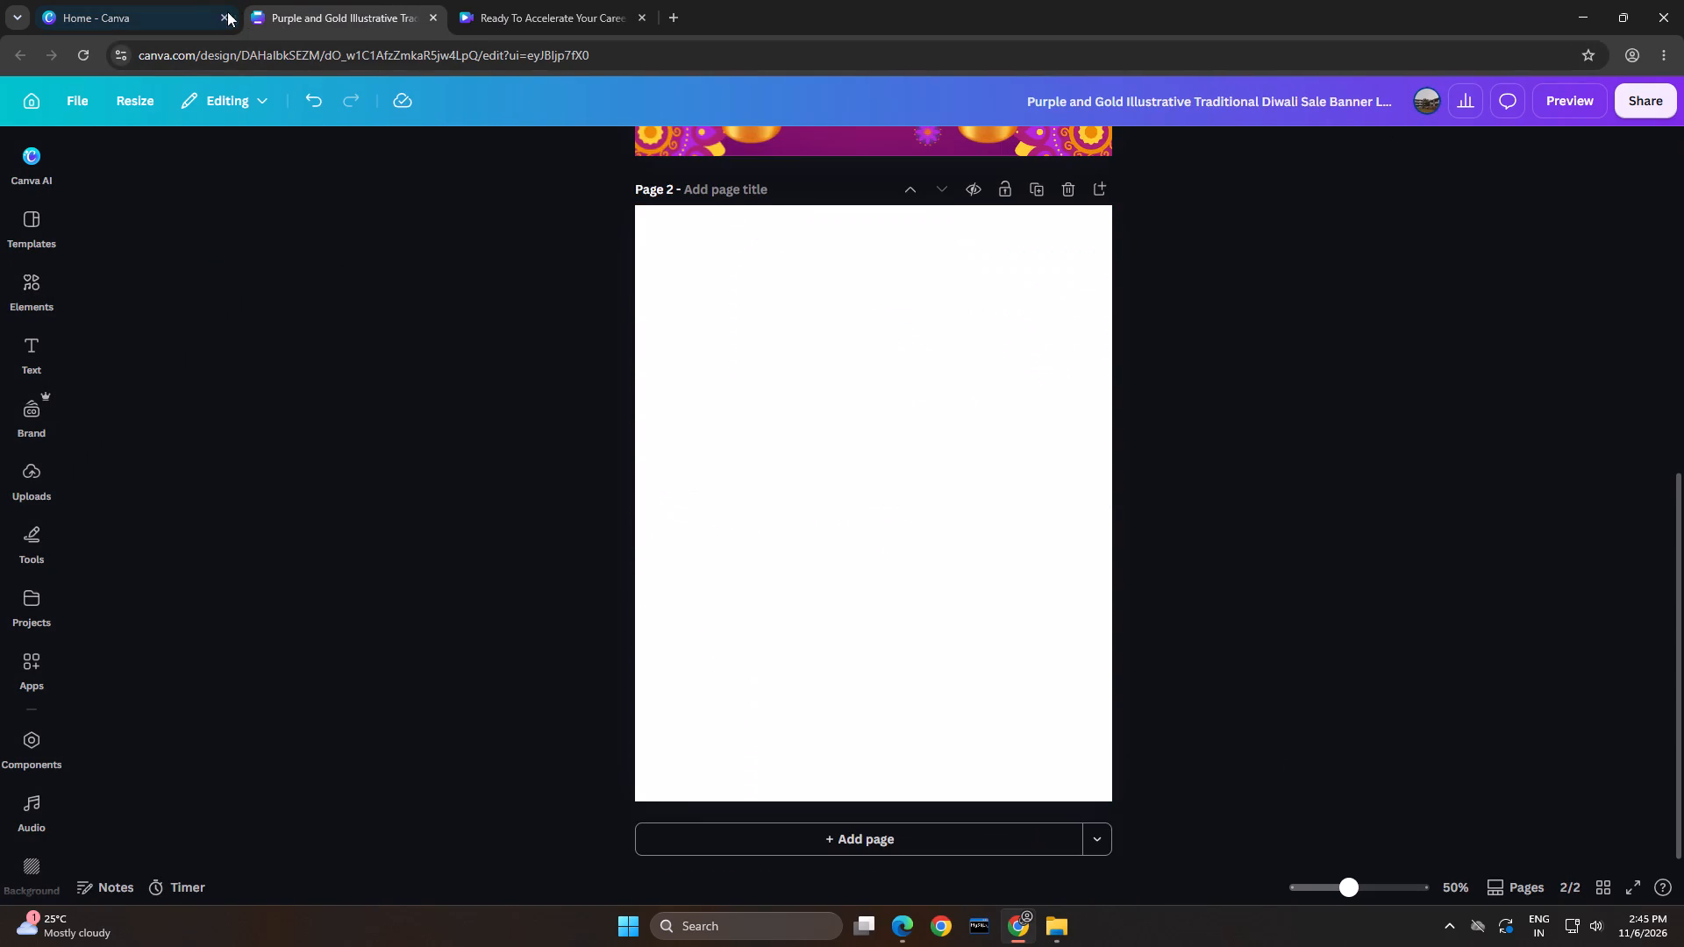
Search the Canva home page's template library for "divali".
click(203, 11)
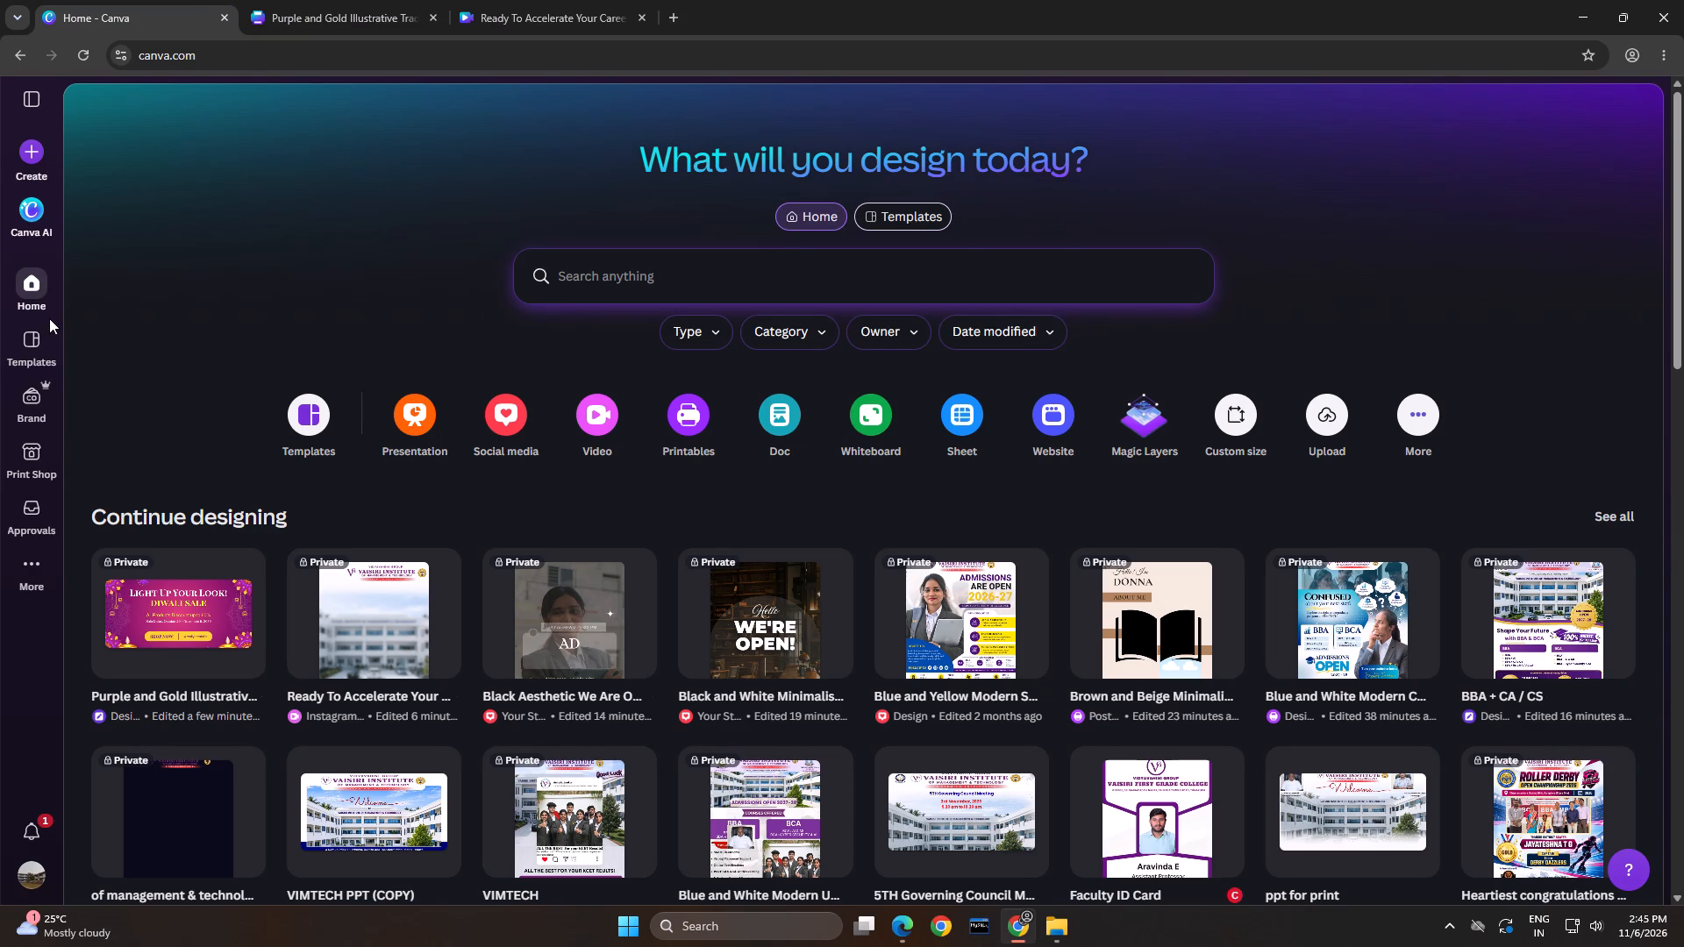
click(37, 337)
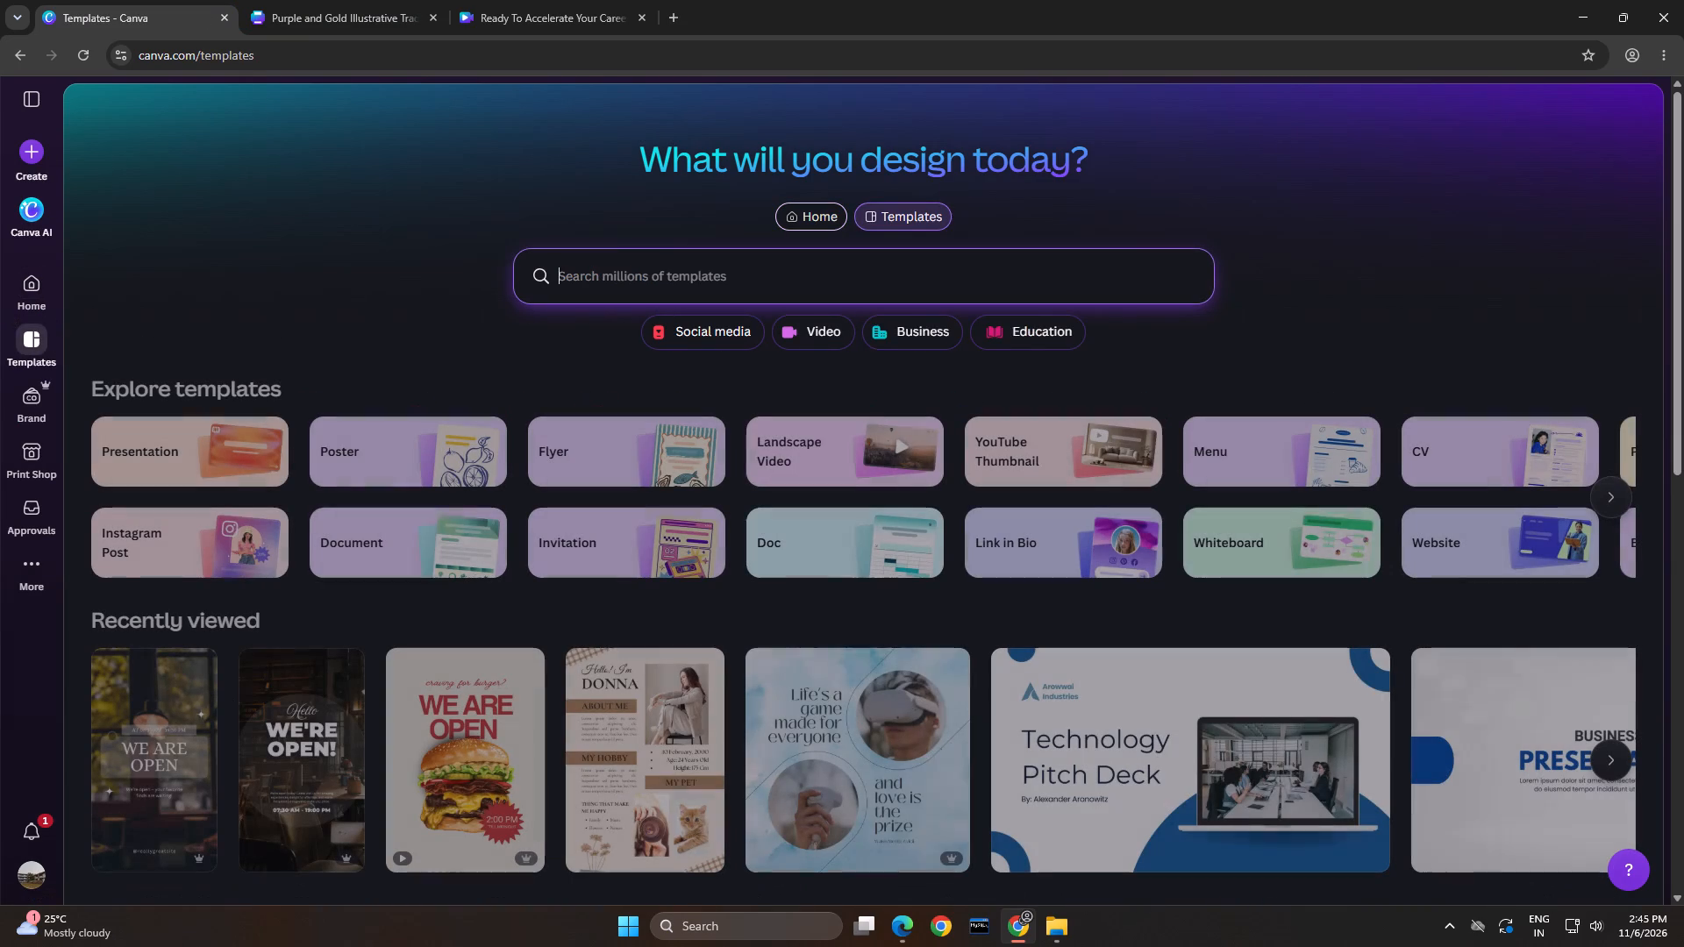
click(634, 282)
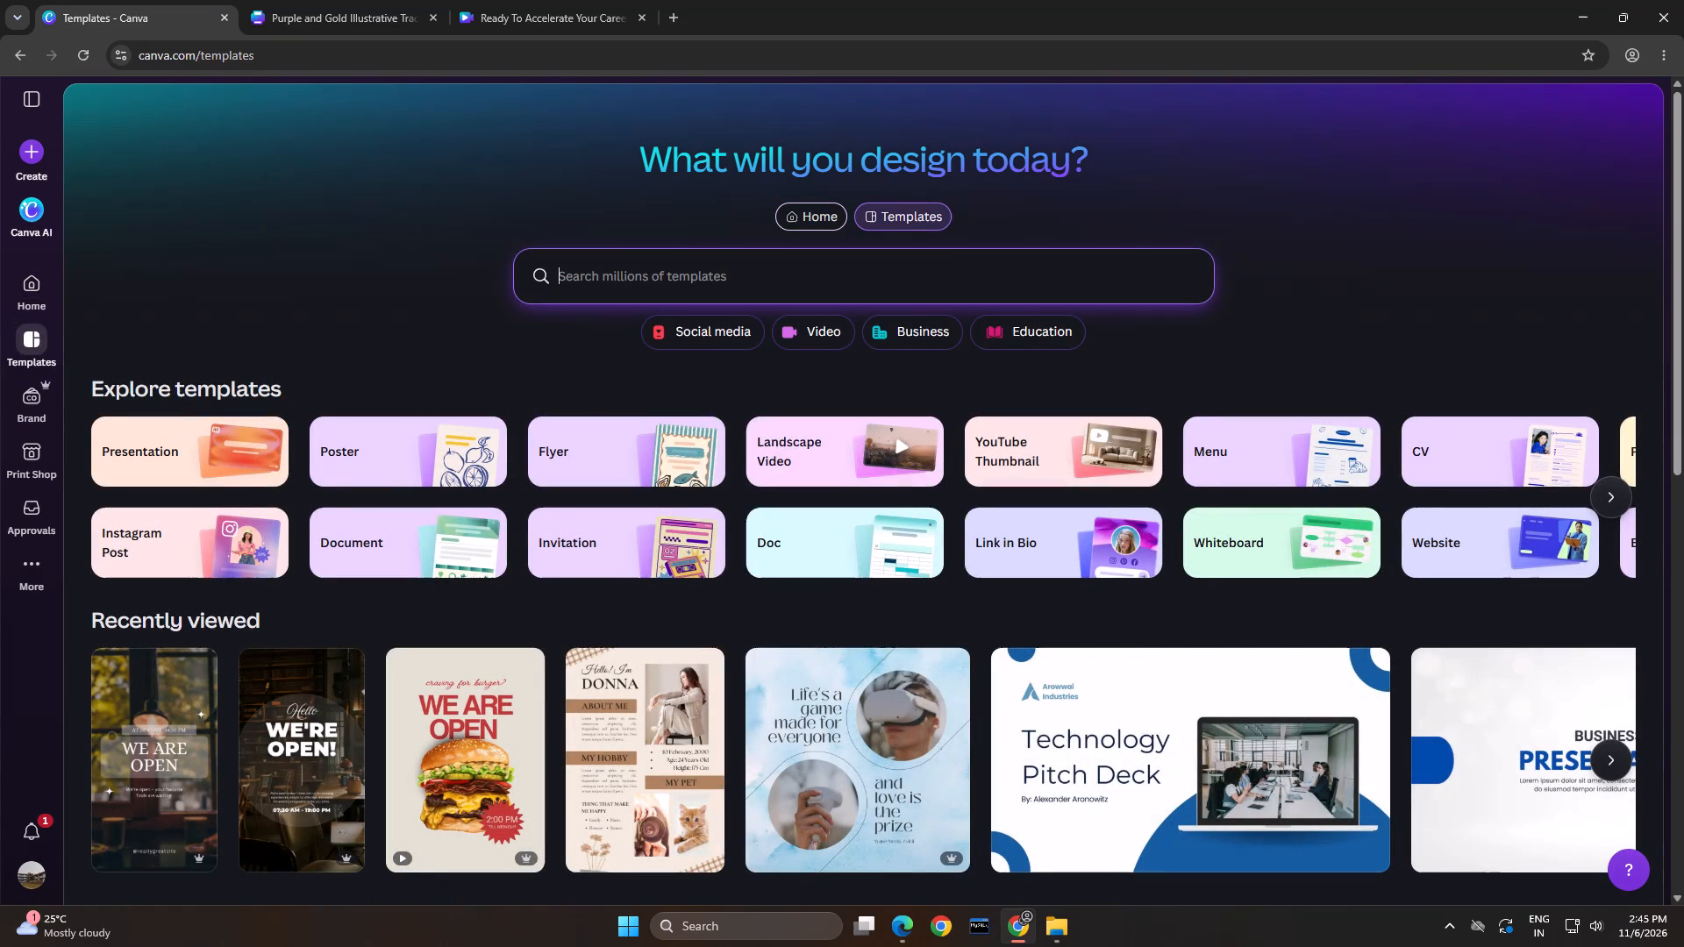
text(dev)
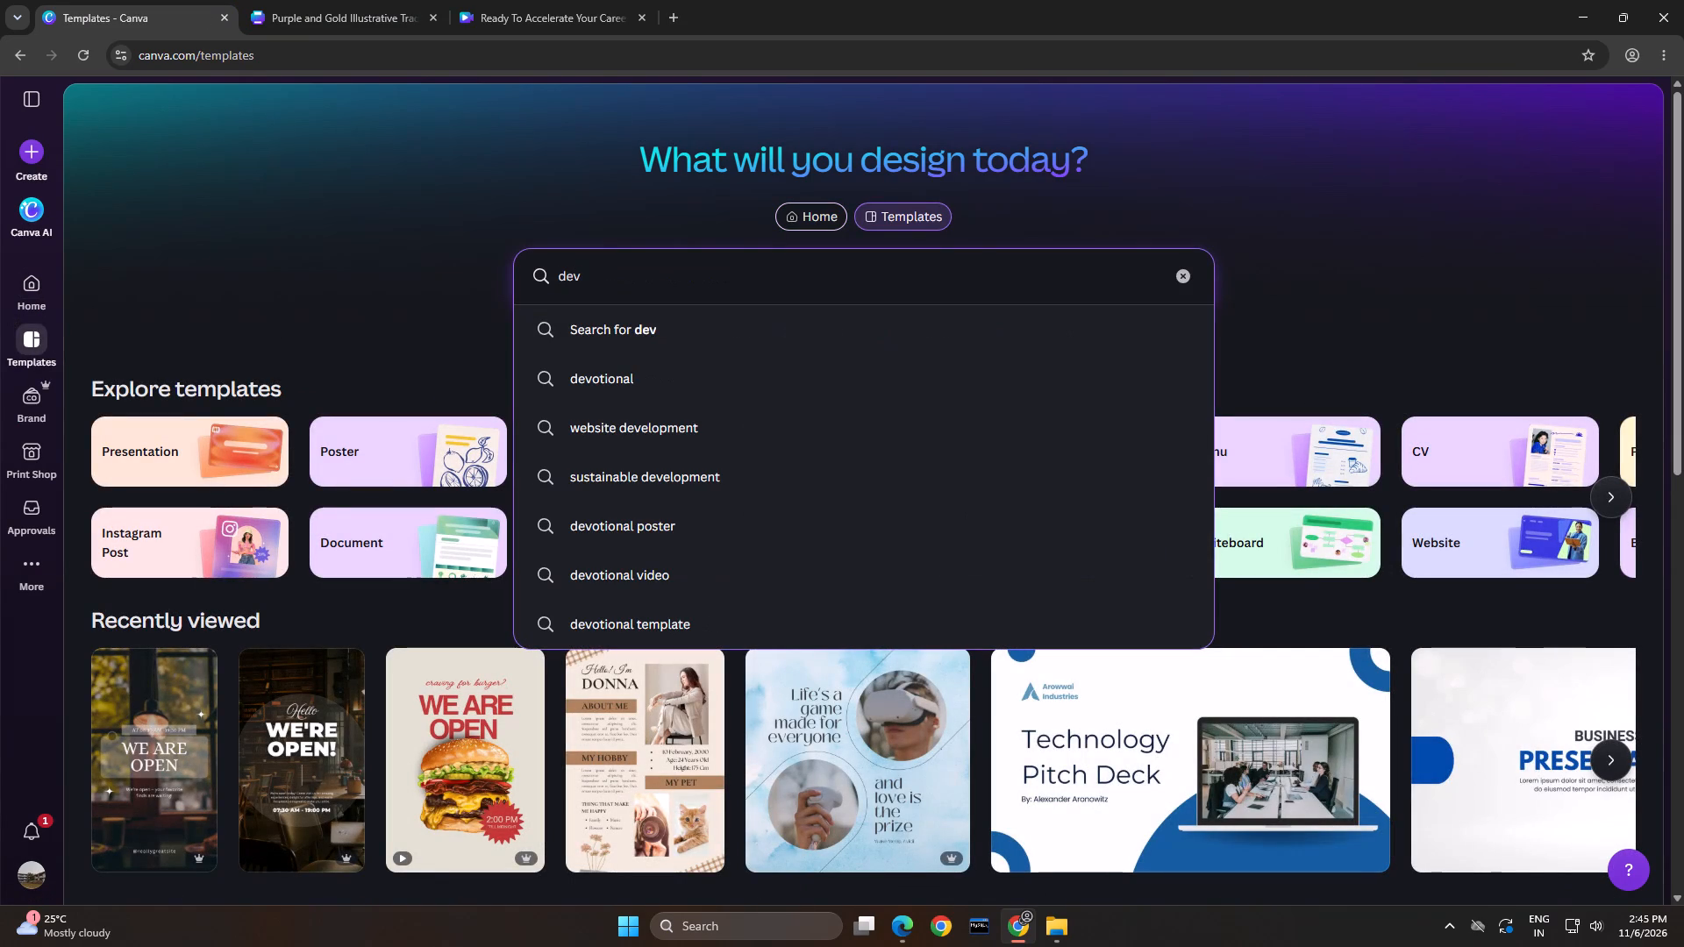
key(BackSpace)
key(BackSpace)
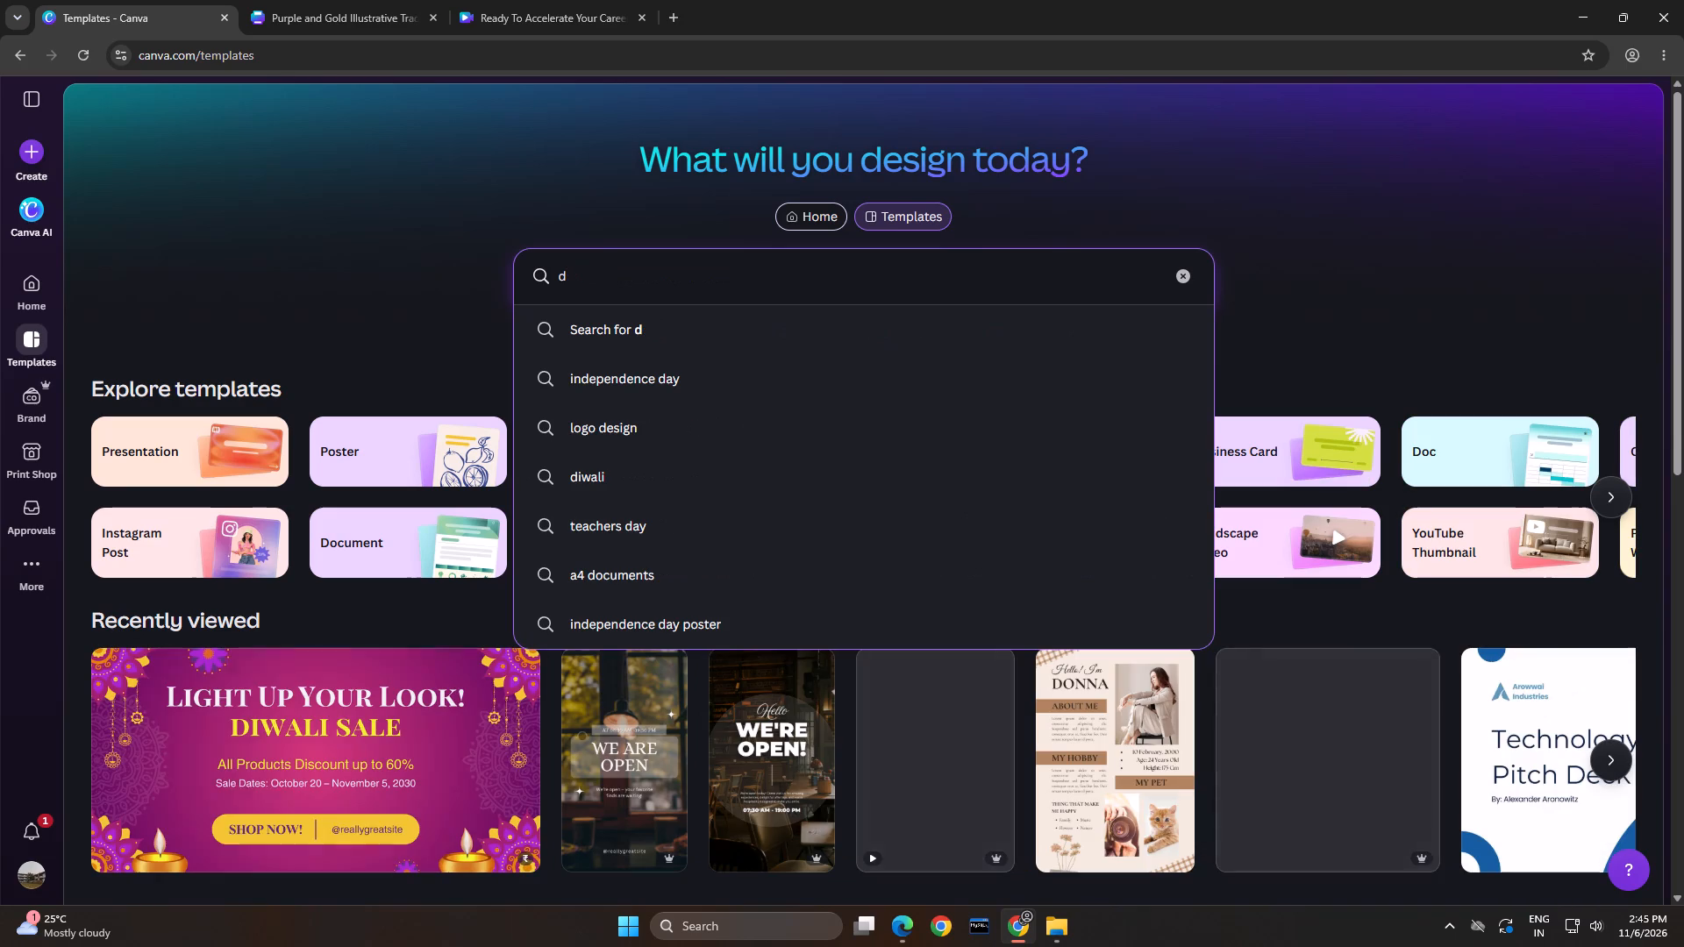
text(ivali)
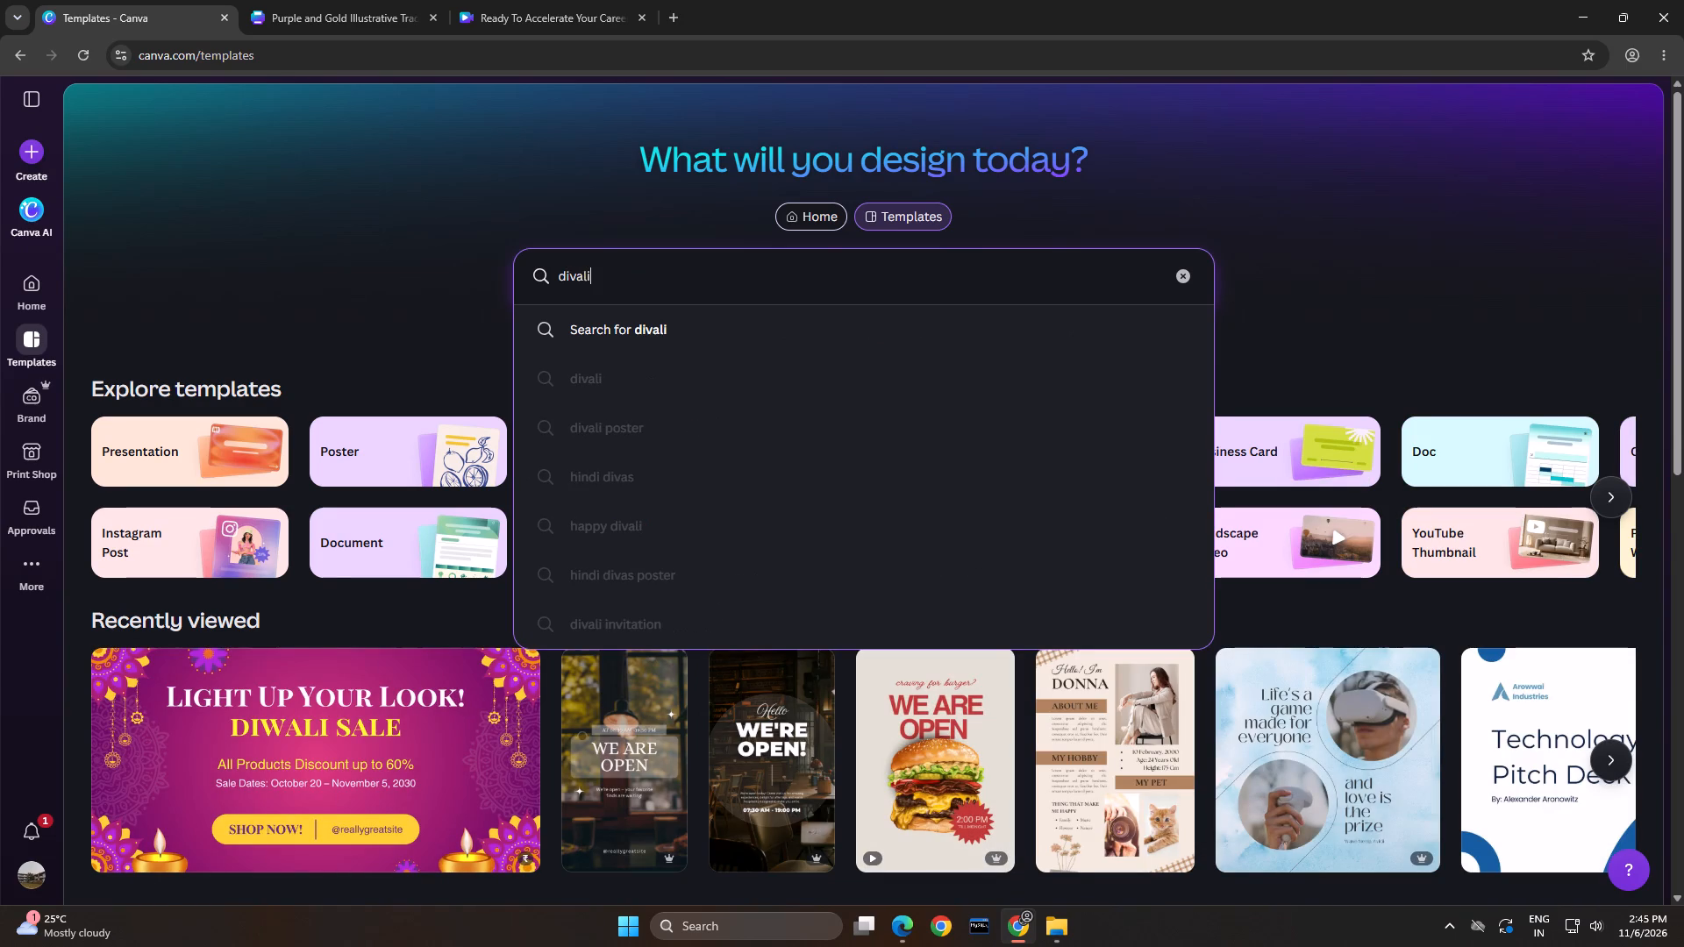
key(Return)
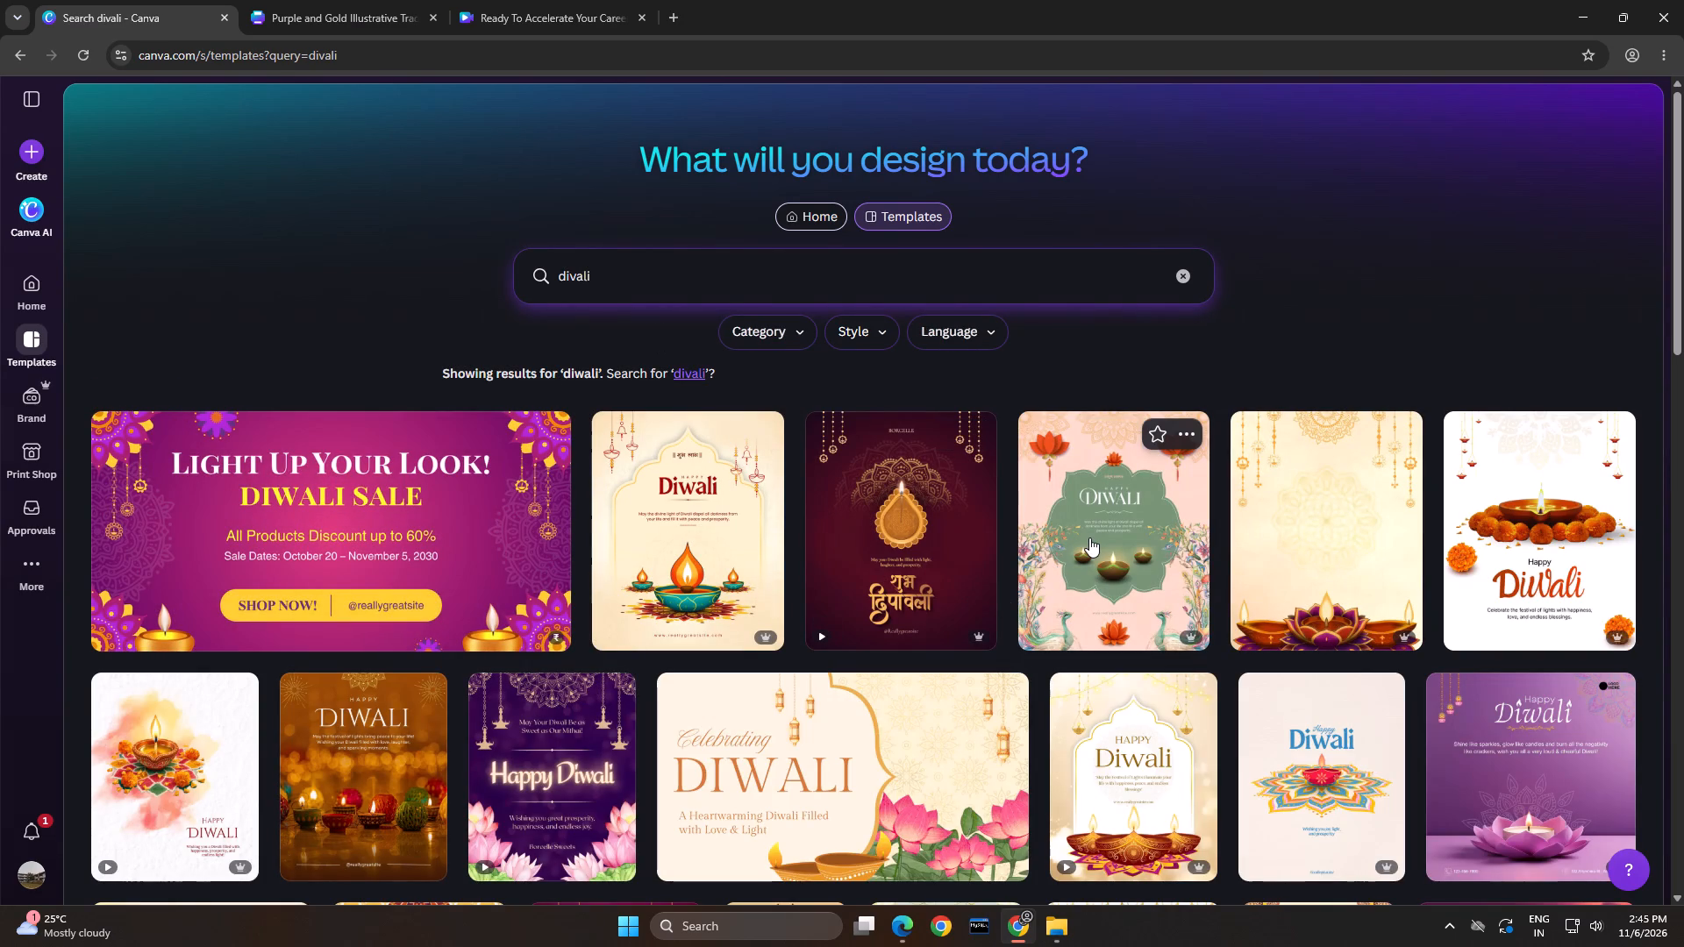
Star the blank cream Diwali template with purple lotus diyas along its bottom edge.
scroll(1089, 538, down, 3)
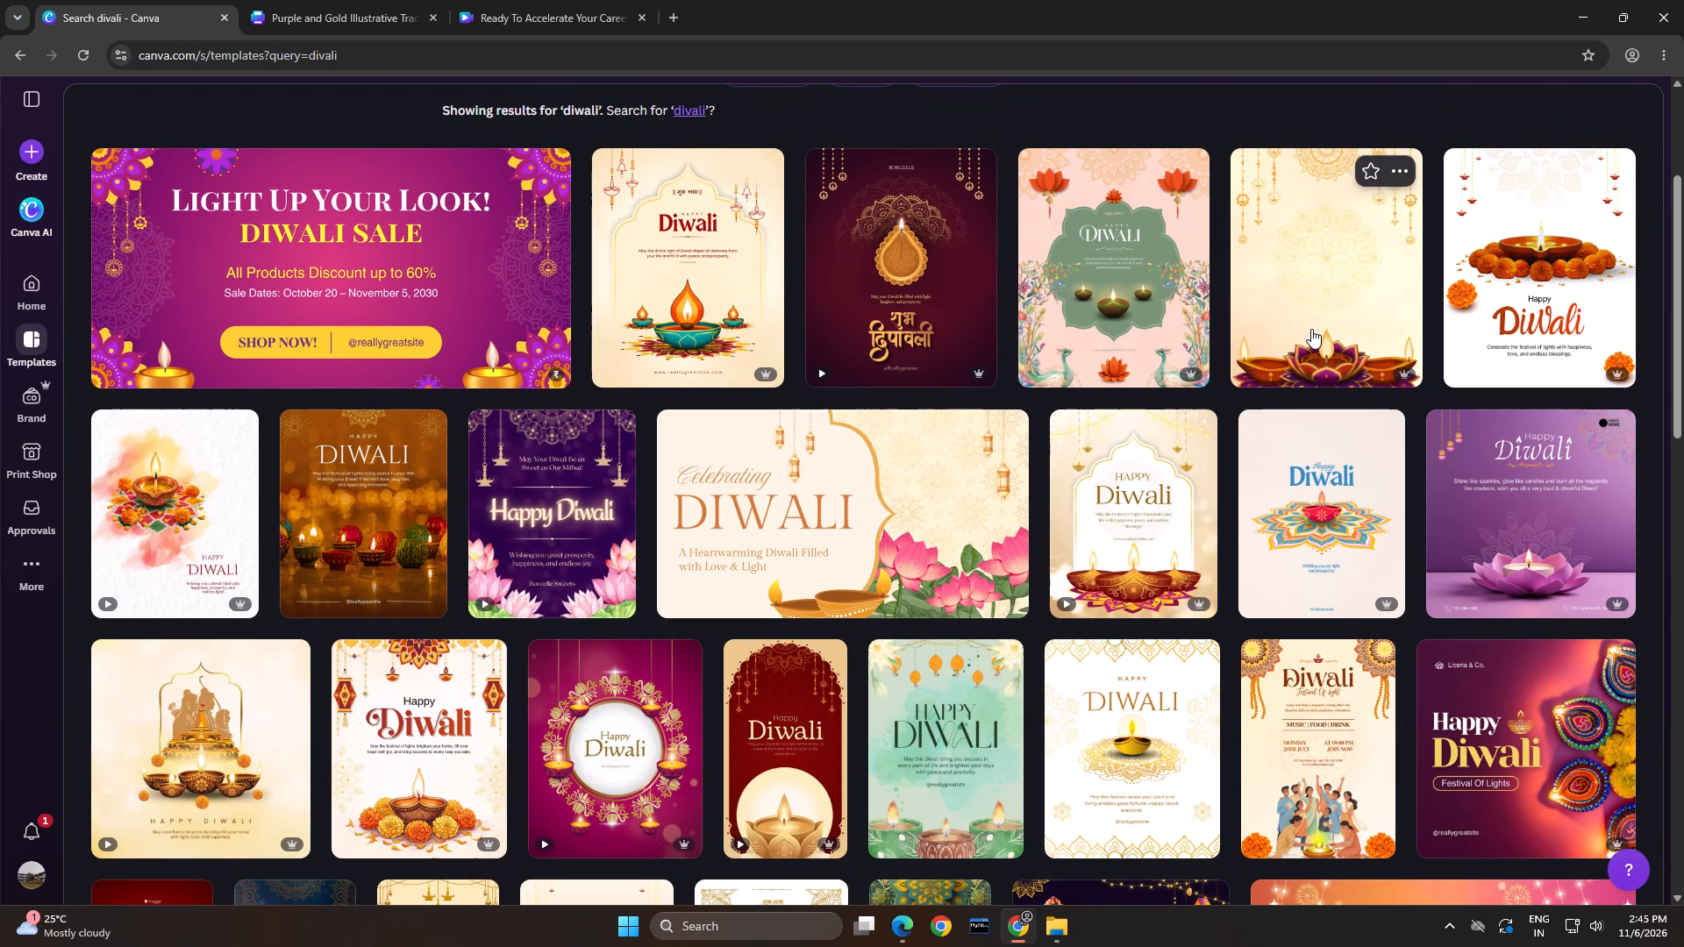
click(1374, 174)
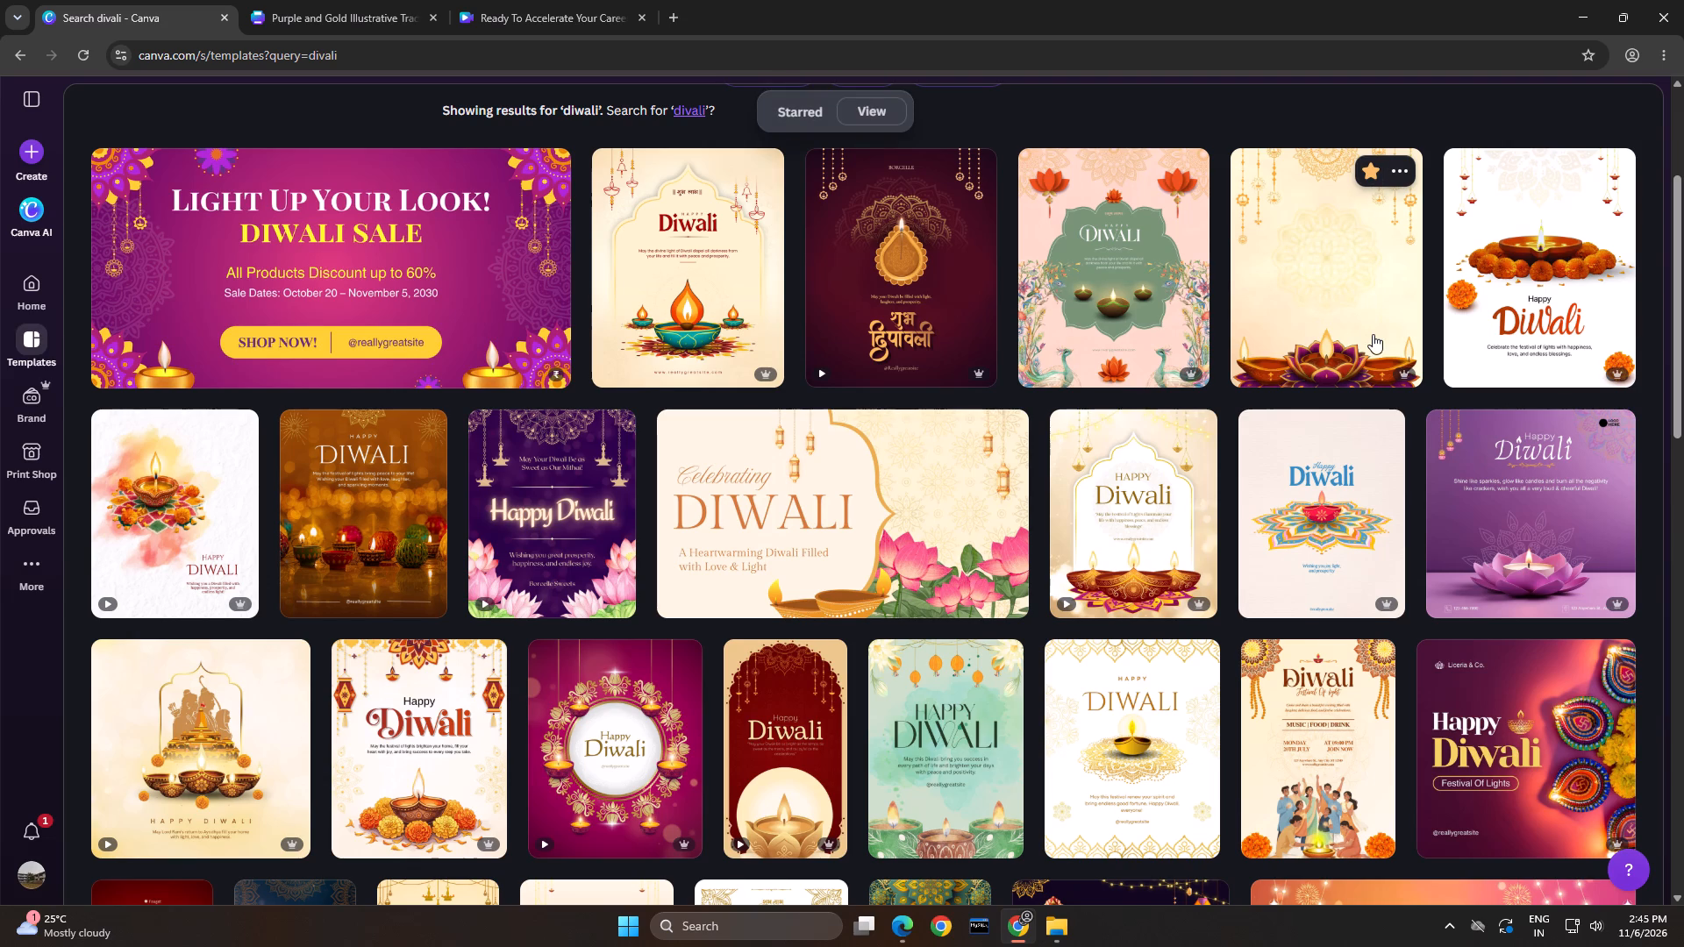
Browse the remaining Diwali templates in the library for further suitable poster designs.
scroll(1373, 334, down, 1)
scroll(1409, 495, down, 3)
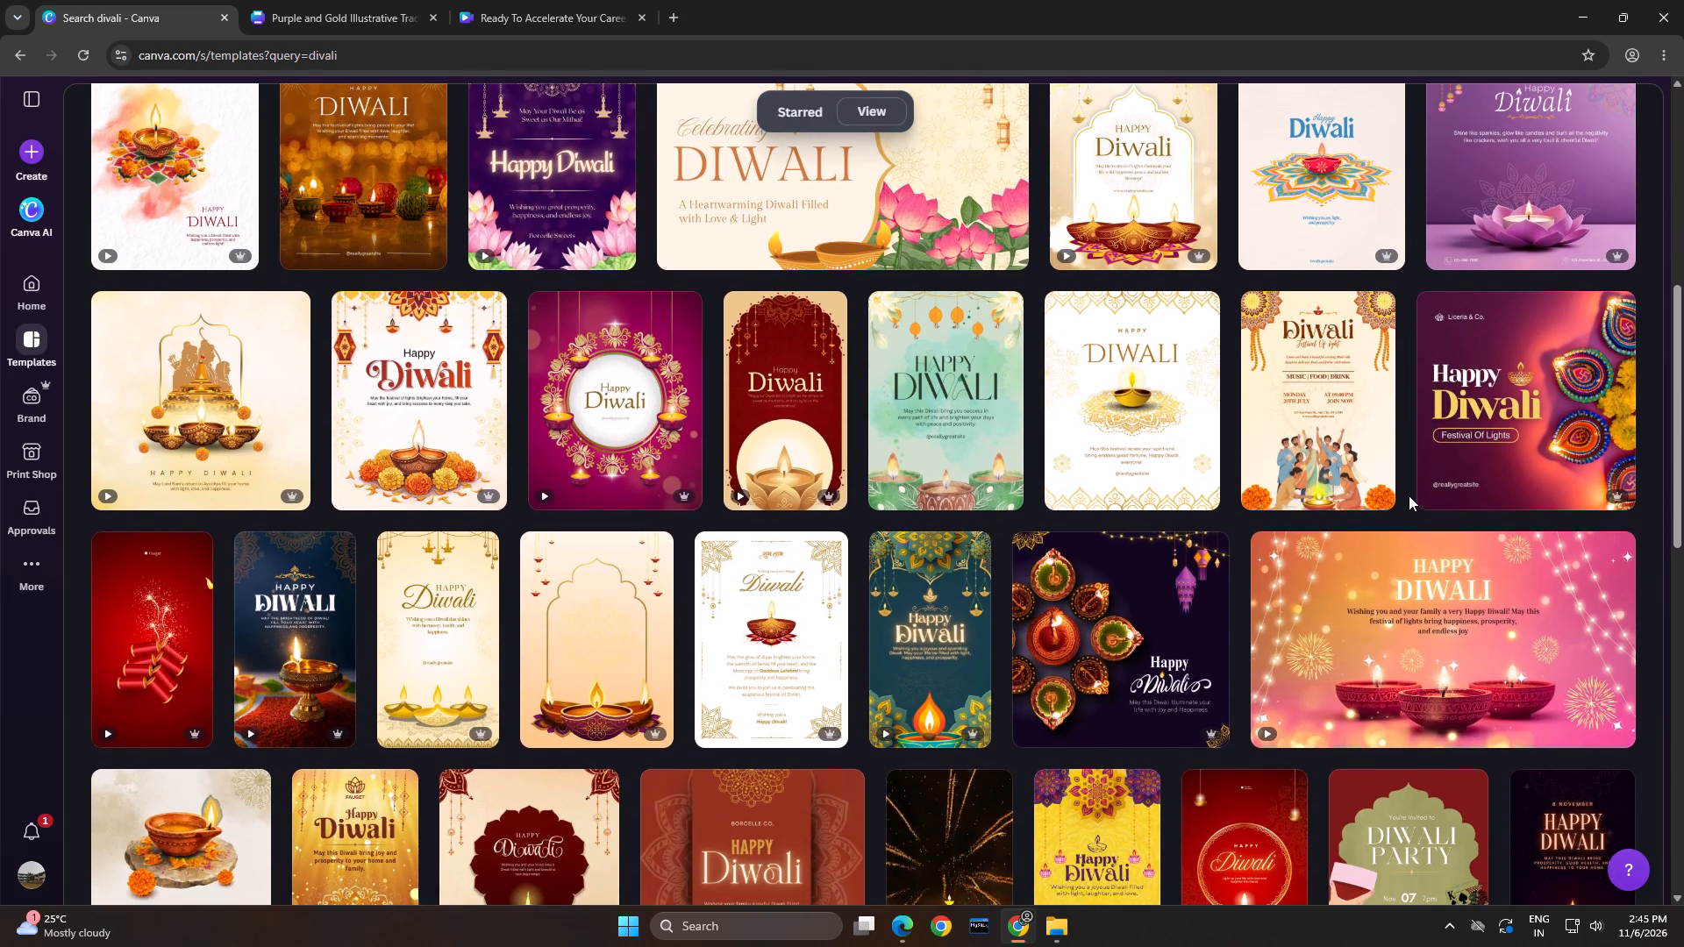
scroll(1409, 495, down, 4)
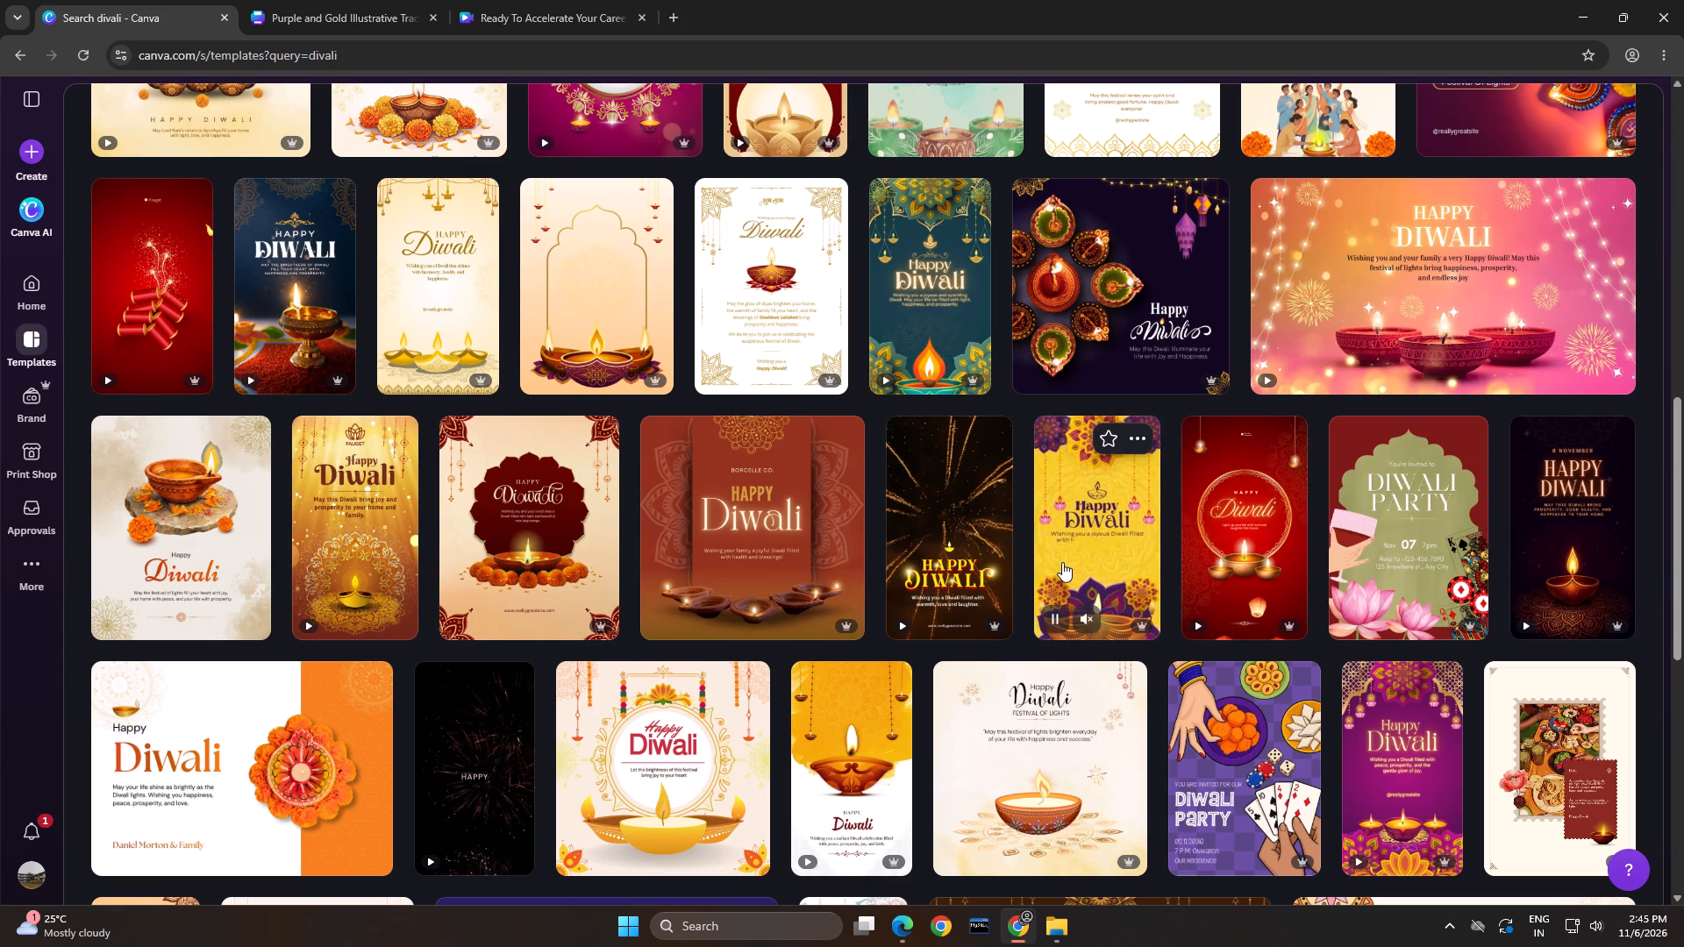
scroll(1067, 557, down, 4)
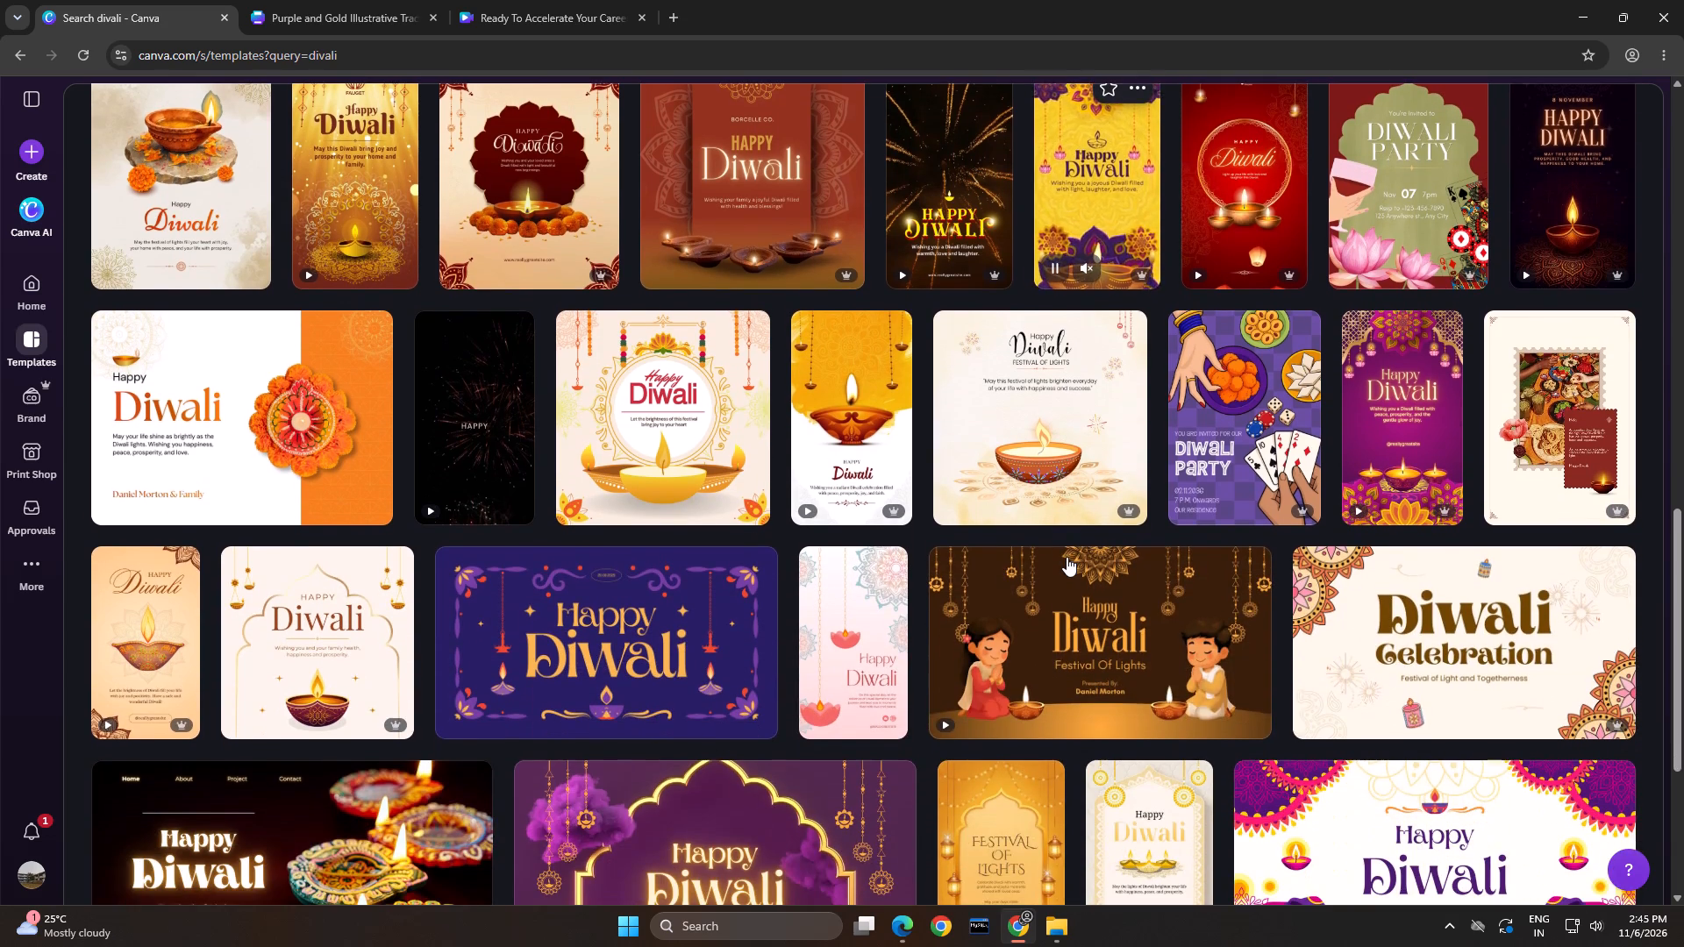
scroll(1067, 557, down, 6)
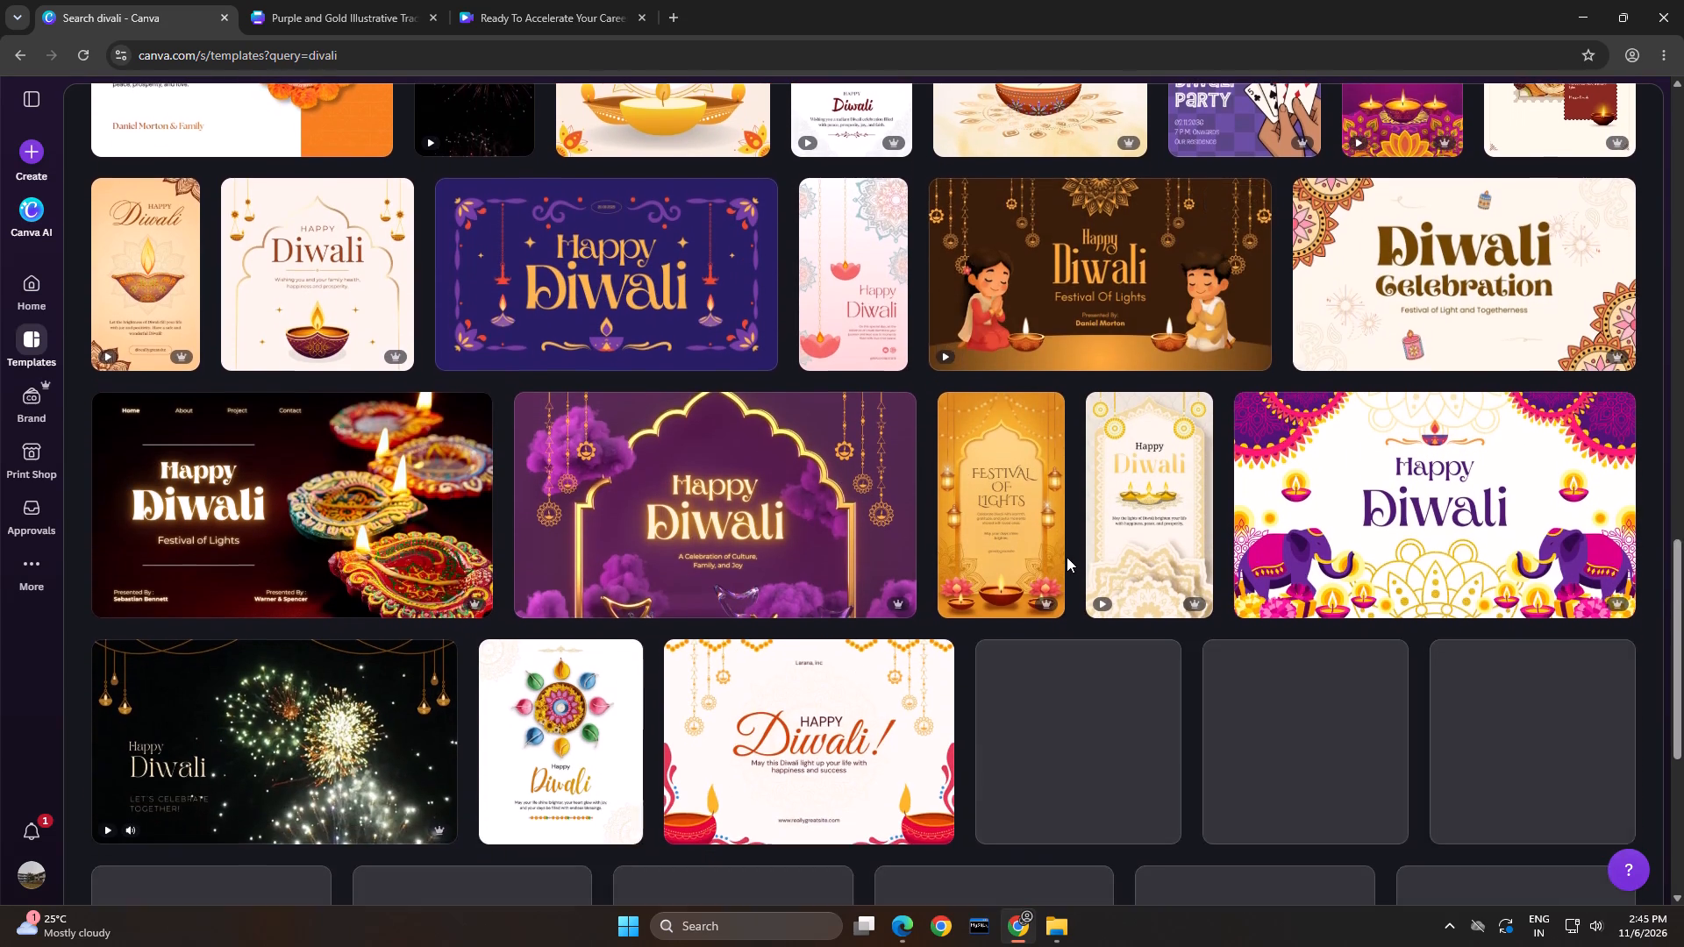
scroll(1067, 557, down, 3)
scroll(1067, 557, up, 2)
scroll(1067, 557, down, 3)
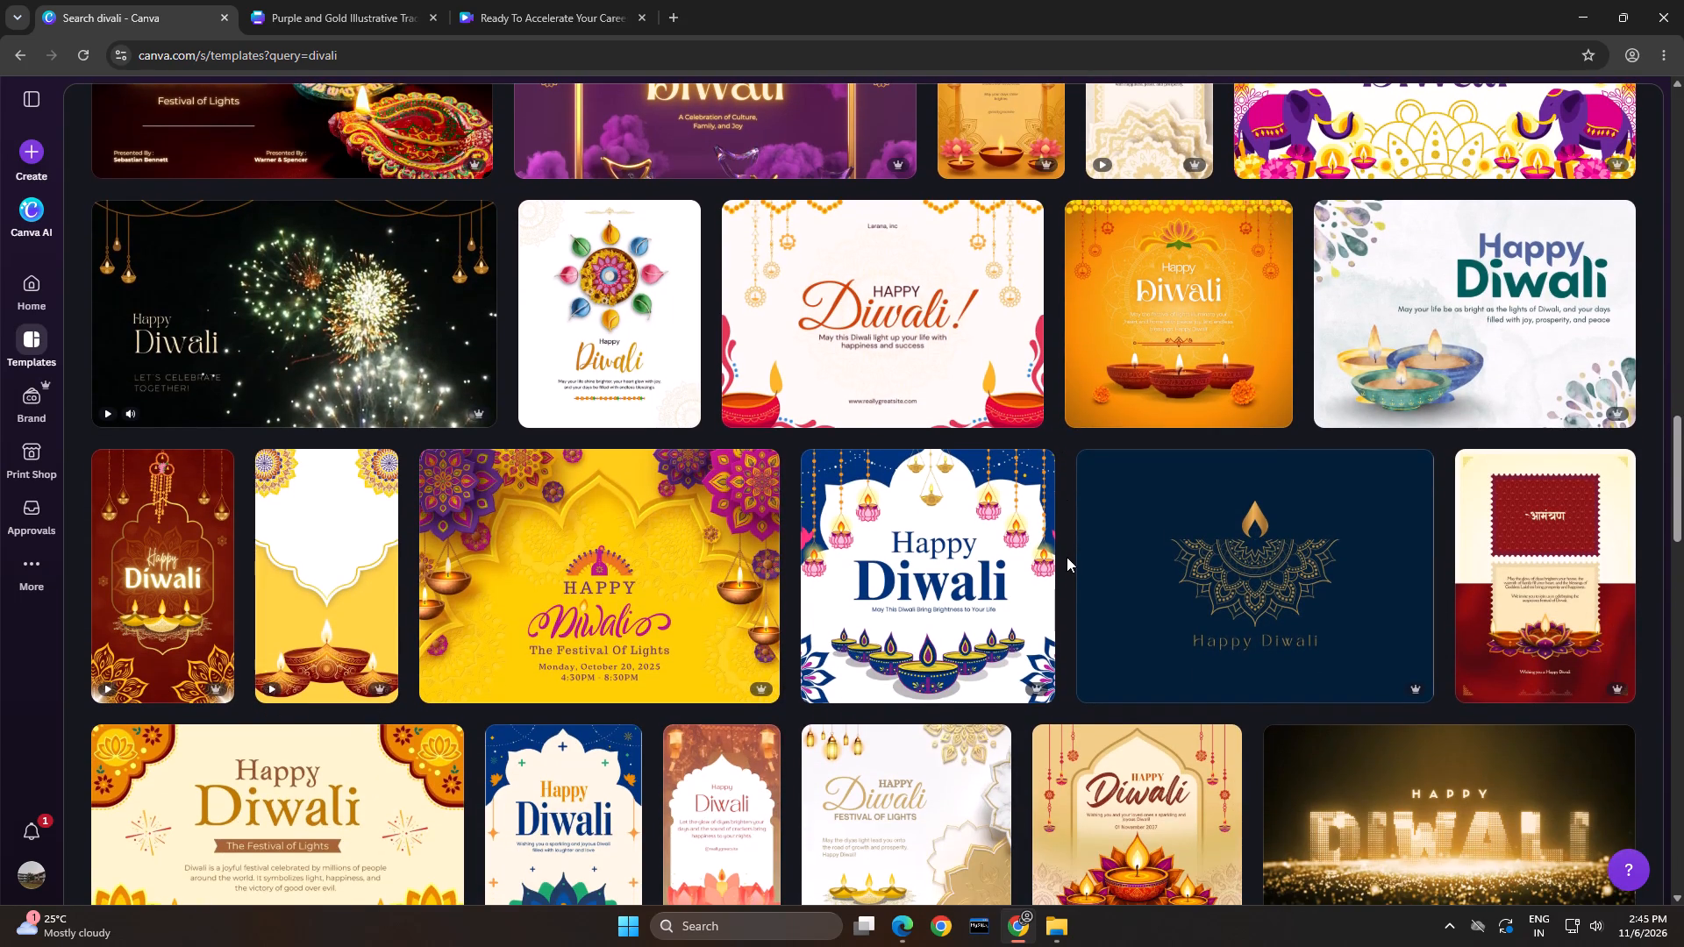
scroll(1067, 556, down, 5)
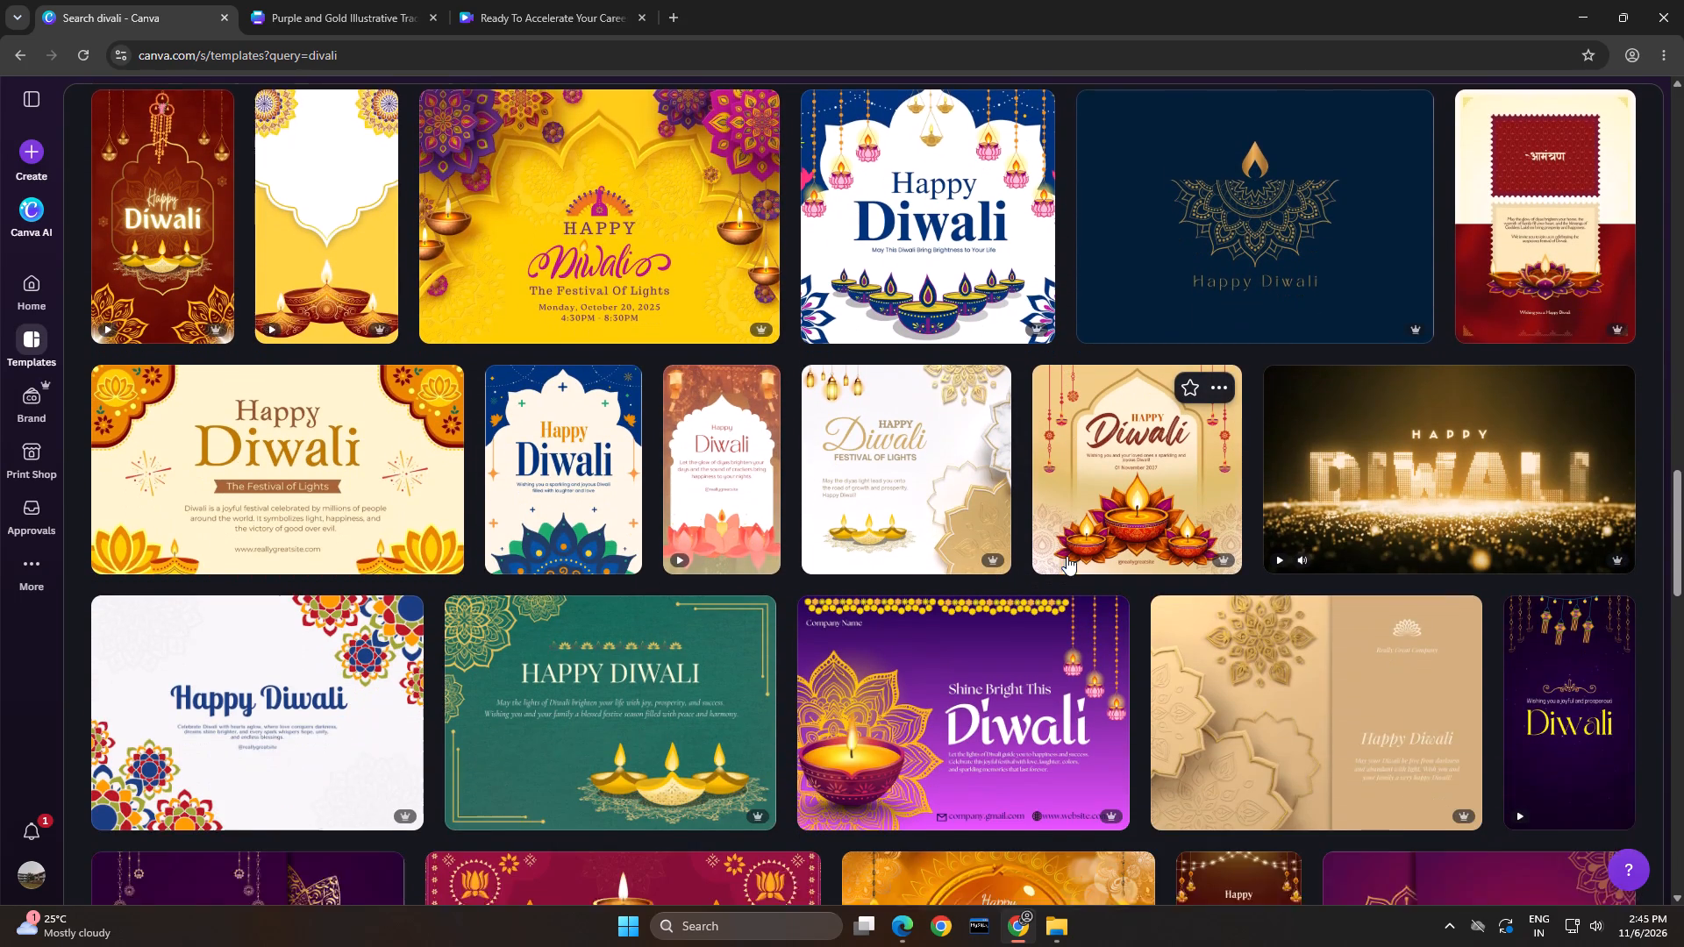
scroll(1067, 556, down, 4)
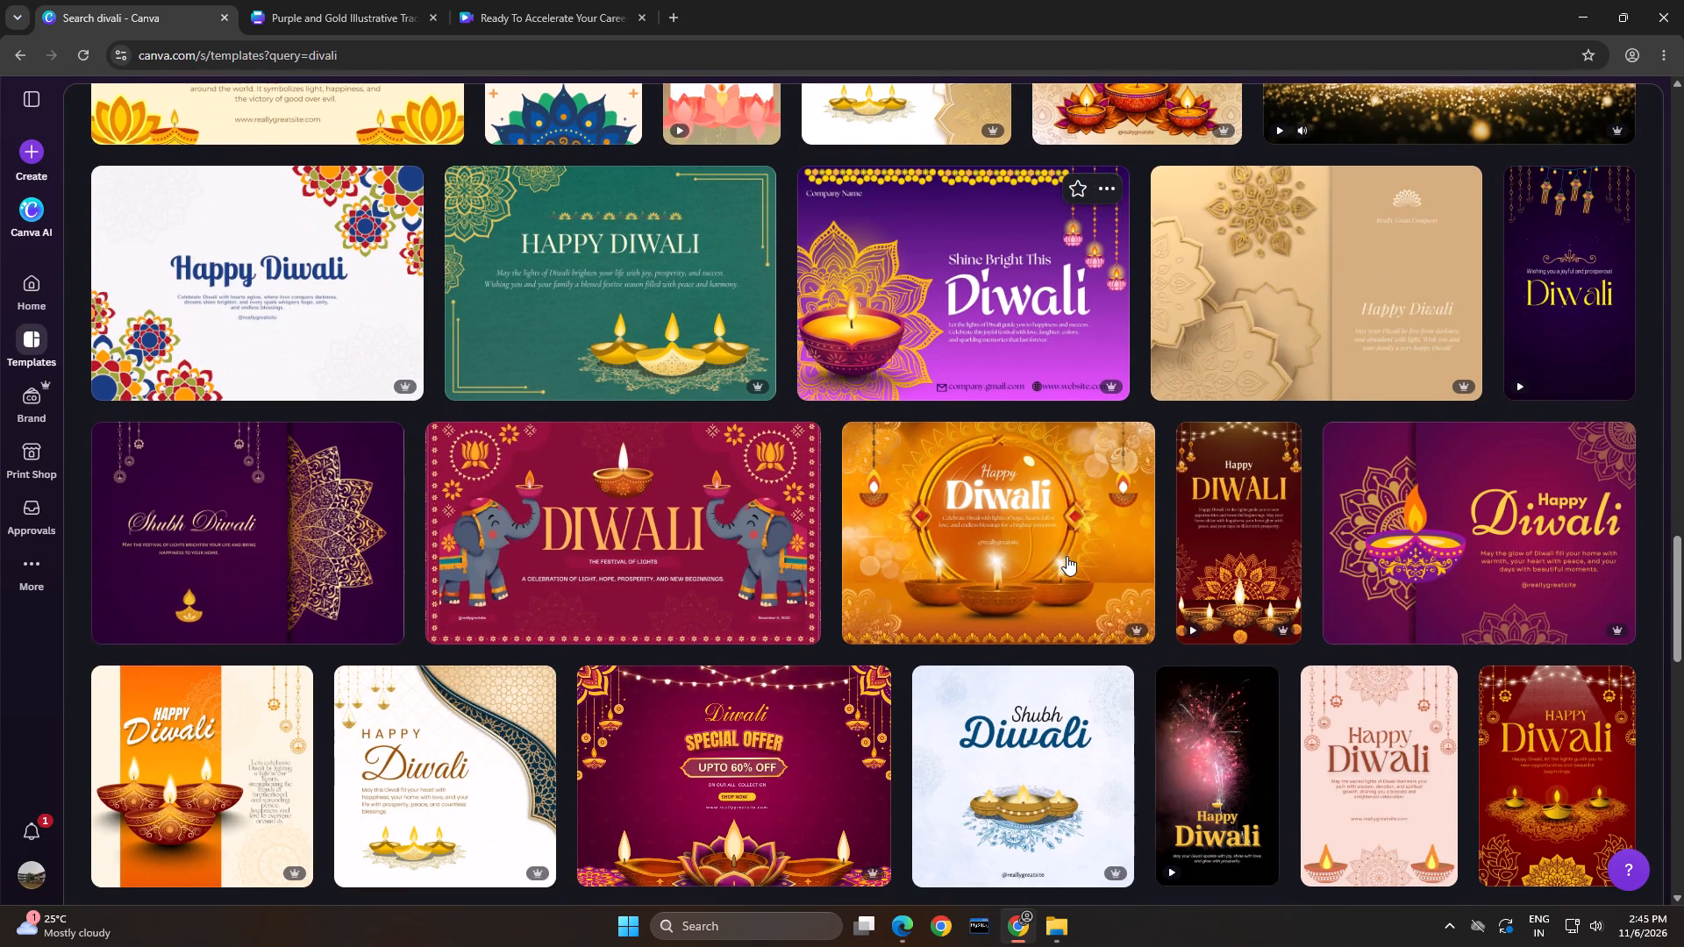
scroll(1067, 556, down, 2)
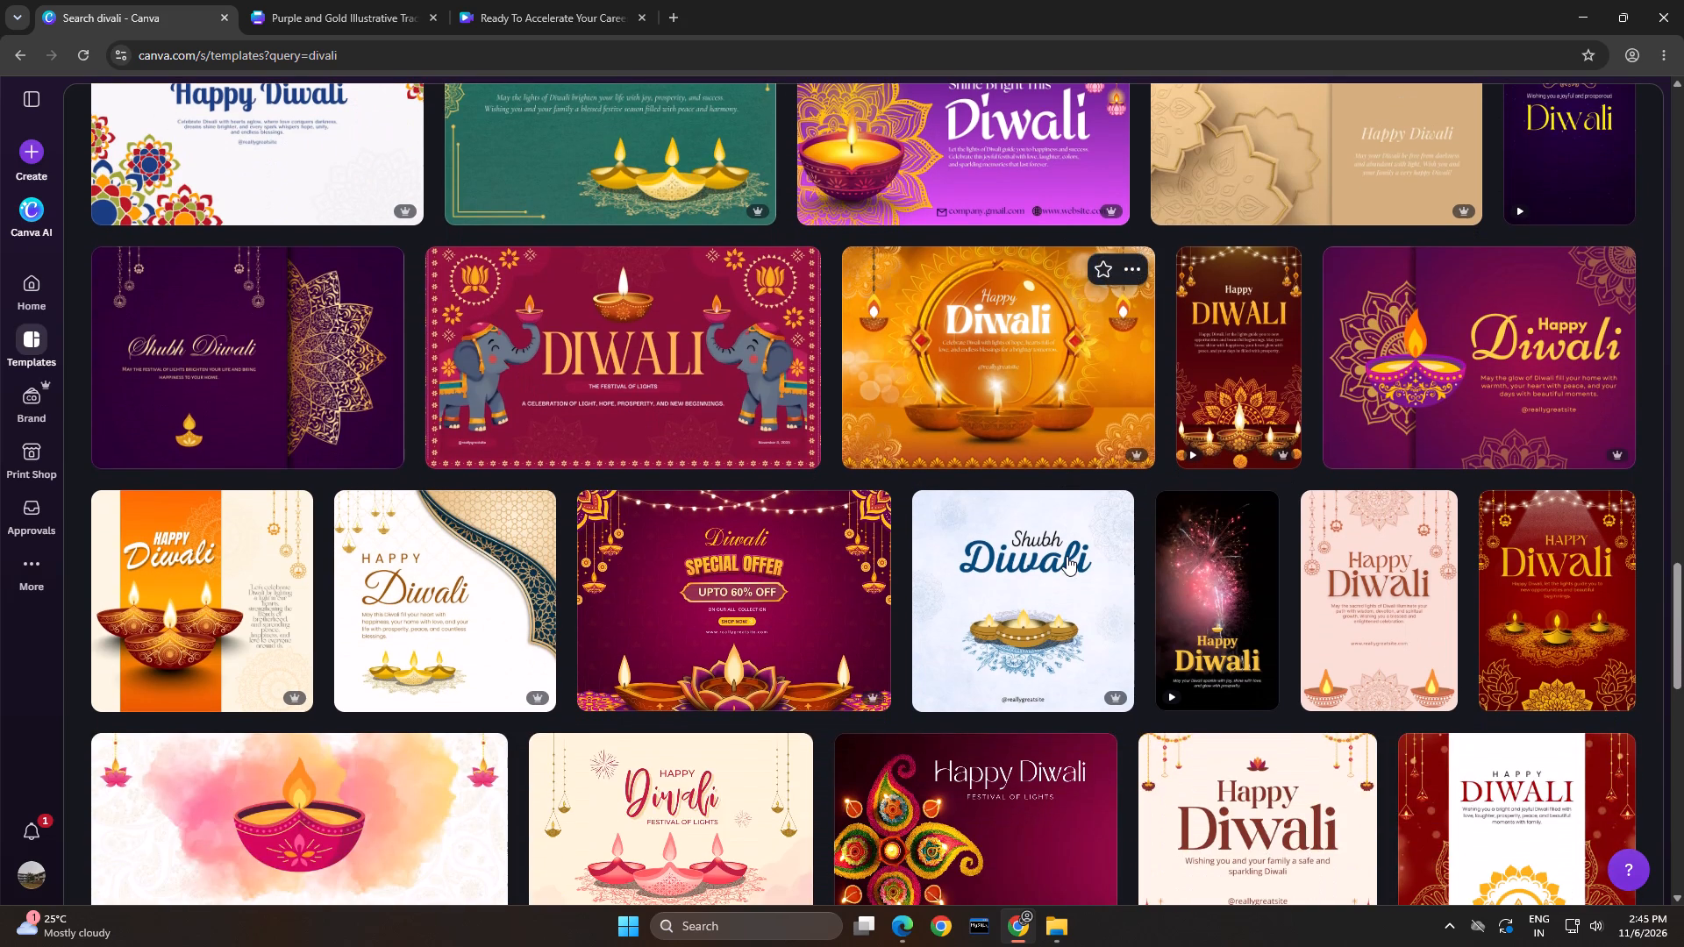
scroll(1067, 556, down, 4)
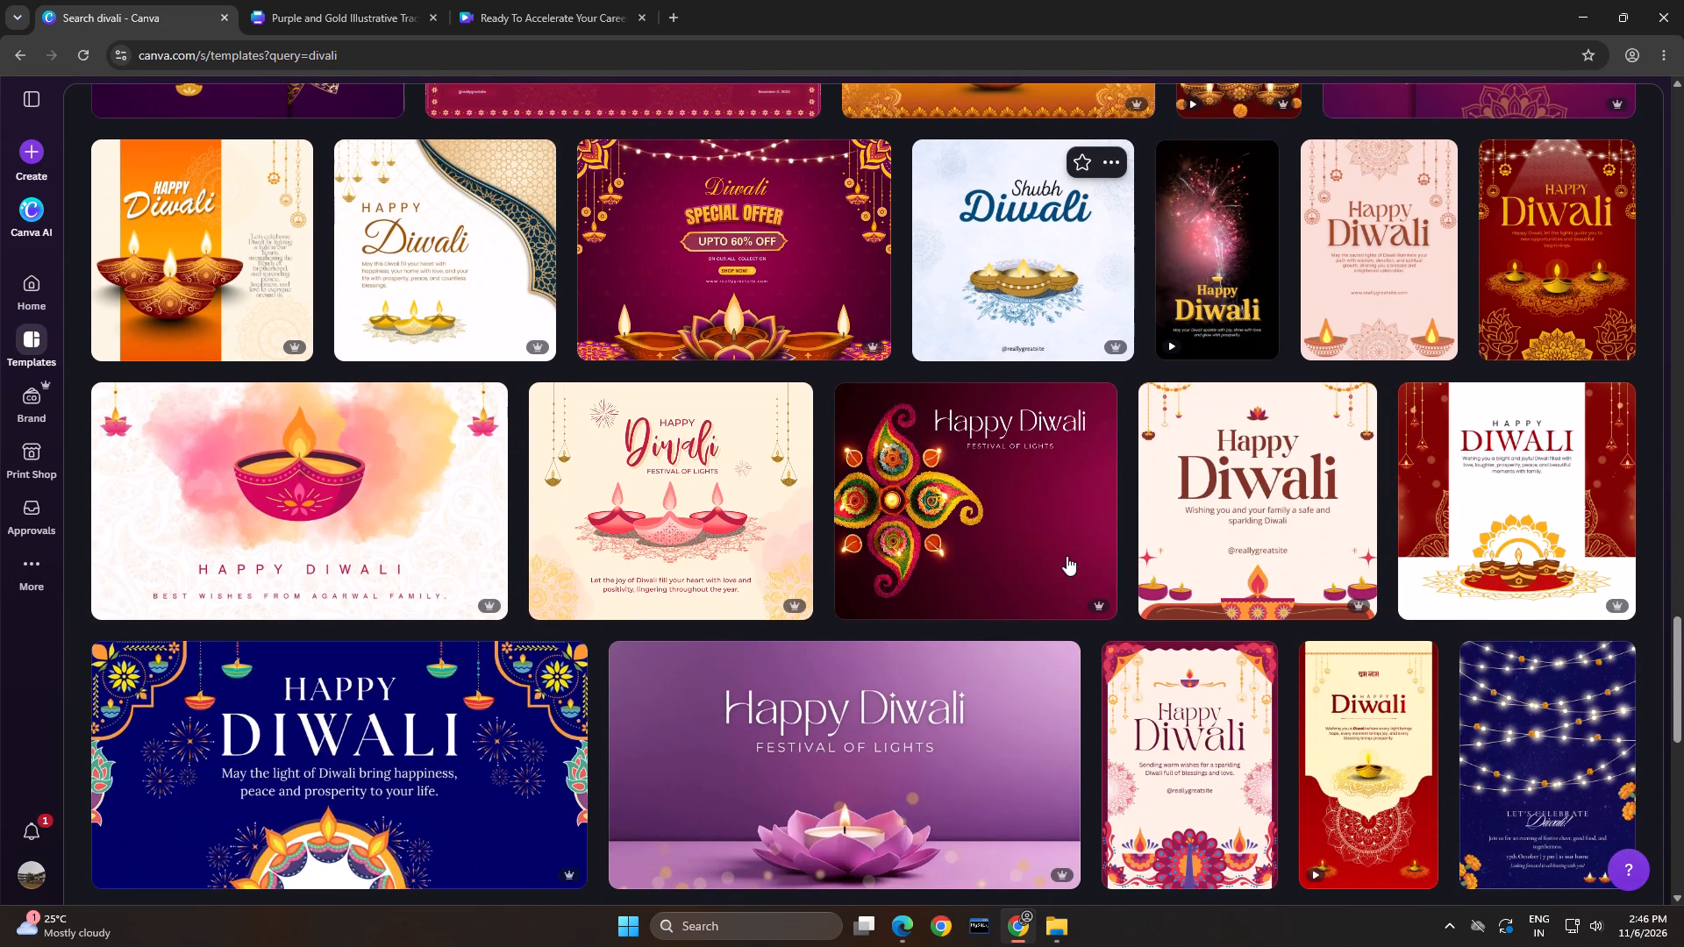
scroll(1067, 556, down, 4)
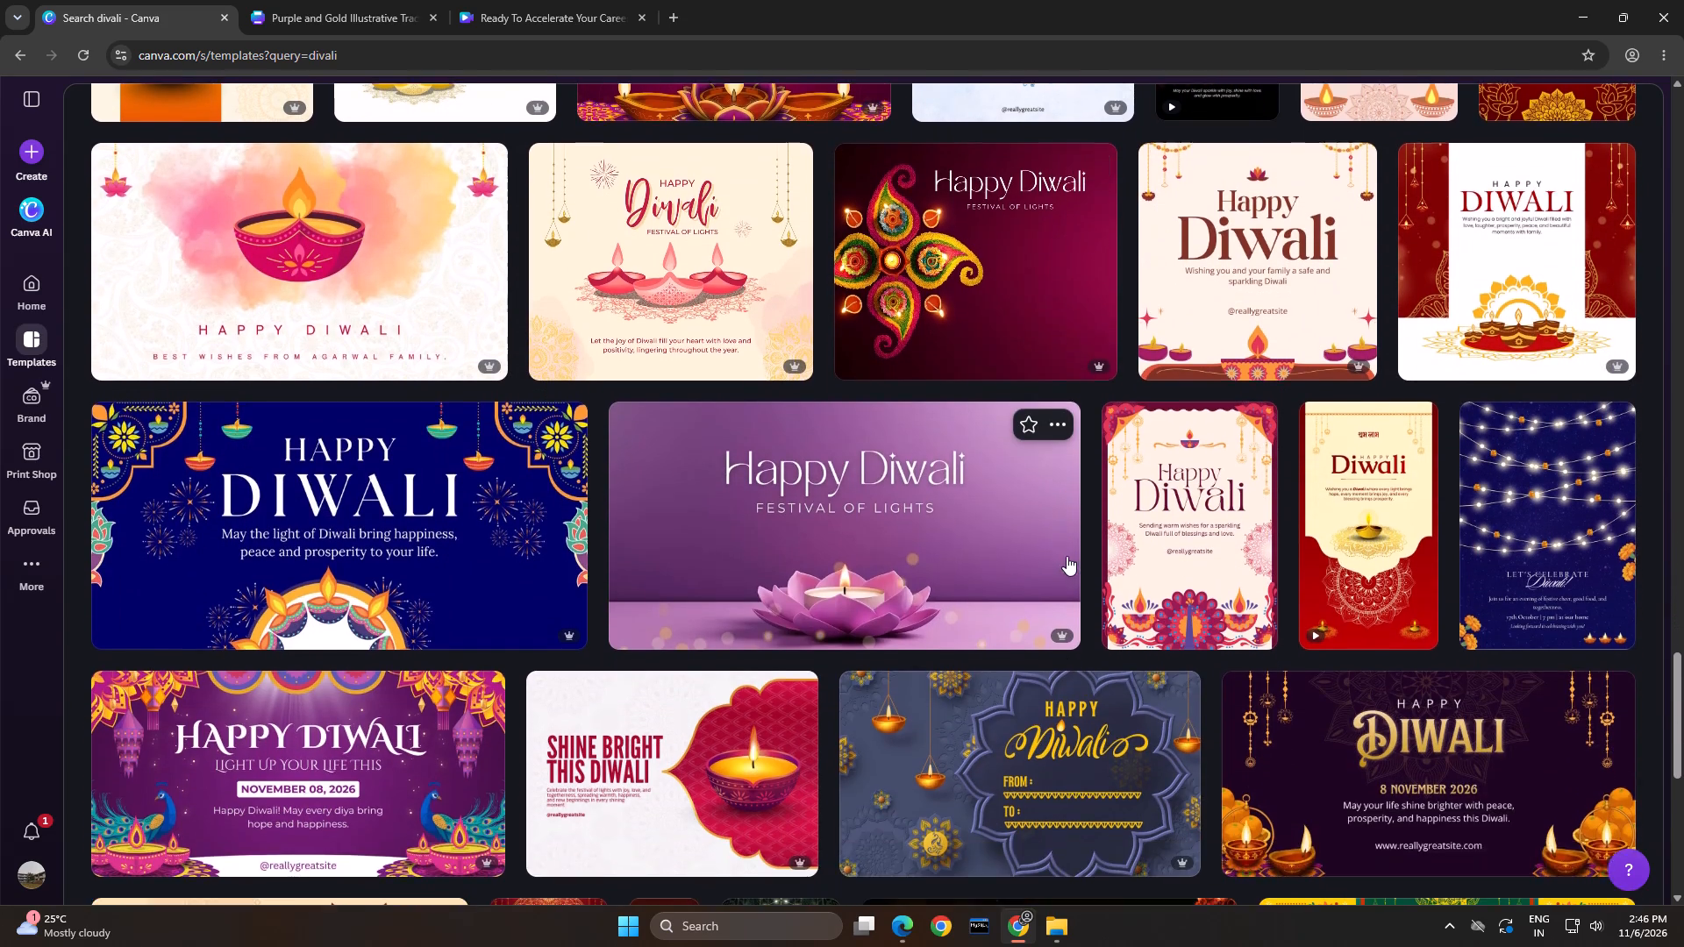
scroll(1067, 556, down, 2)
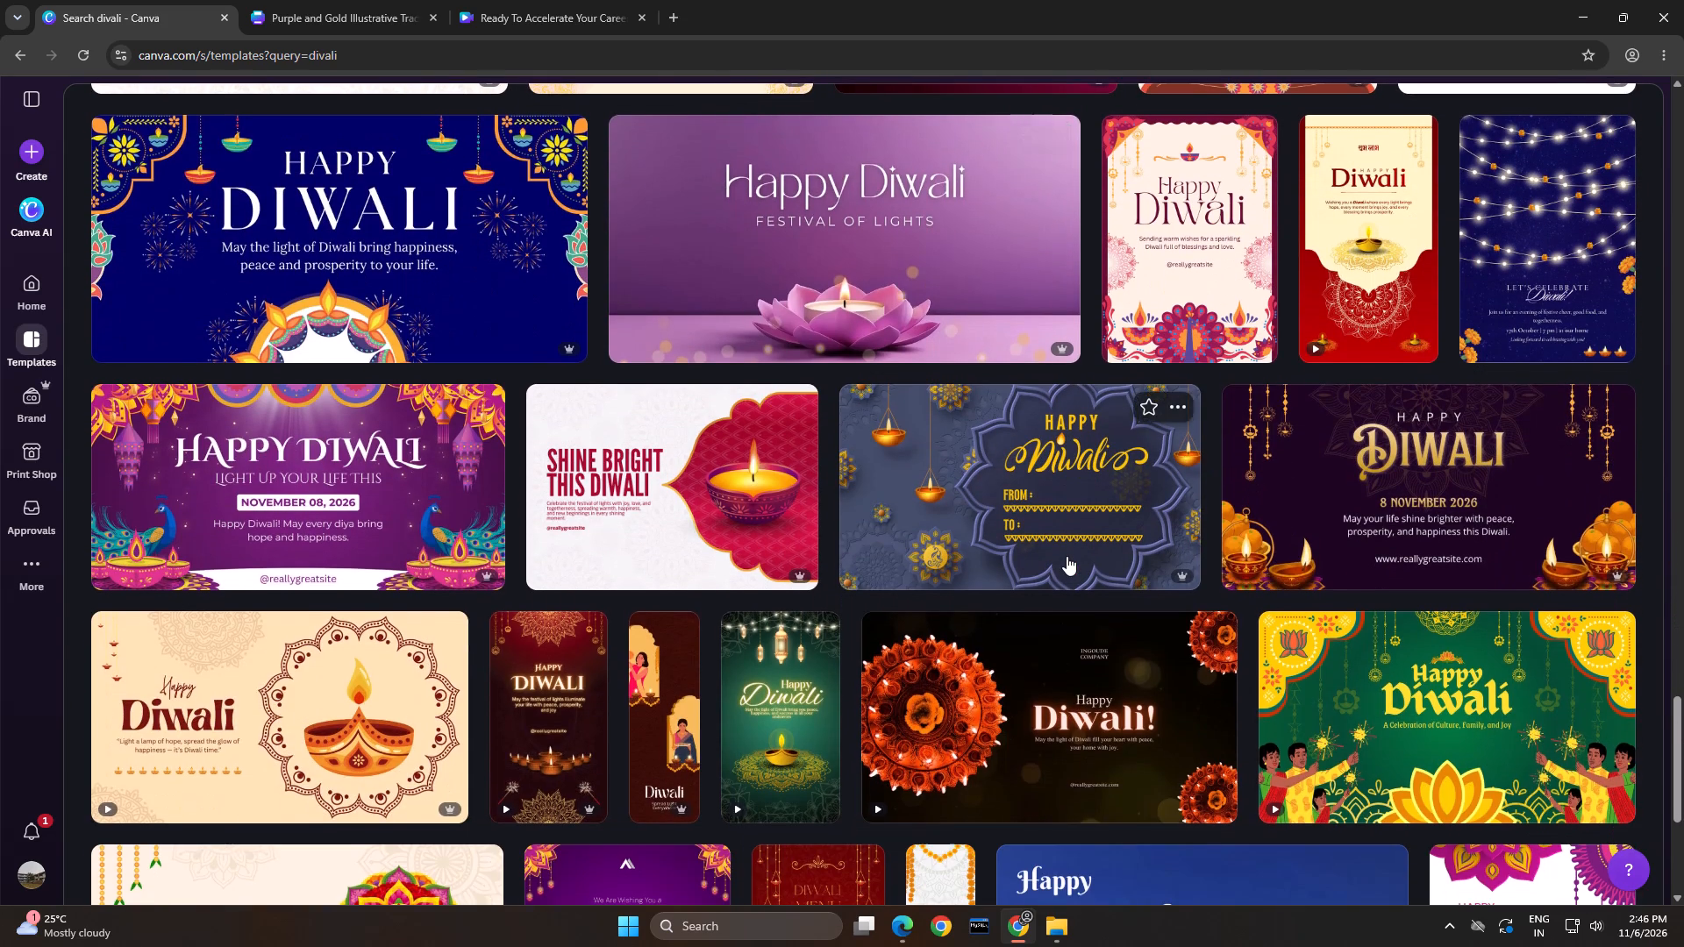
scroll(1067, 556, down, 7)
scroll(1067, 556, up, 16)
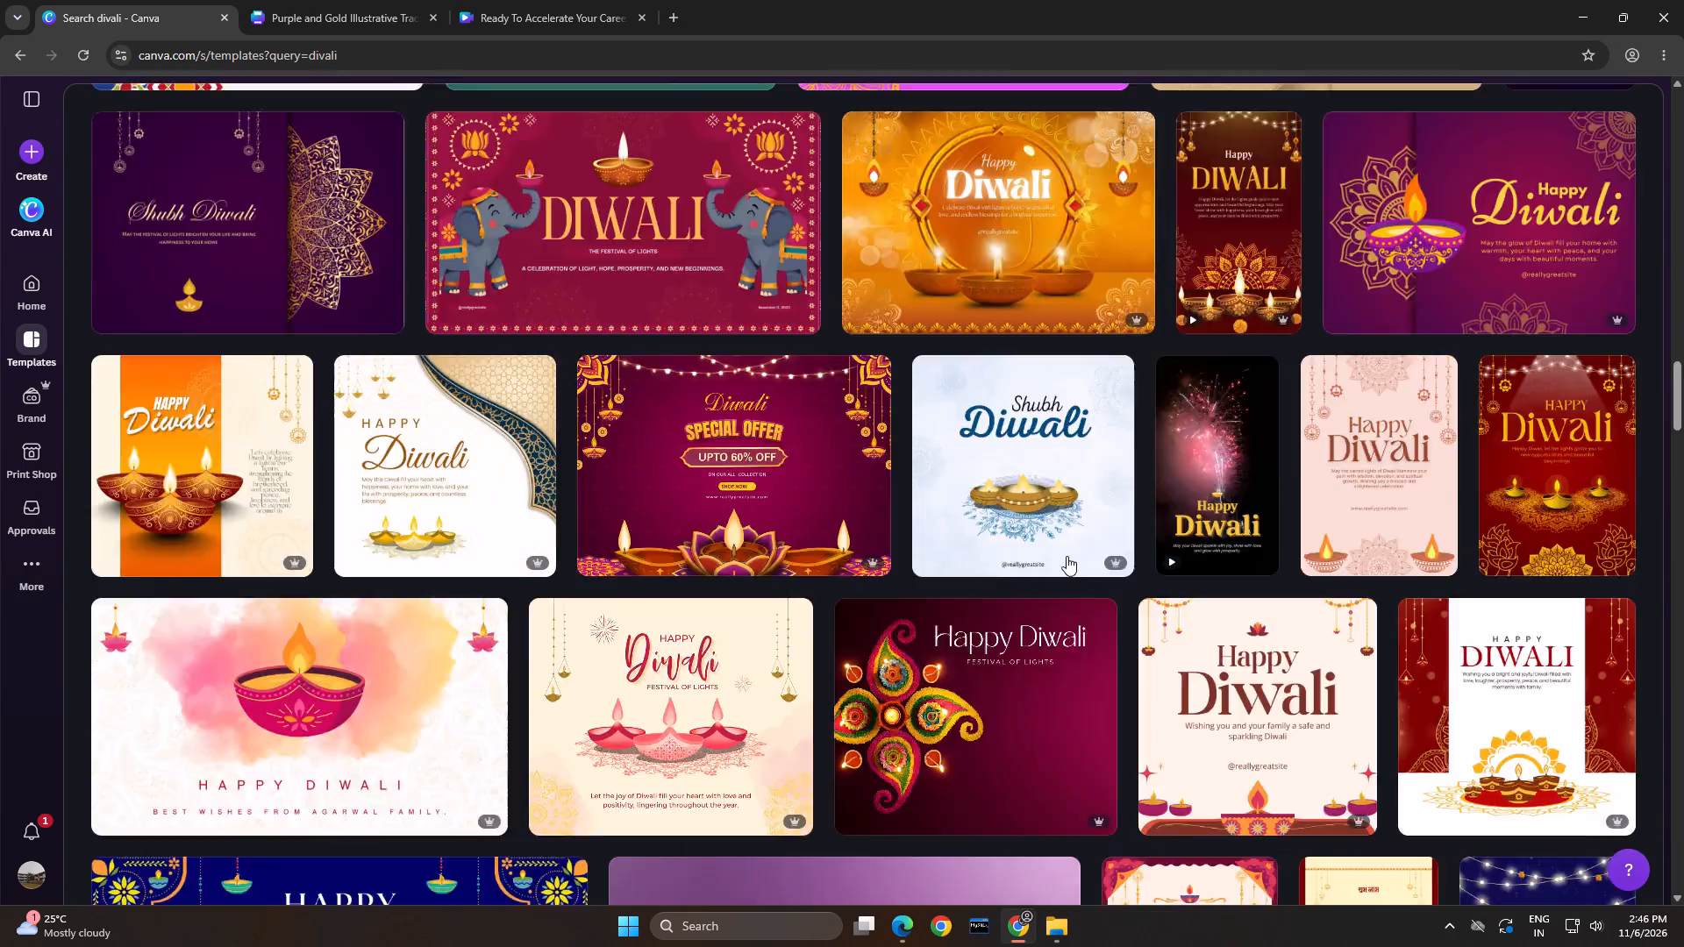
scroll(1067, 556, up, 5)
scroll(1067, 556, down, 1)
scroll(1067, 556, up, 18)
scroll(1067, 556, up, 16)
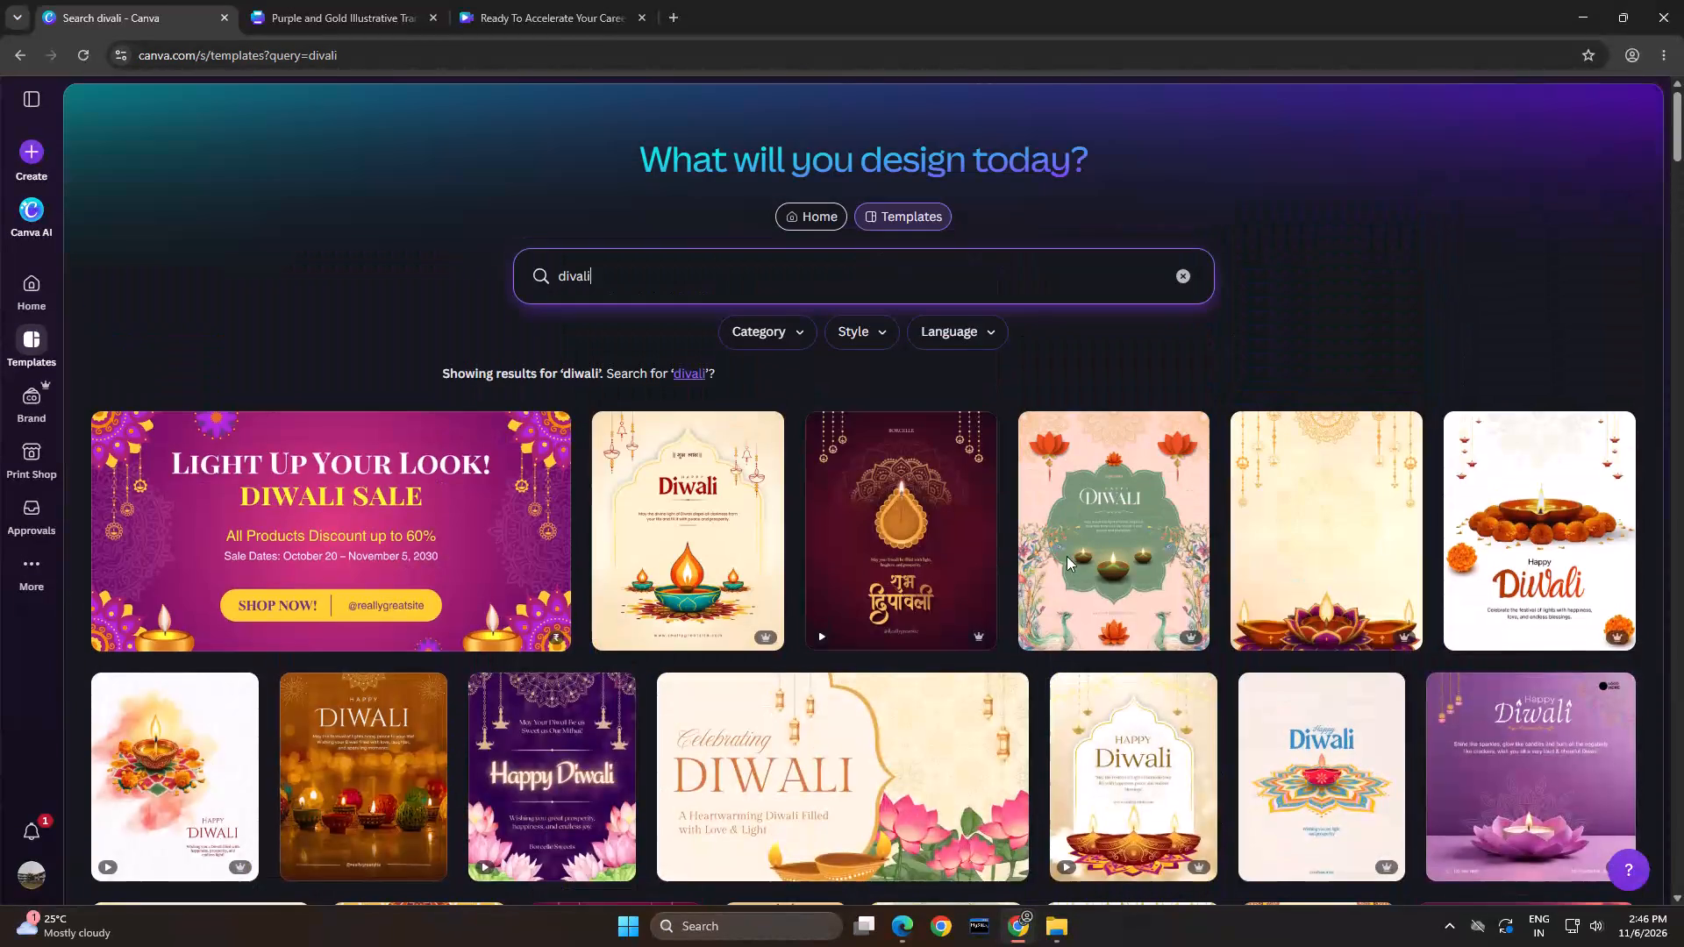
Return to the purple and gold Diwali design, search its templates for "happy diwali poster" and browse the designs for page 2.
click(589, 23)
click(408, 1)
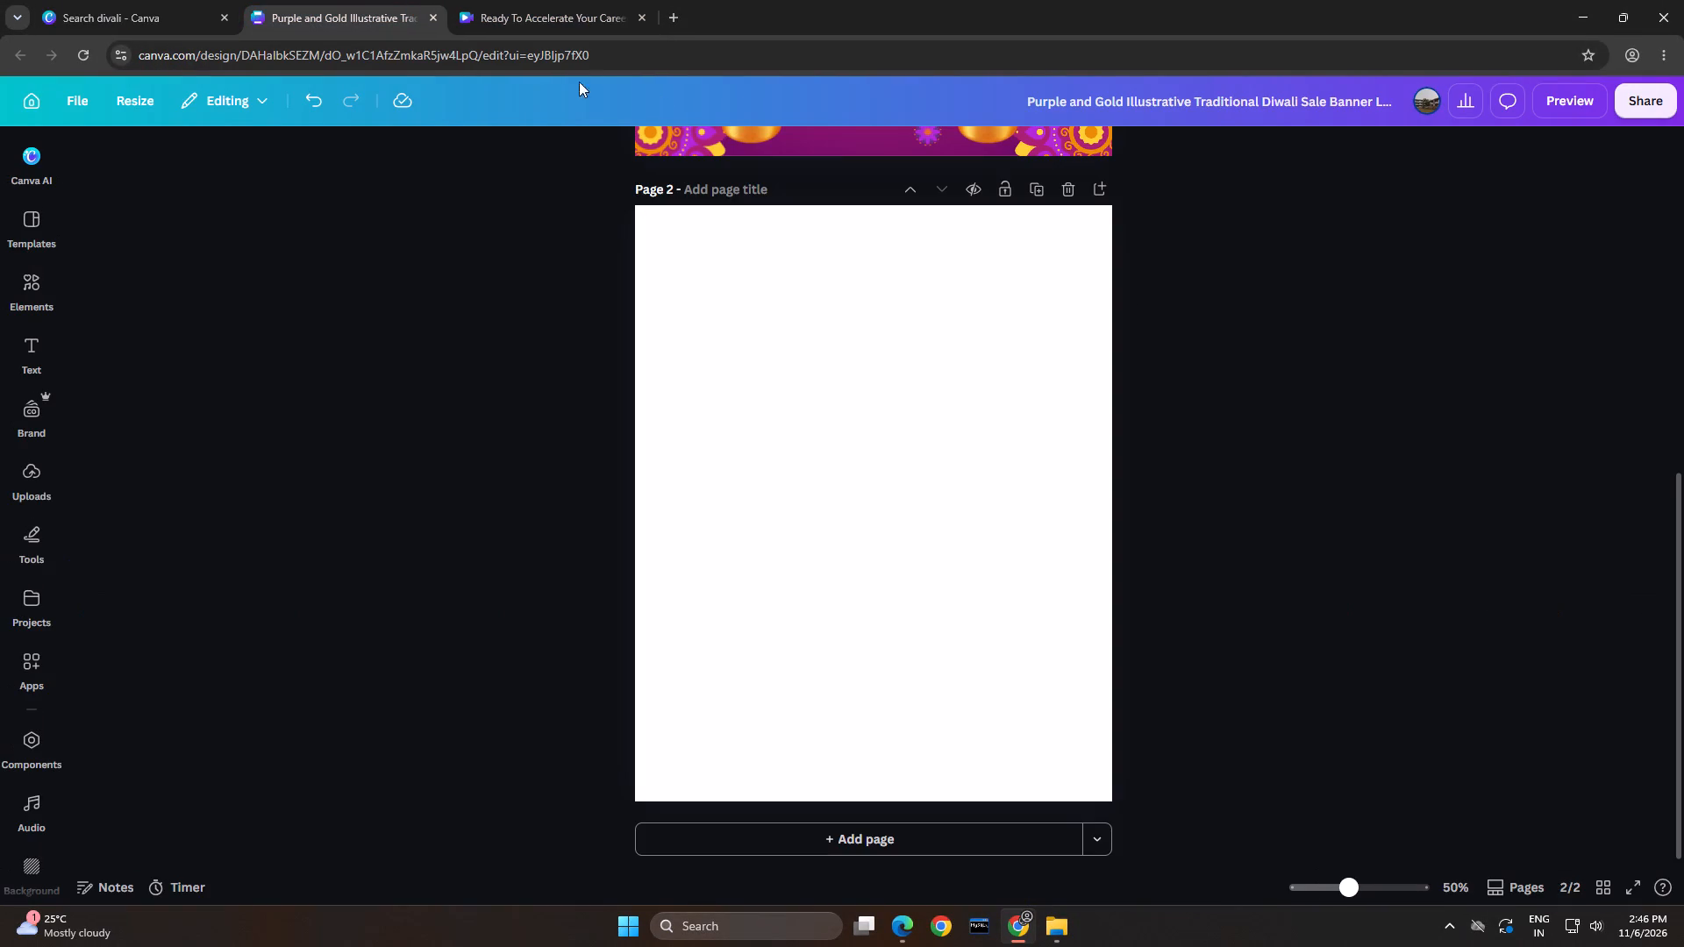
click(1334, 302)
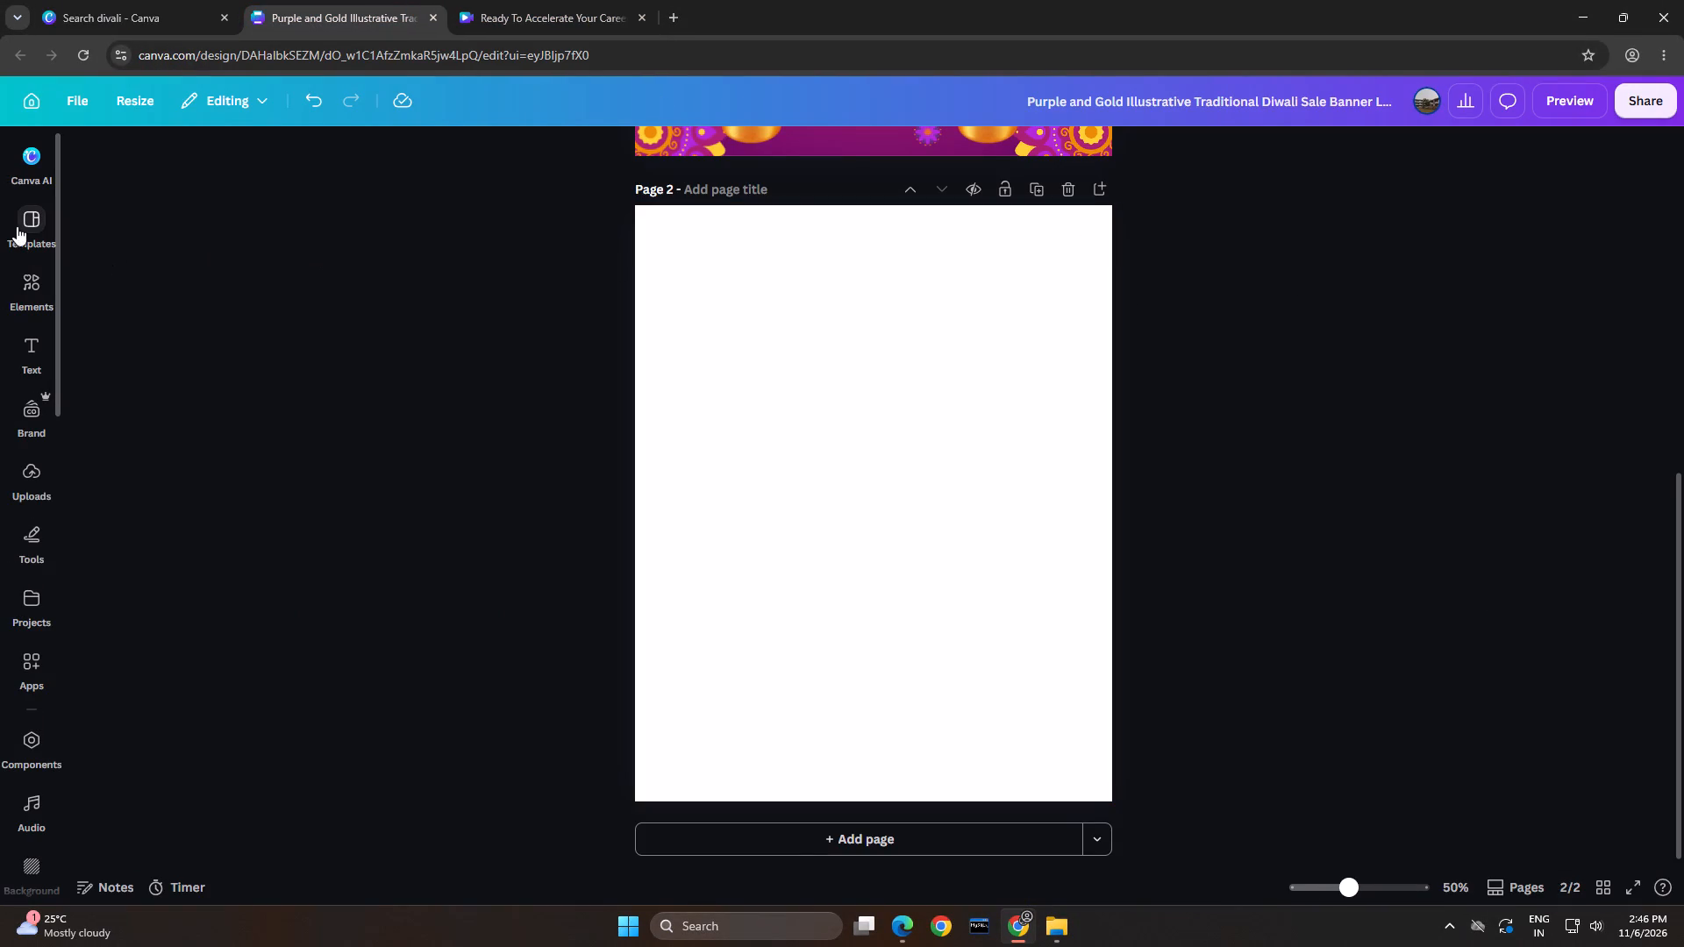
click(18, 226)
click(225, 171)
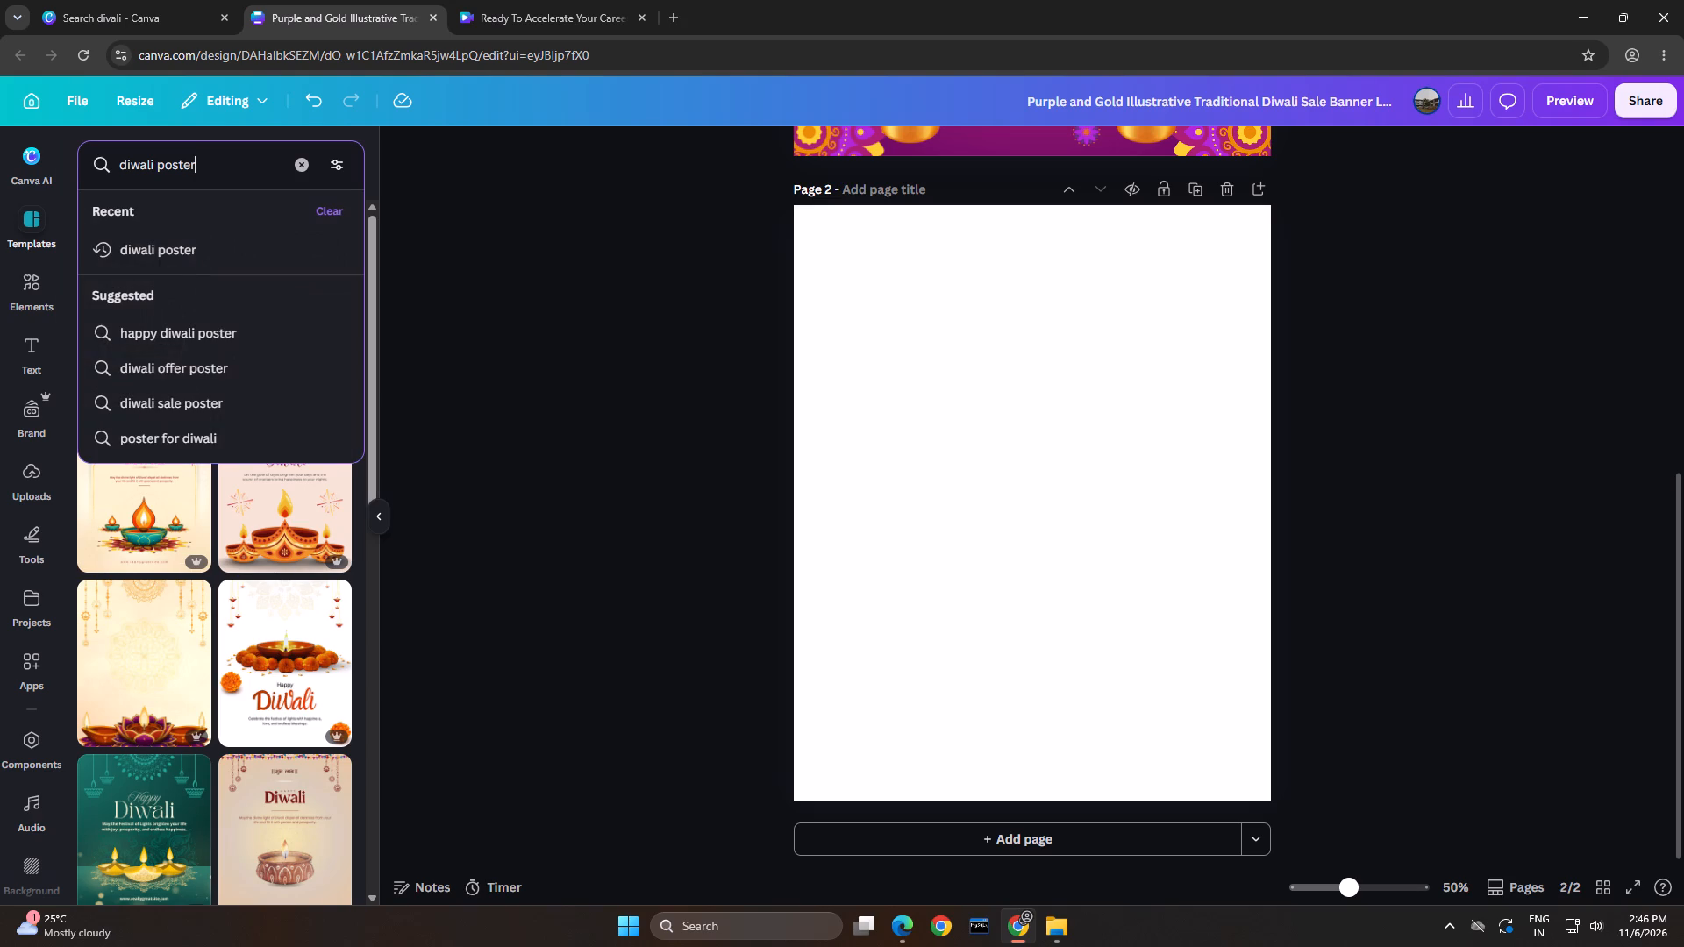
click(228, 319)
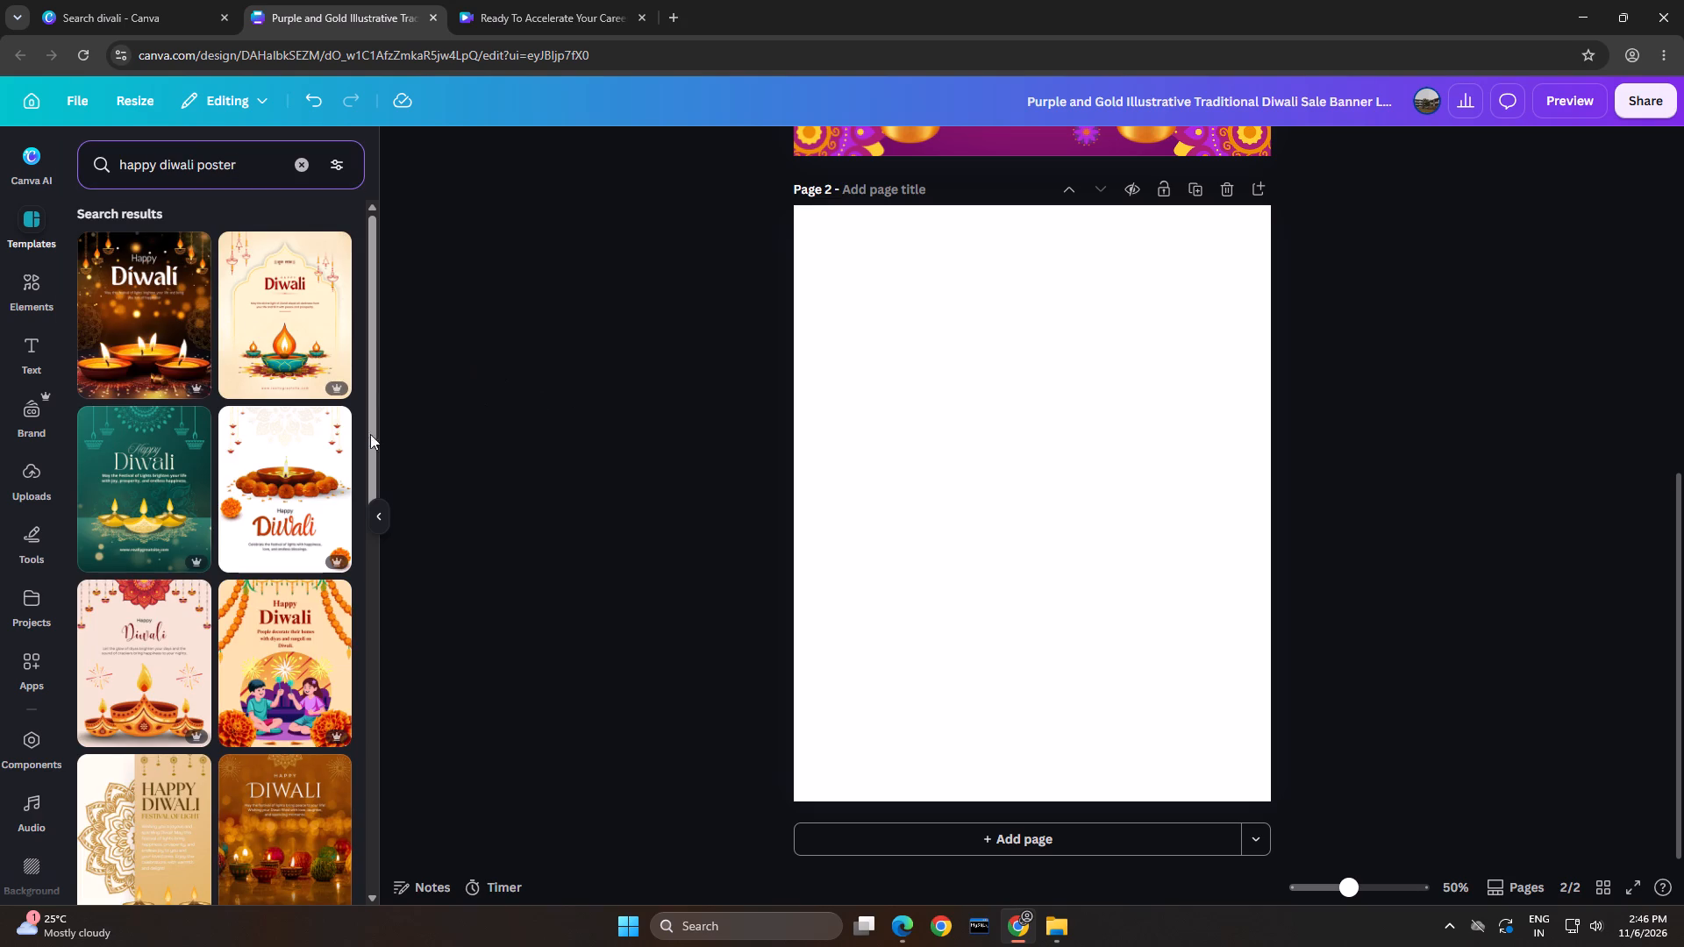
scroll(296, 445, down, 2)
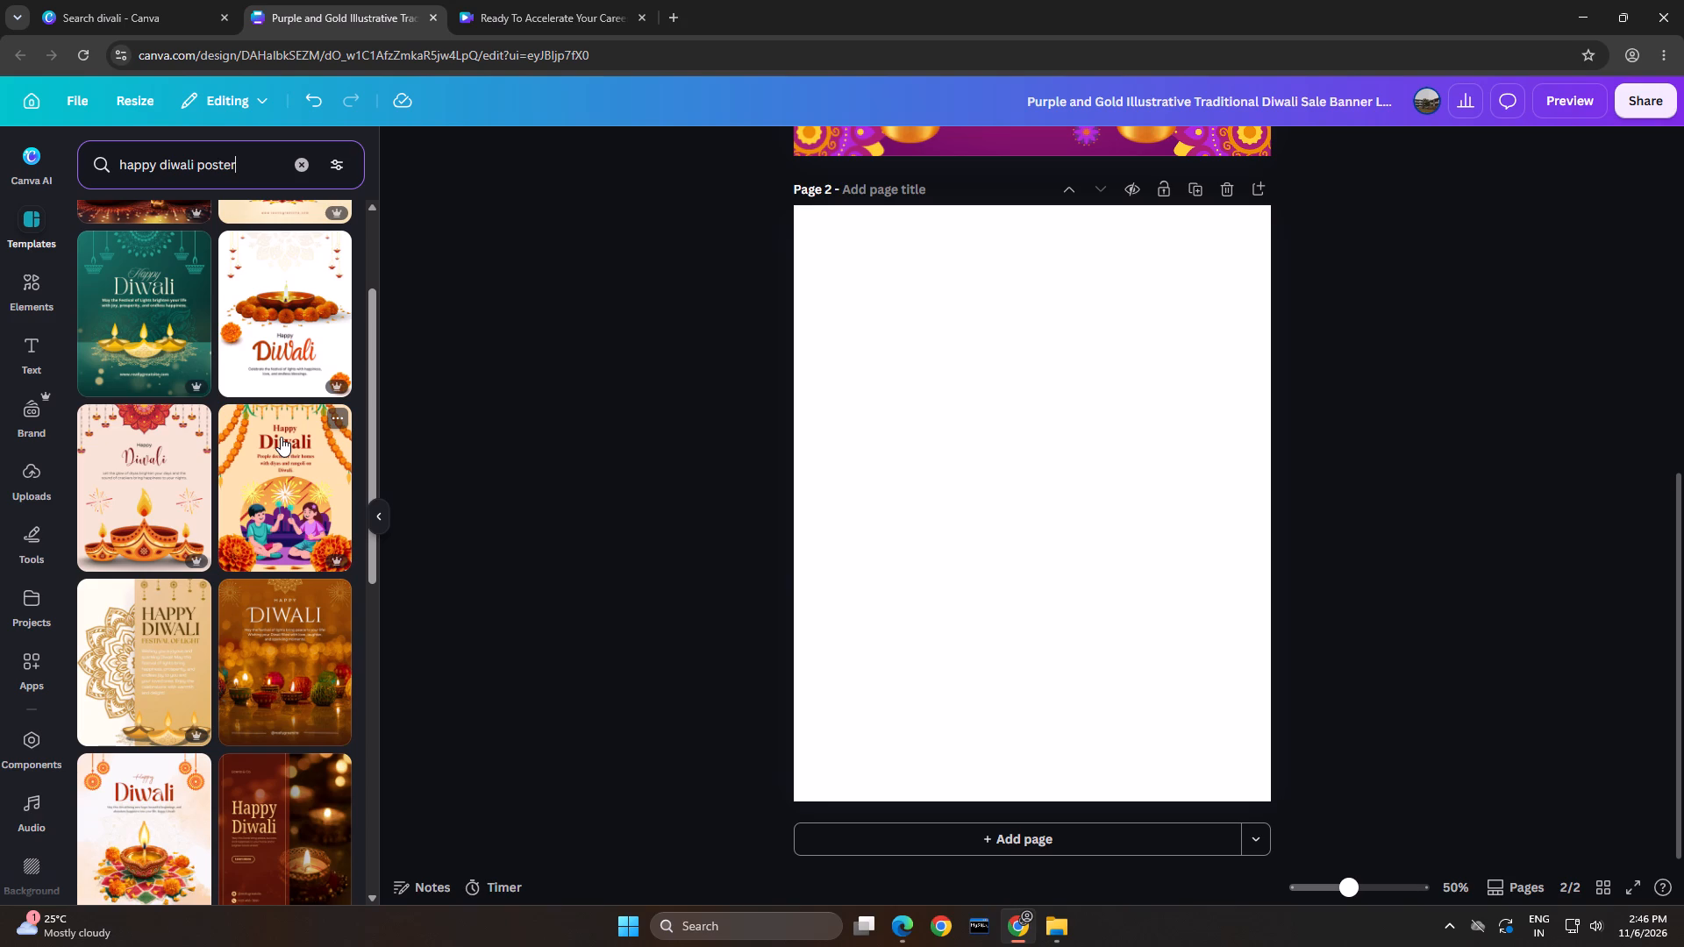
scroll(281, 438, down, 1)
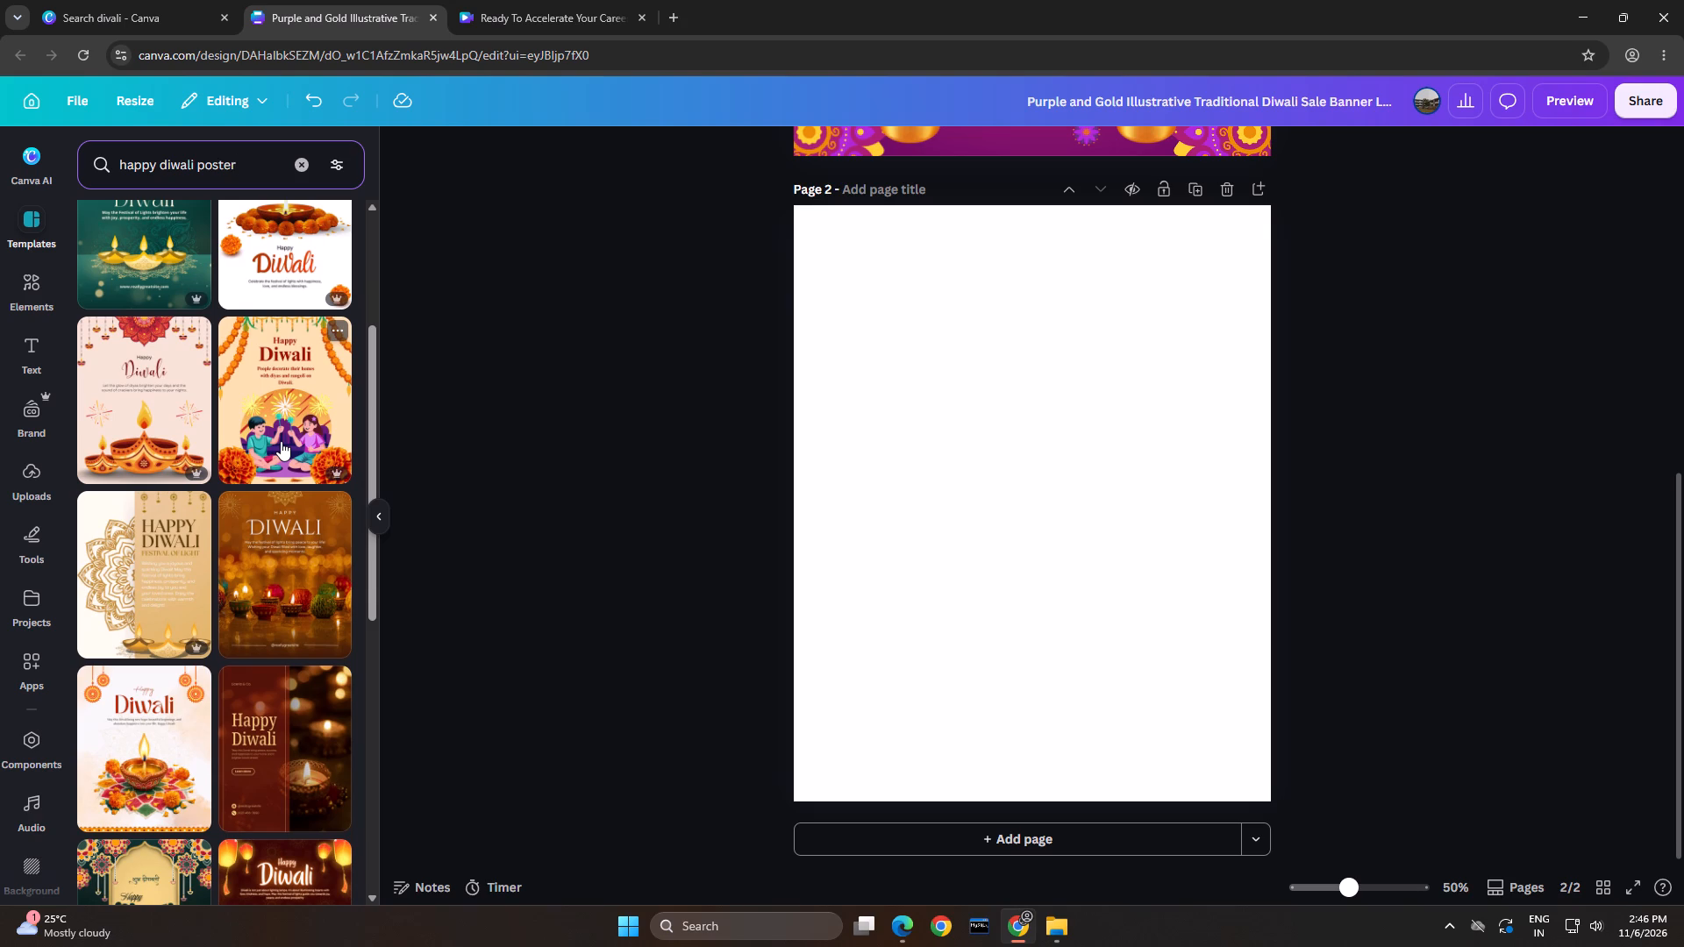
scroll(266, 442, down, 3)
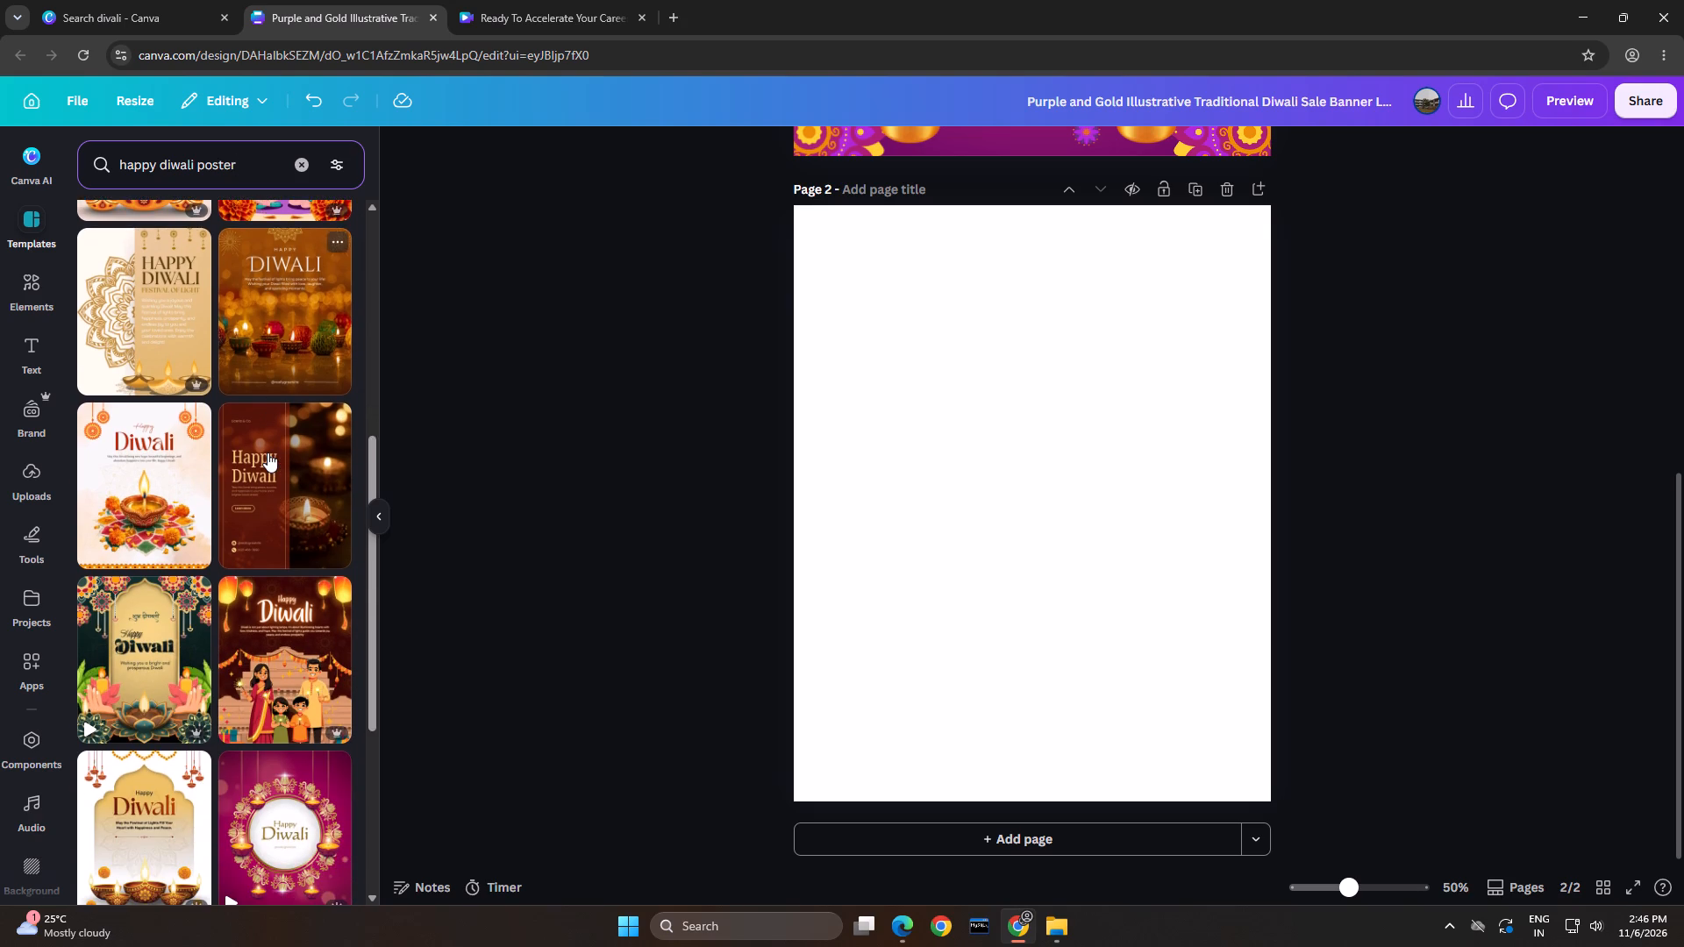
scroll(268, 452, down, 4)
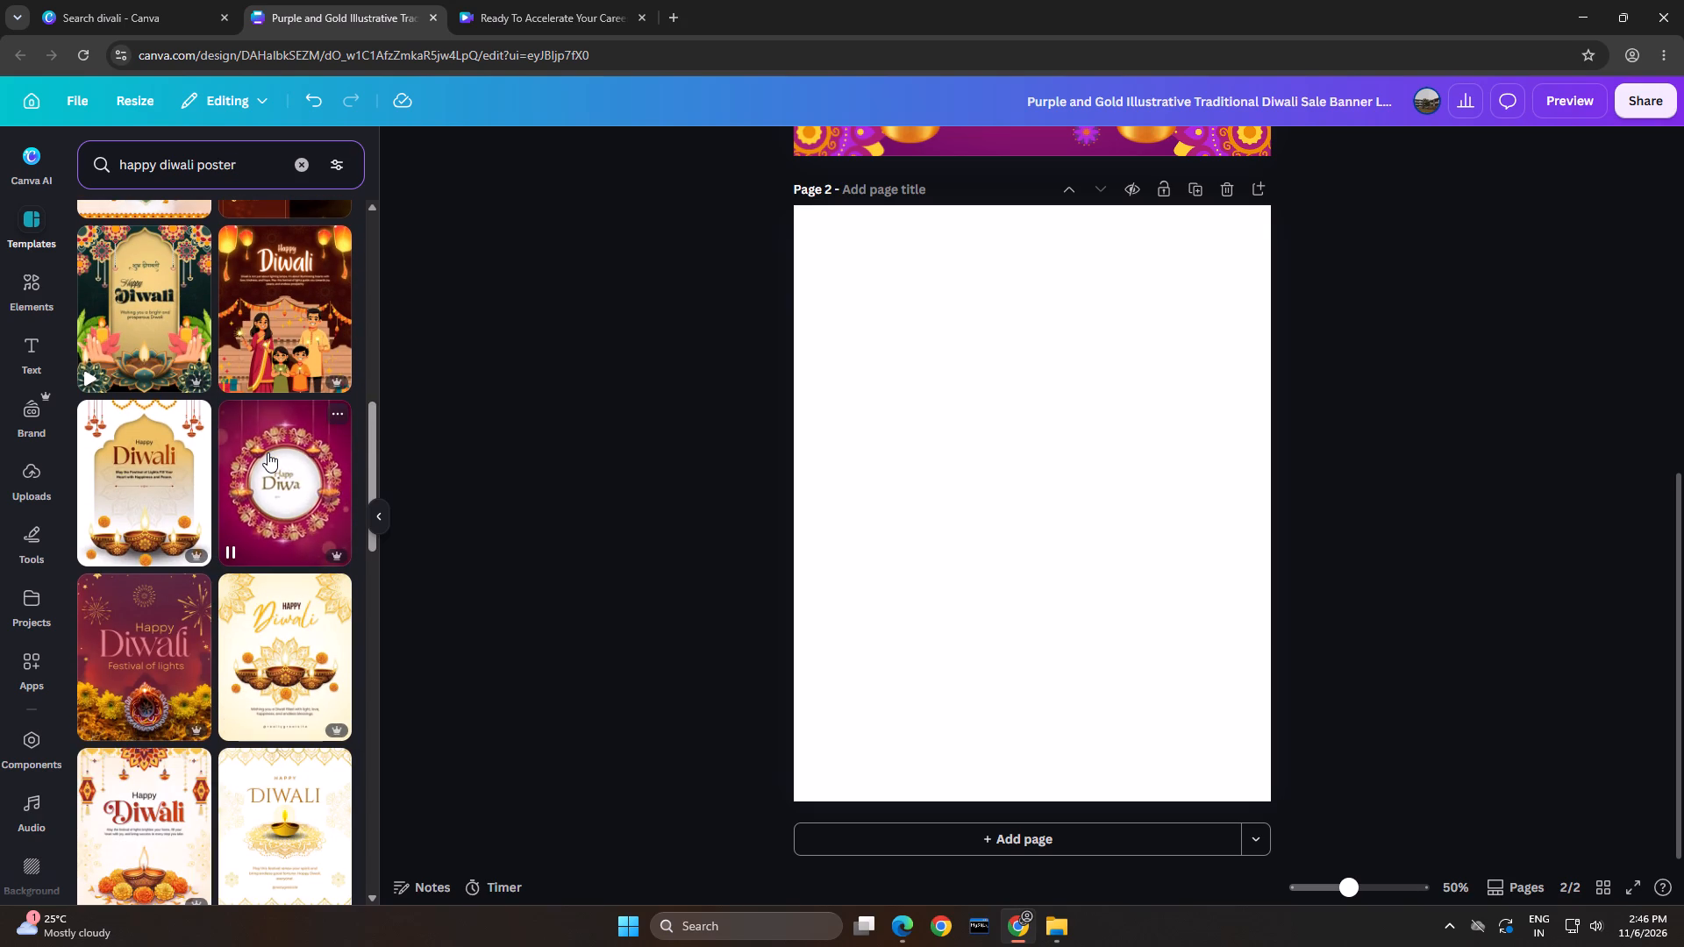
scroll(268, 452, down, 4)
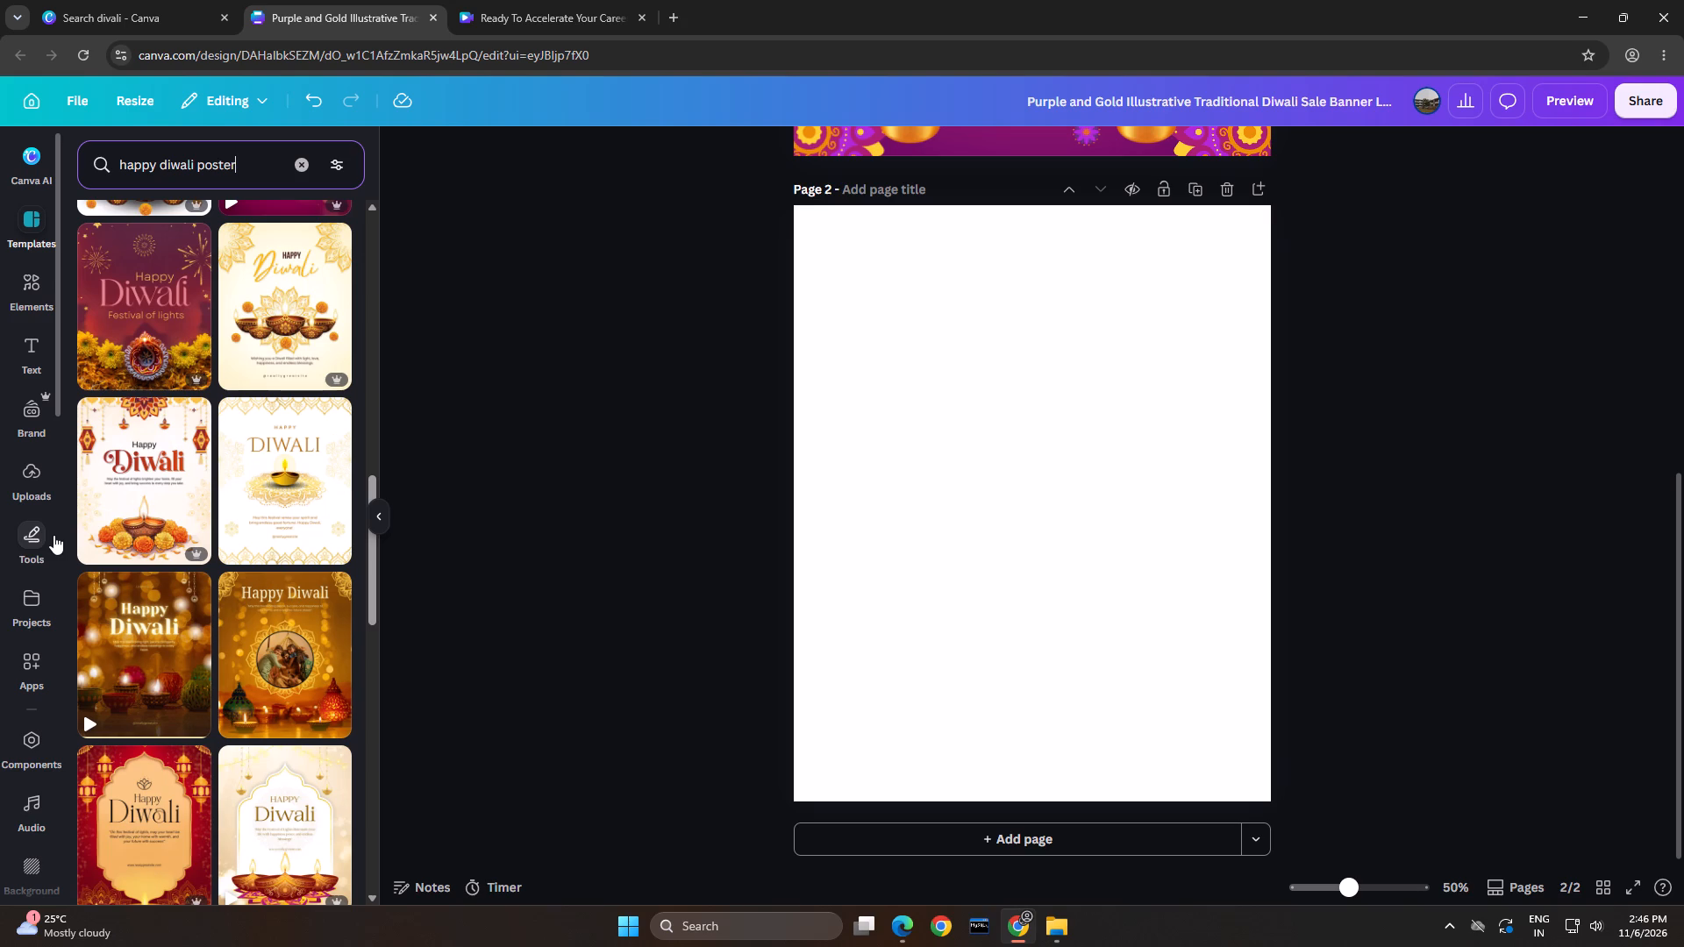
Apply the starred cream Diwali template with purple lotus diyas to blank page 2.
scroll(16, 485, down, 1)
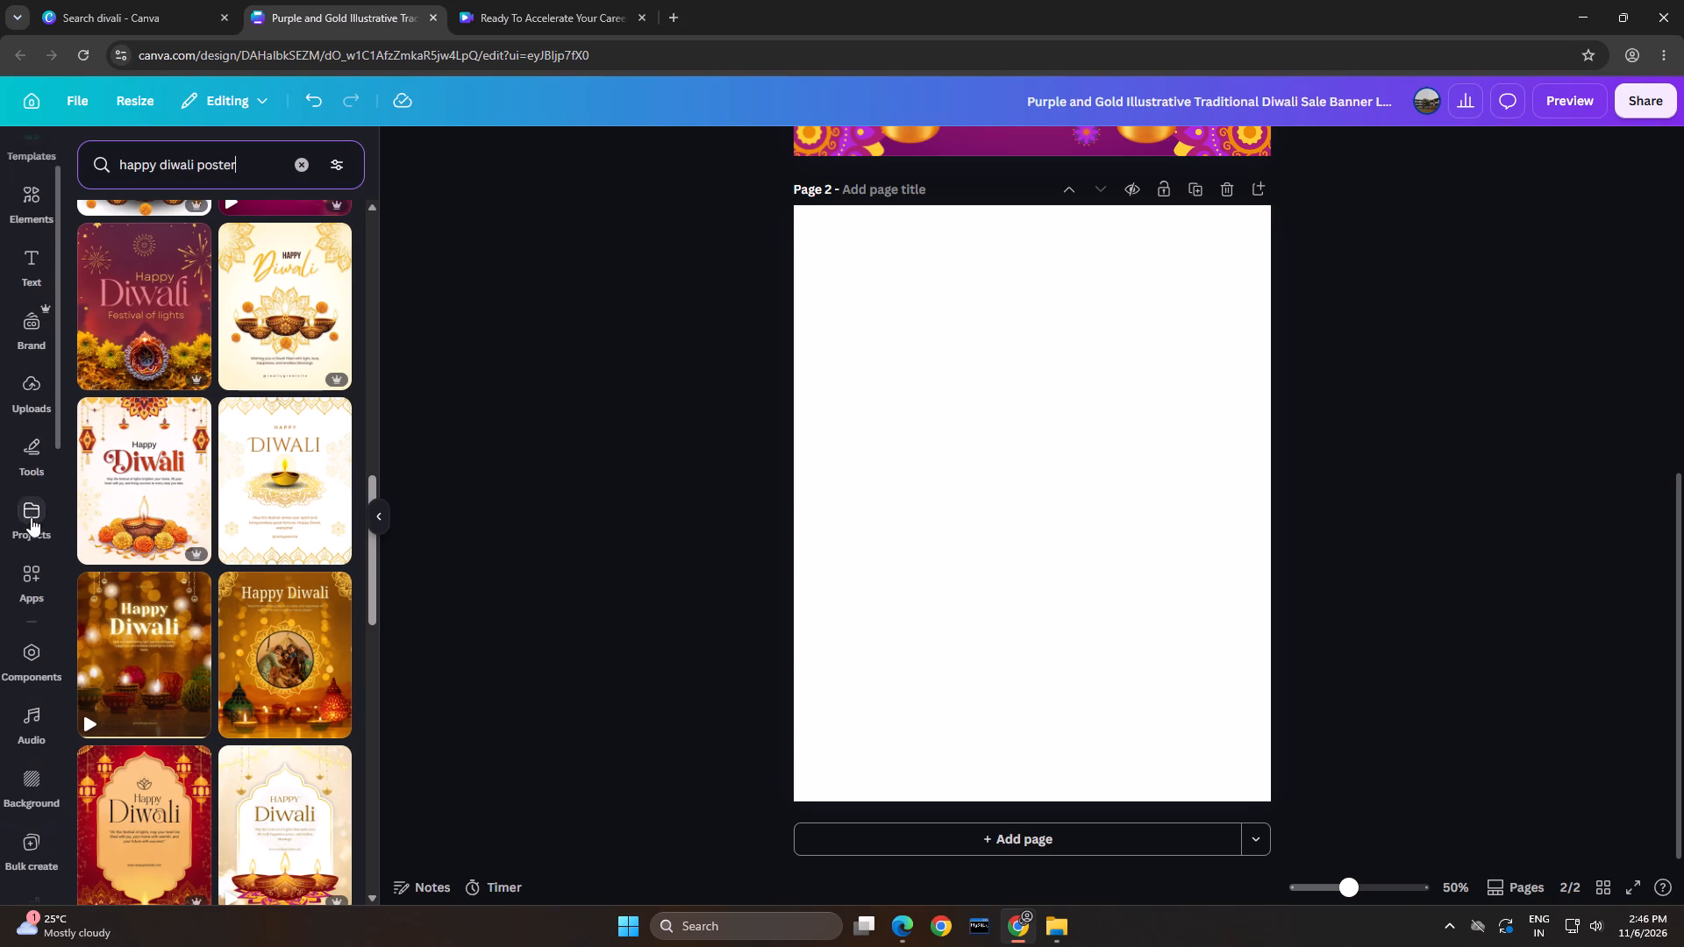
scroll(31, 518, up, 5)
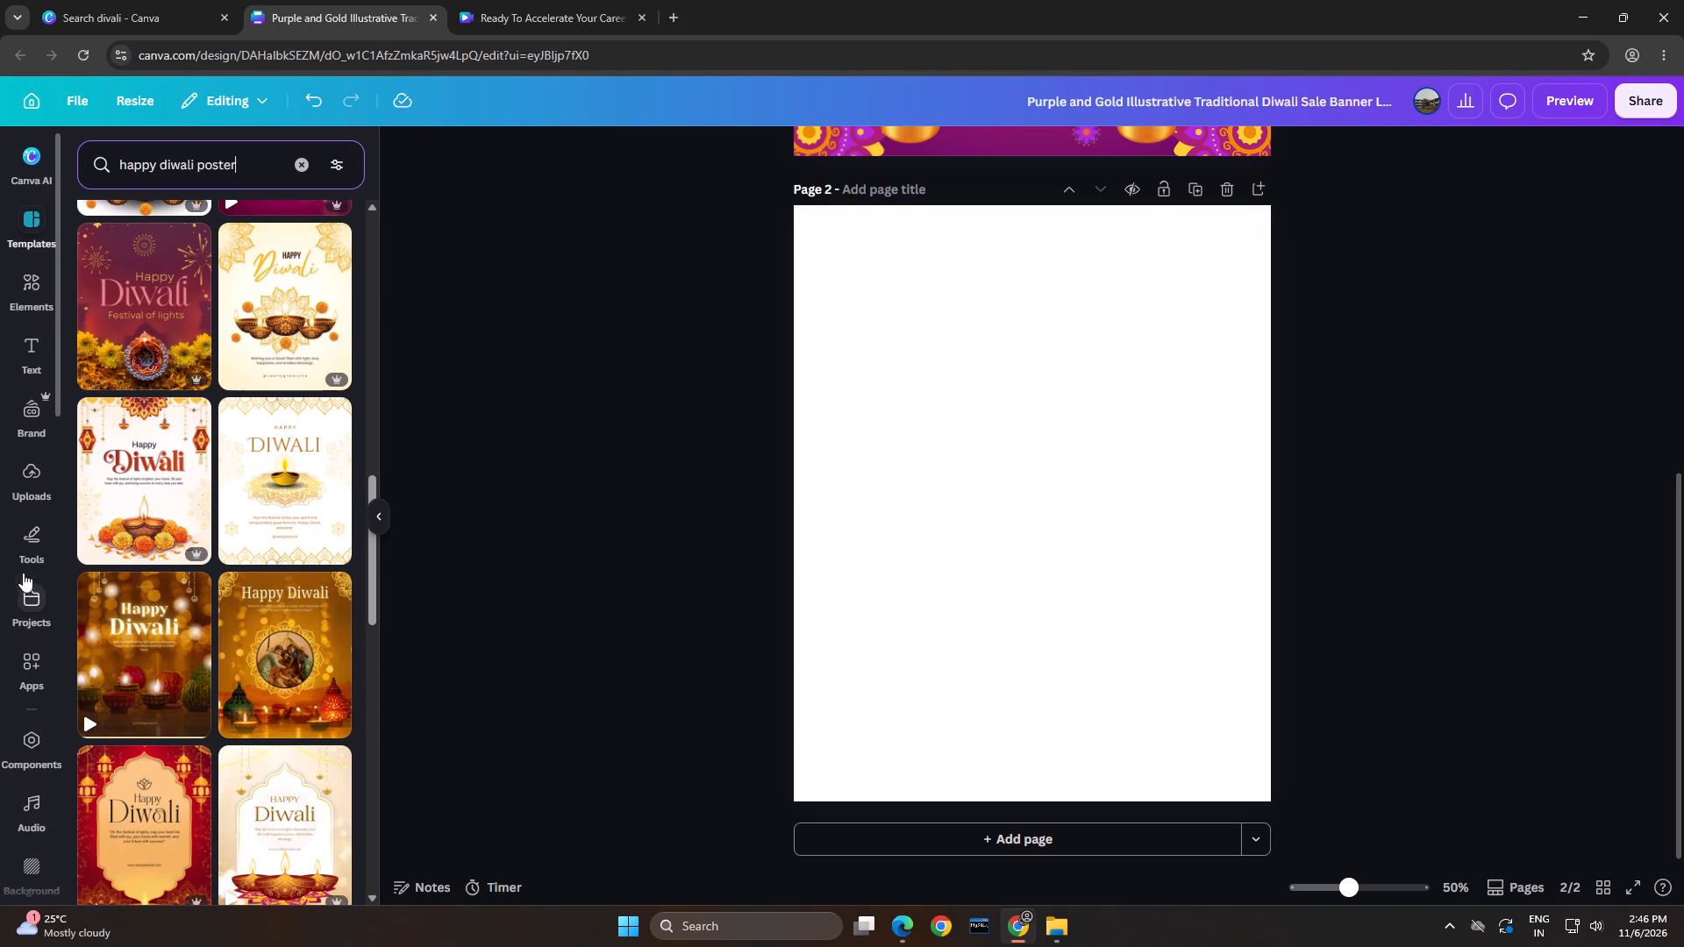
scroll(17, 518, up, 4)
scroll(17, 518, down, 1)
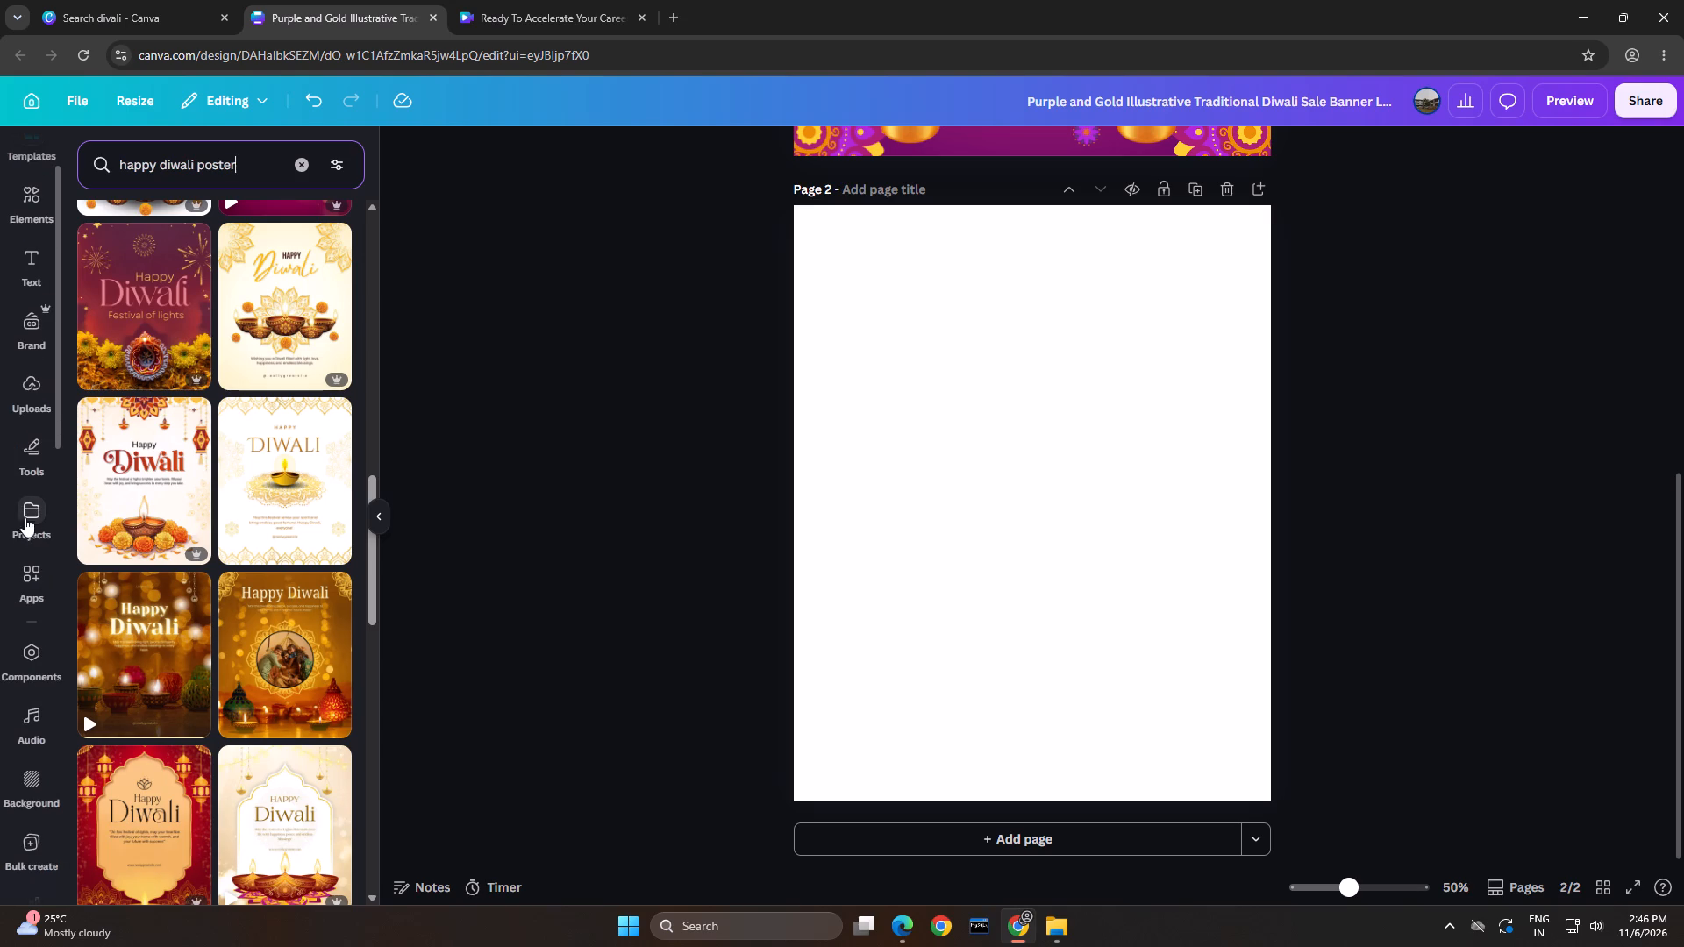
scroll(25, 515, down, 4)
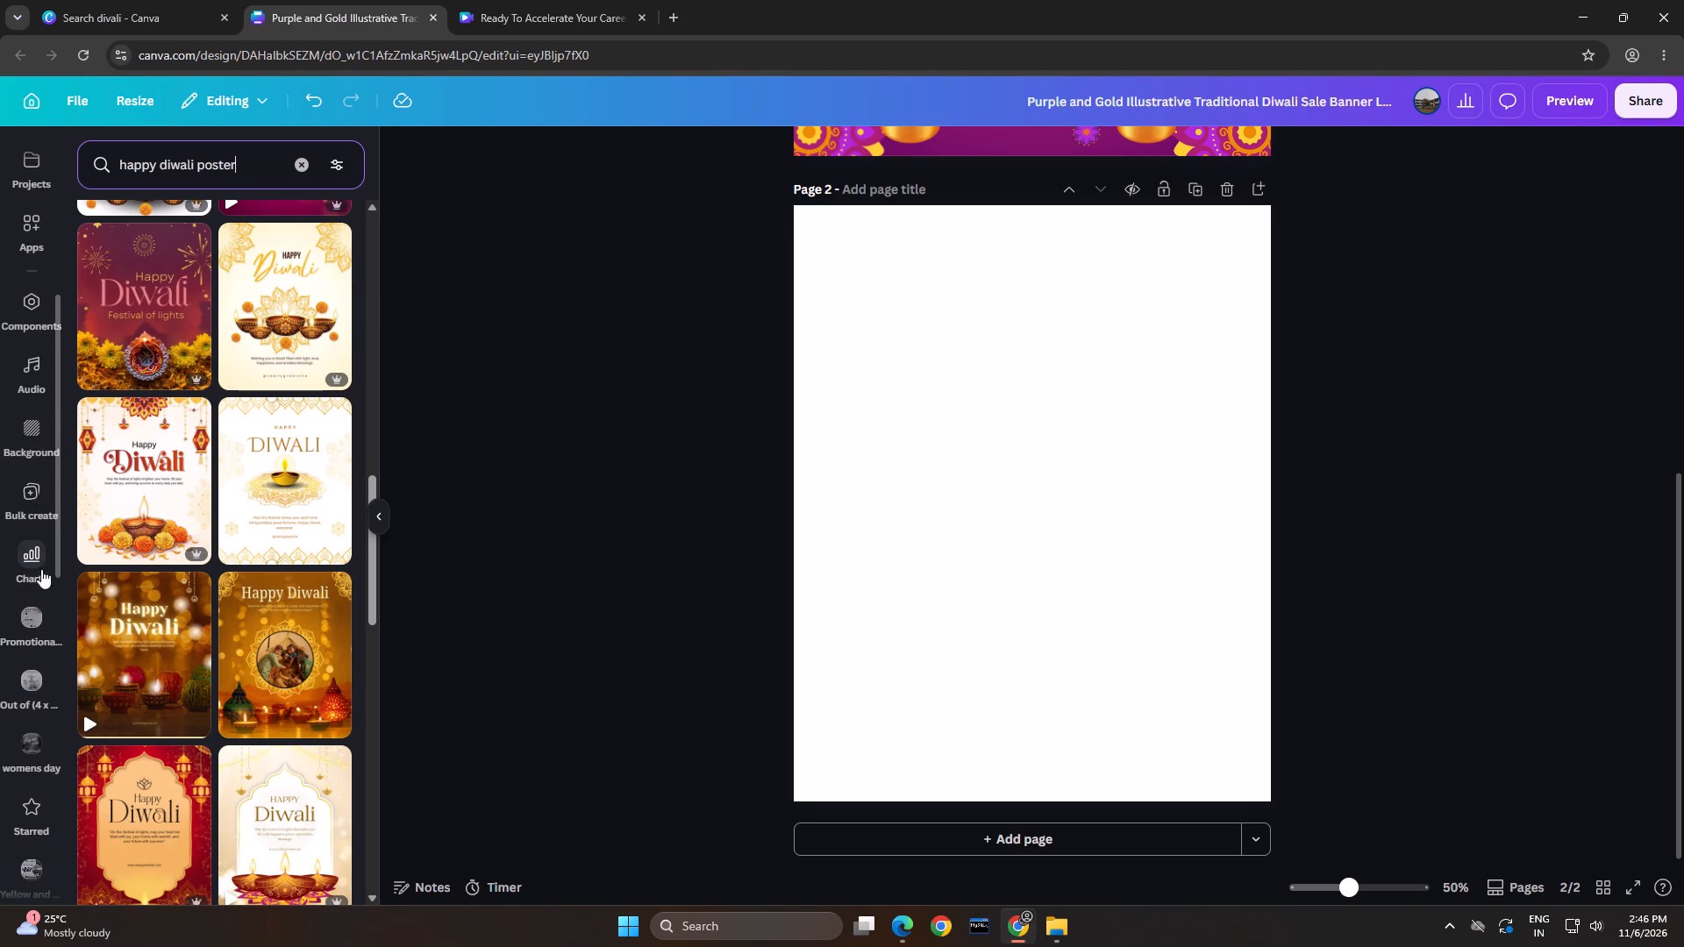
scroll(32, 630, down, 2)
click(31, 635)
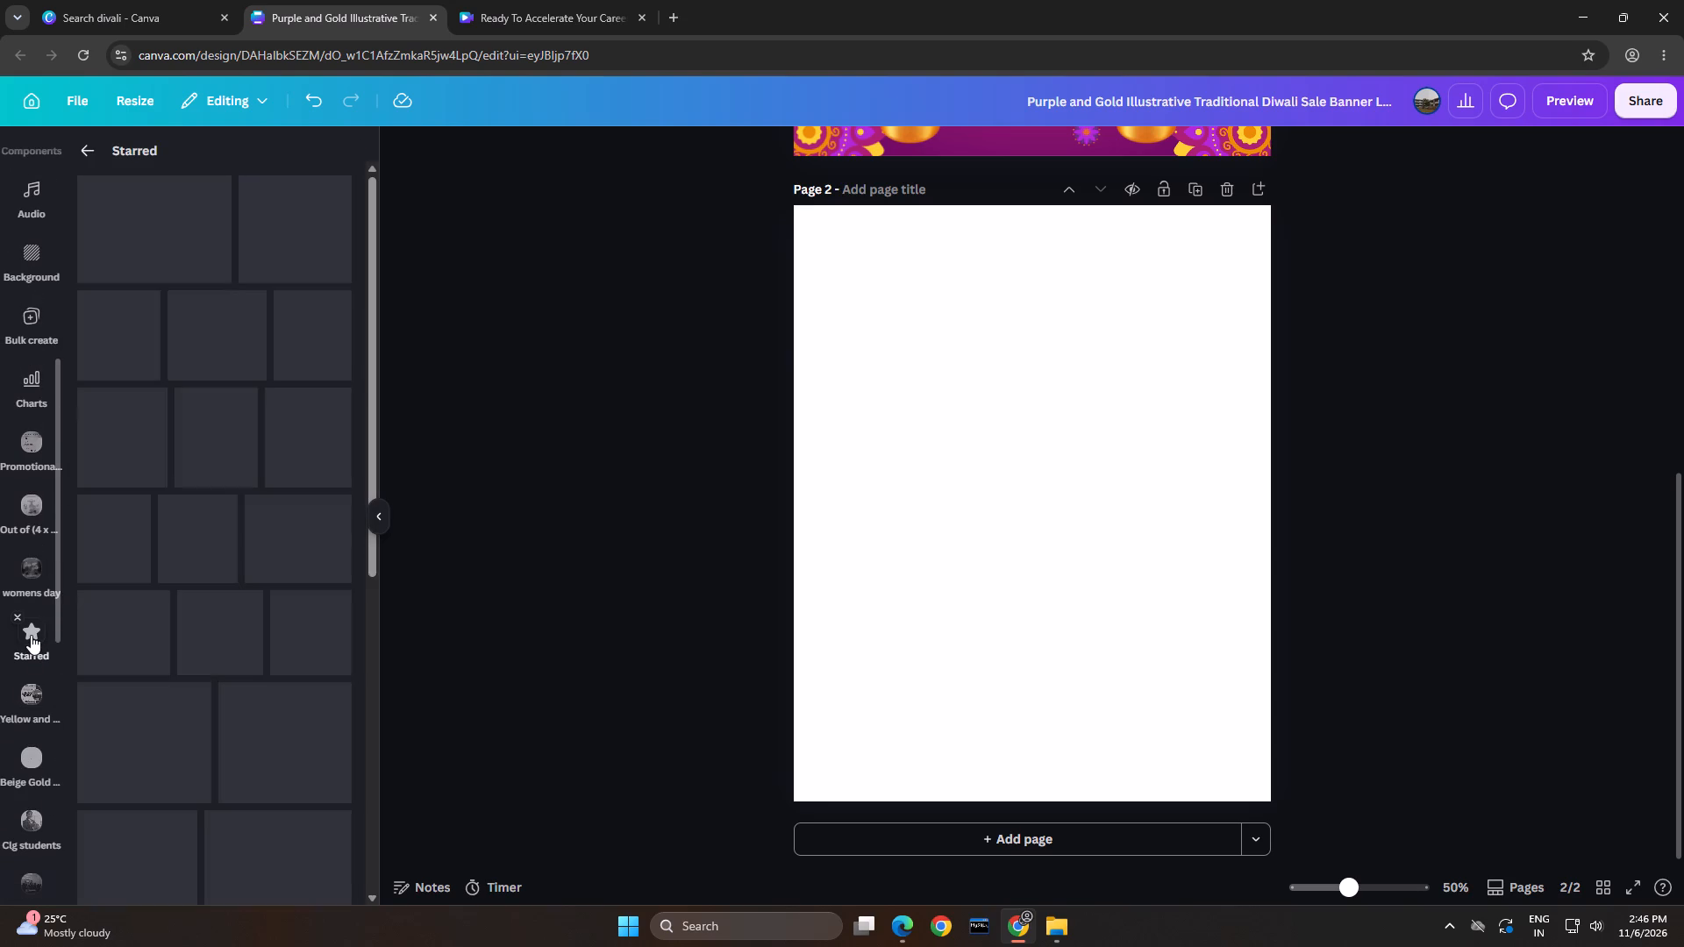
click(124, 227)
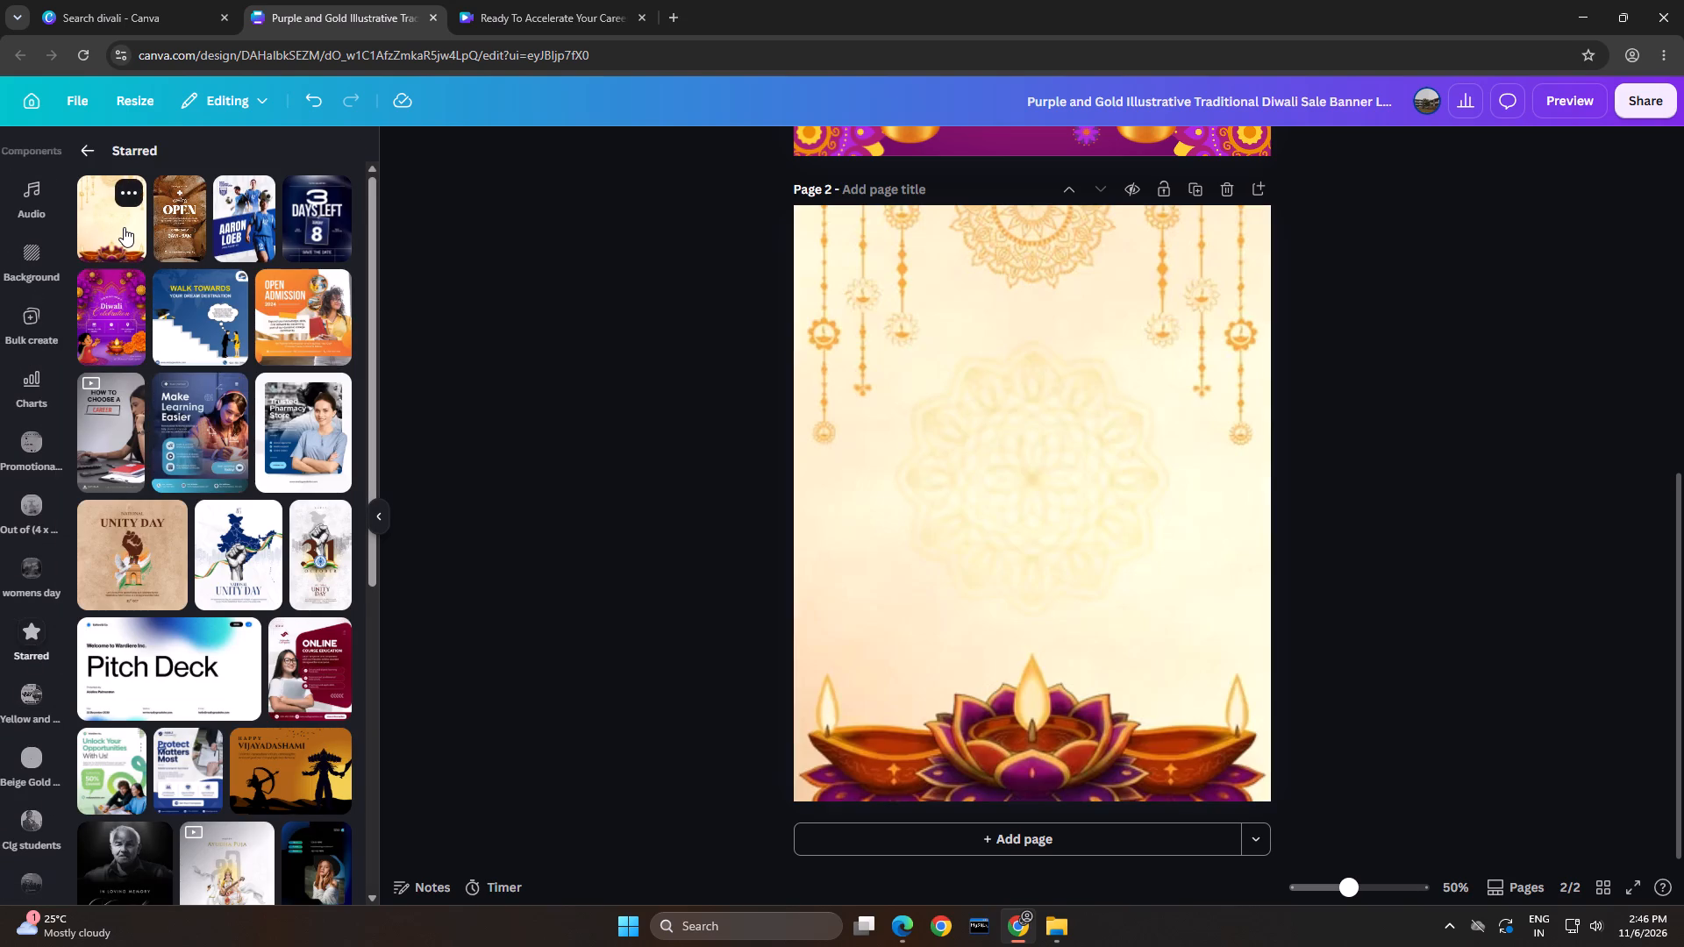
click(1420, 504)
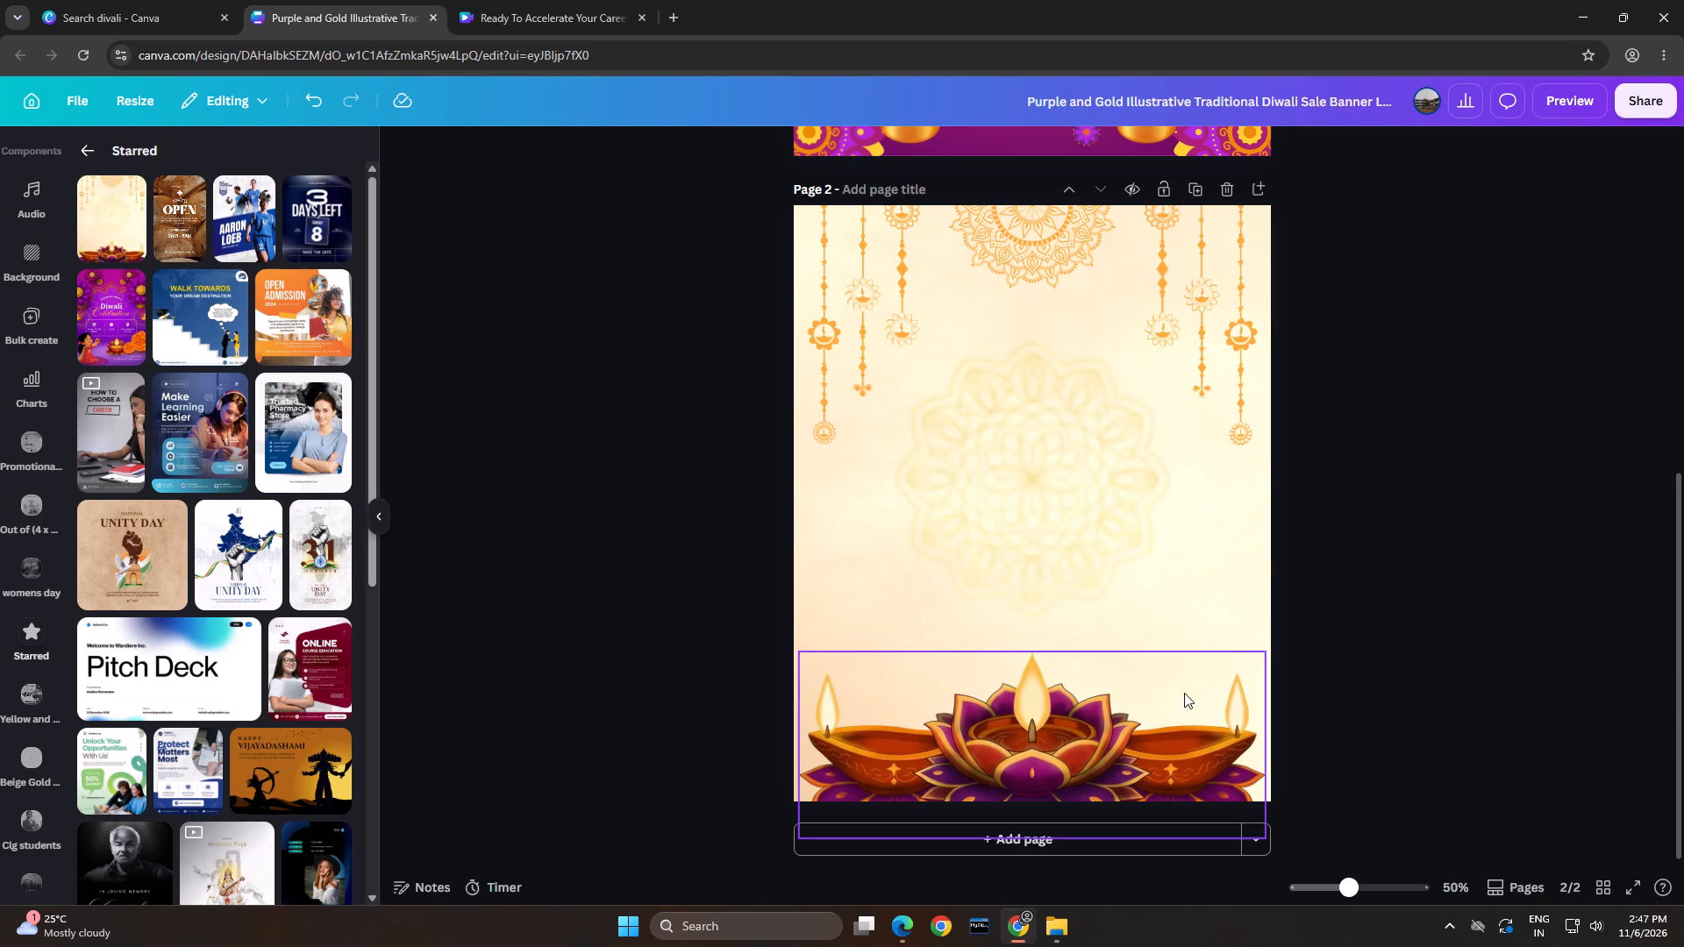
click(1096, 758)
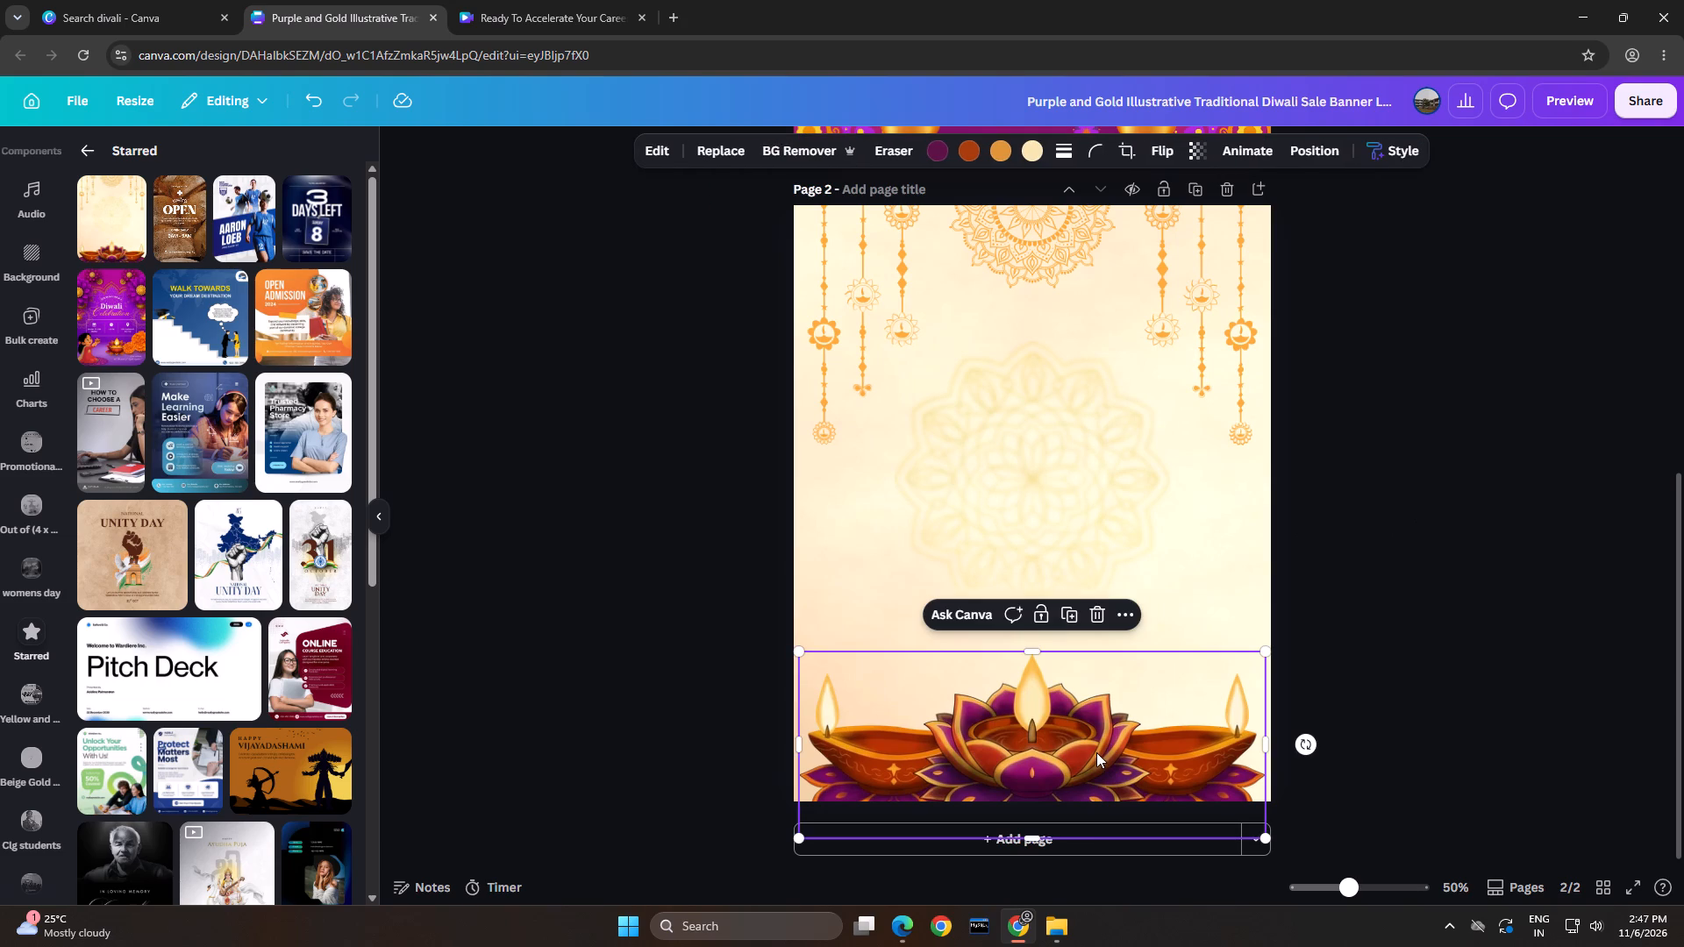
click(1459, 559)
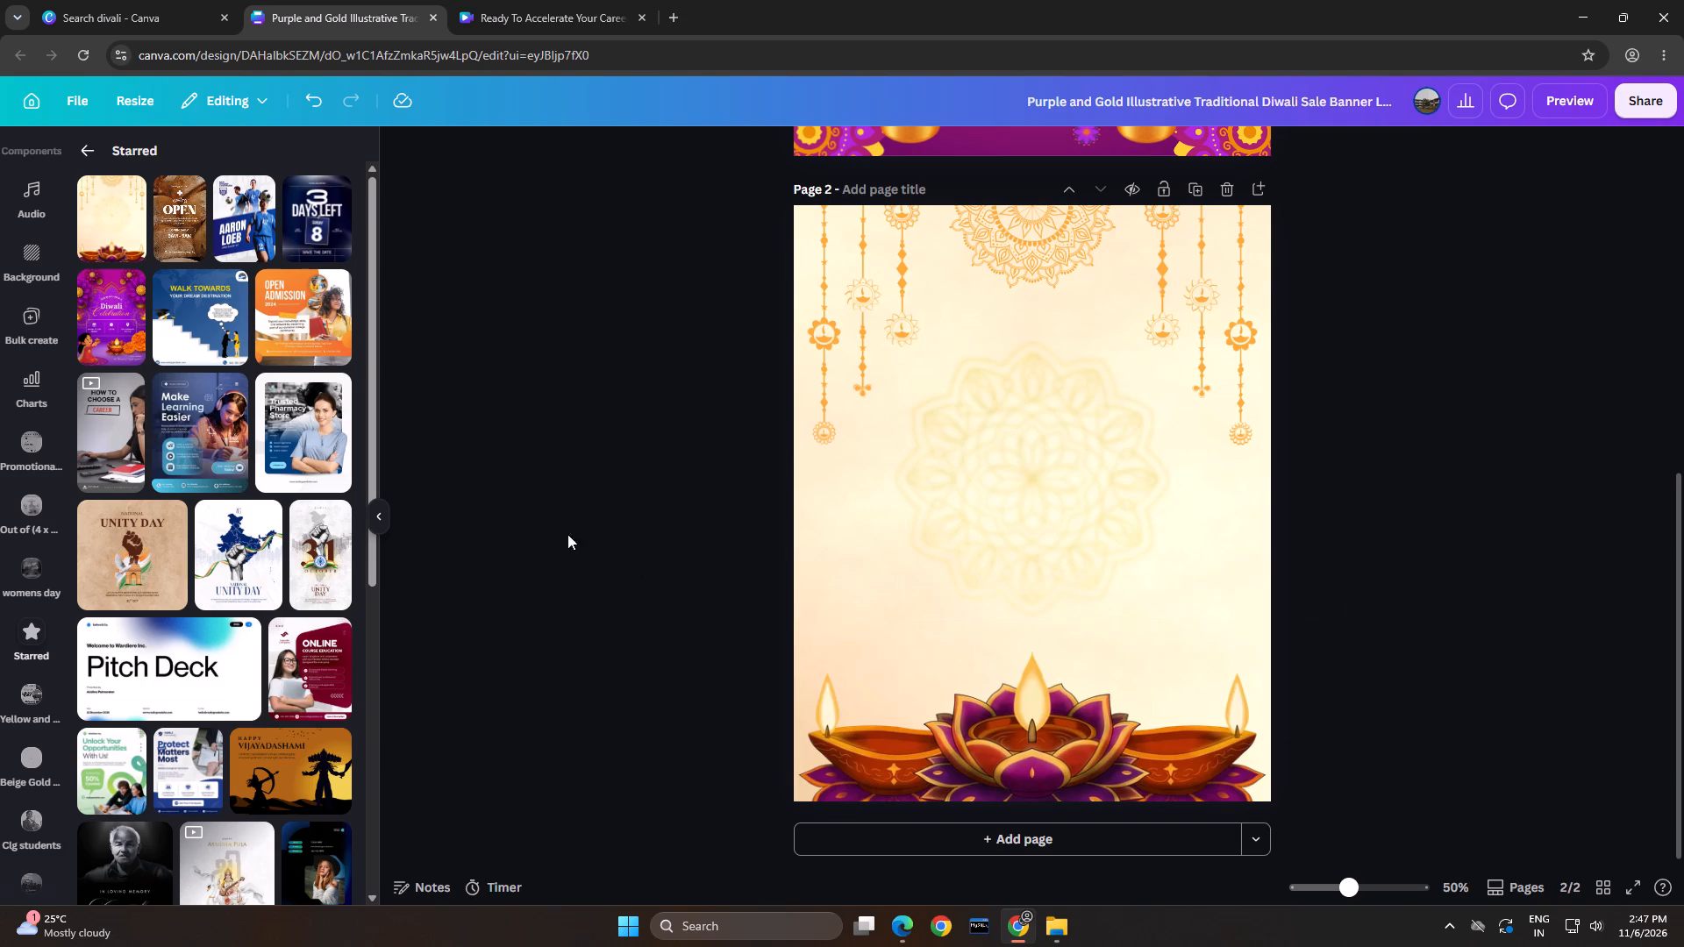
Add a third page and apply the starred purple "Diwali Celebration" invitation template to it.
click(378, 514)
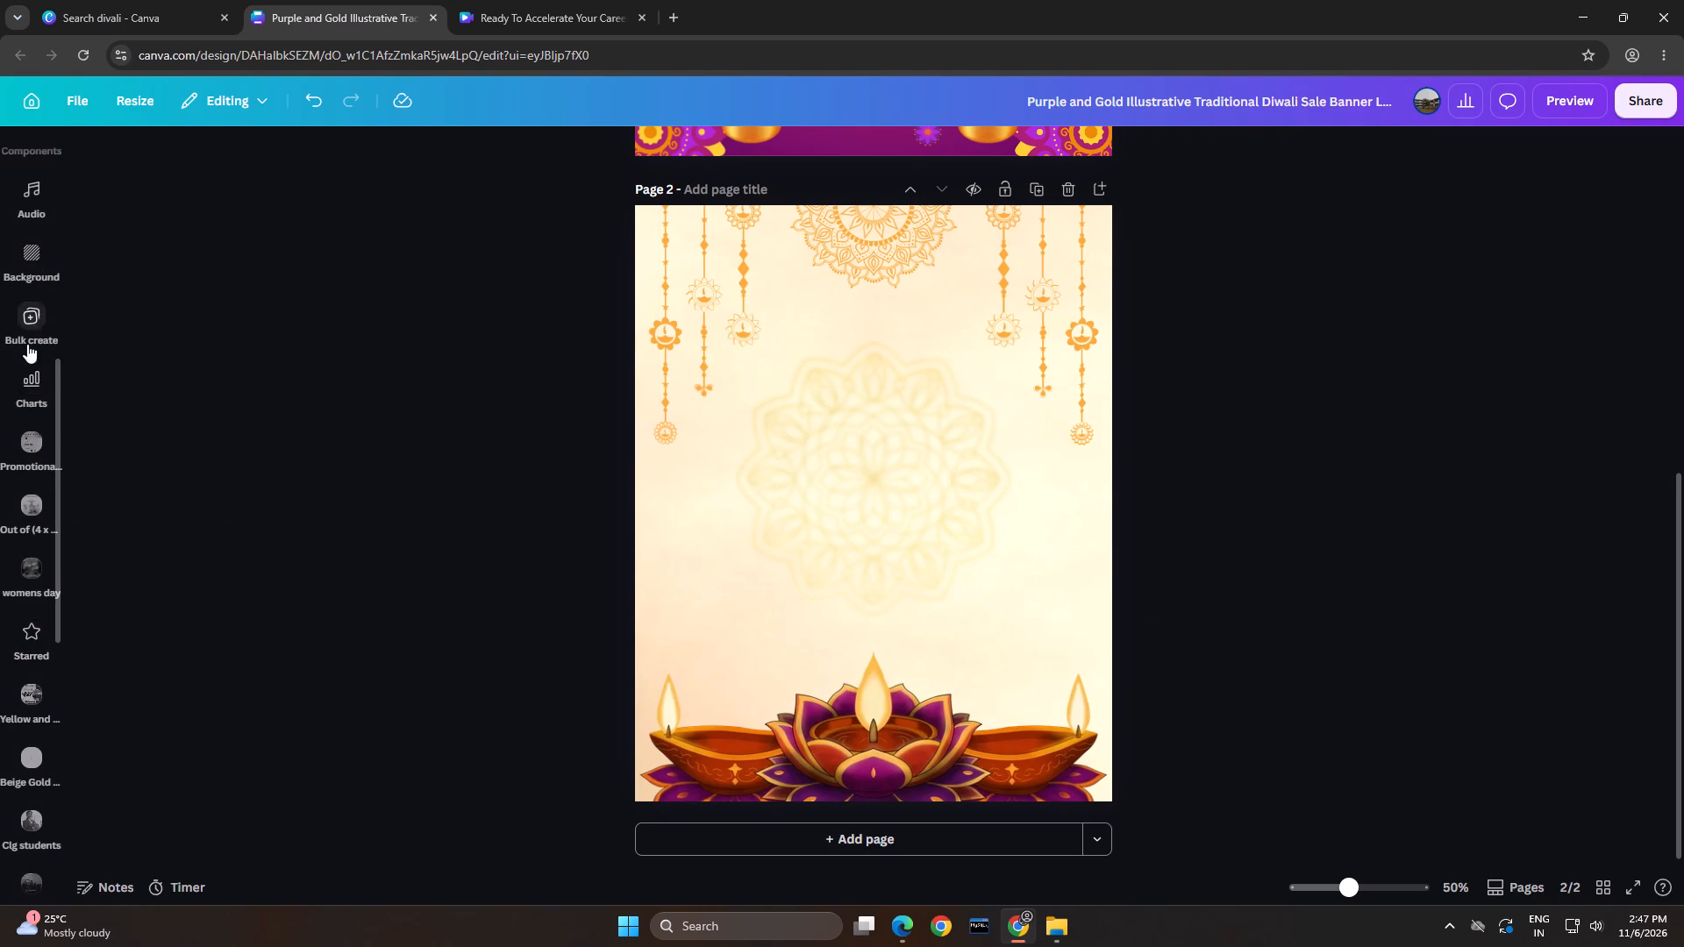
click(841, 834)
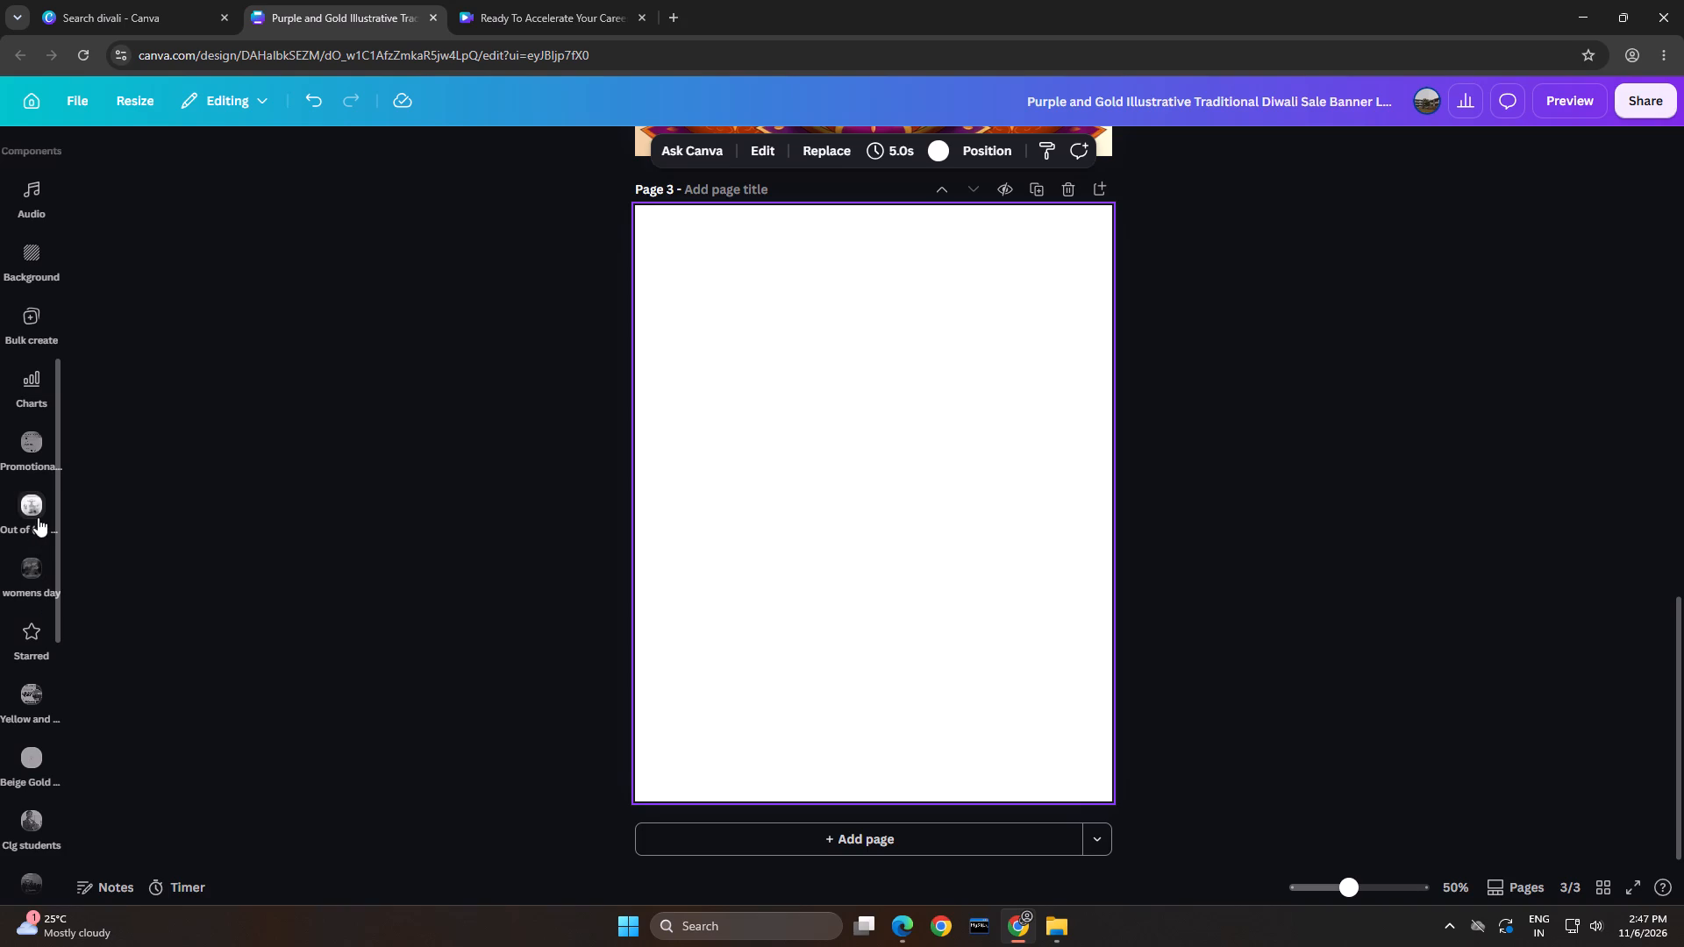
click(36, 627)
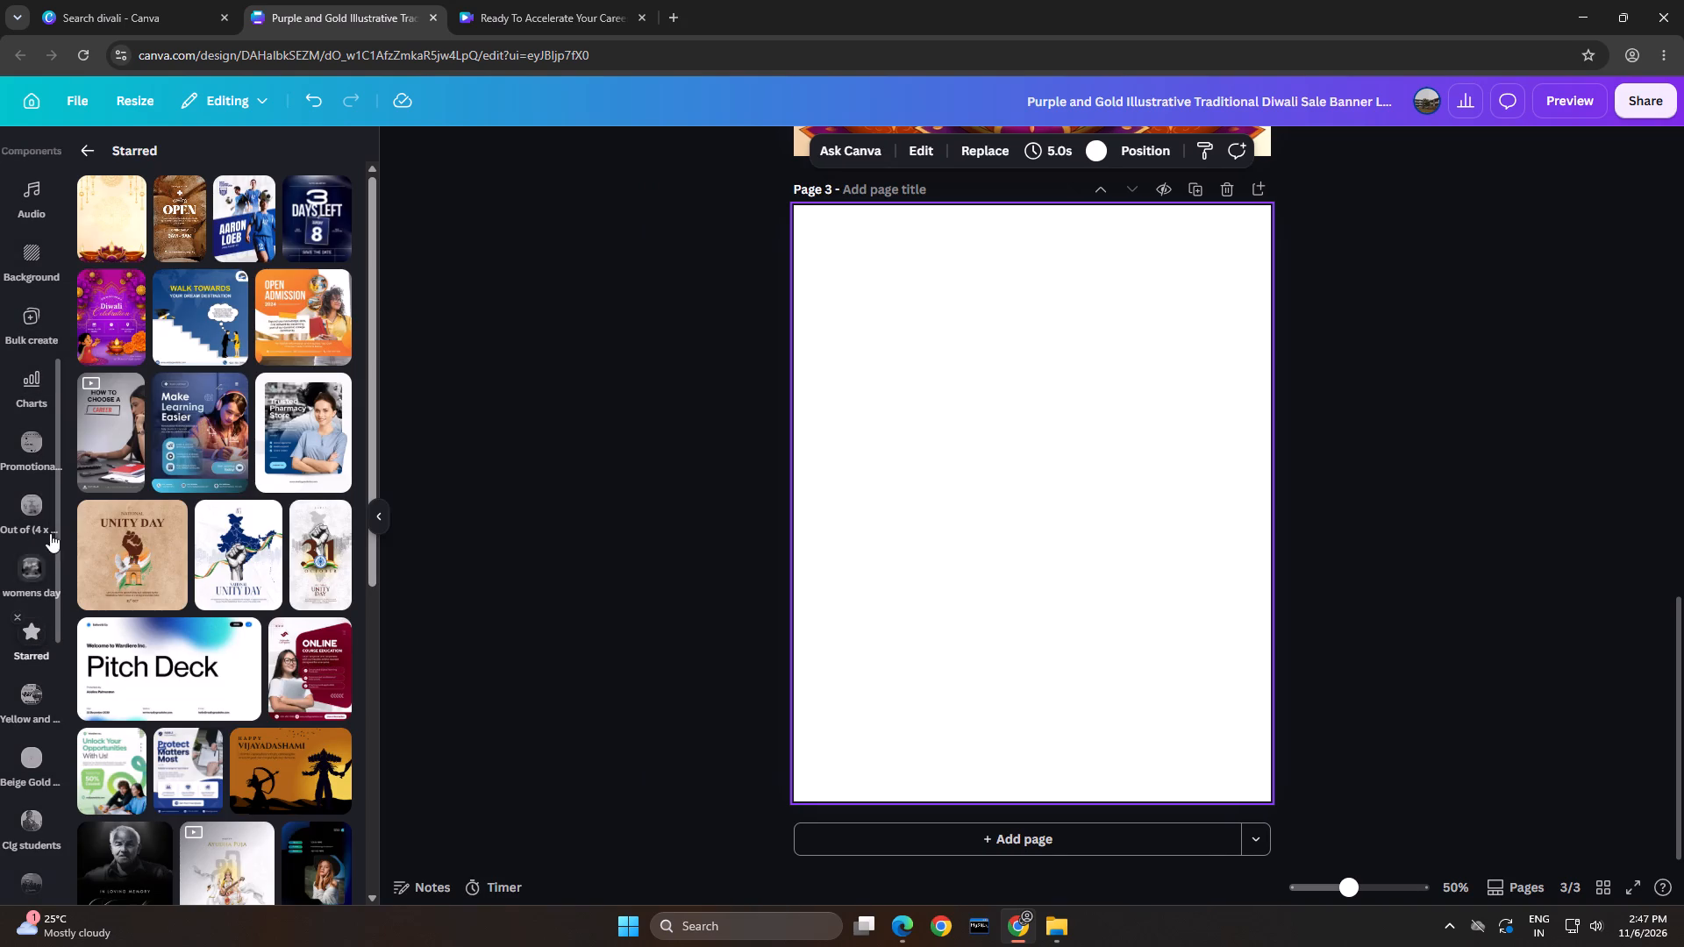
click(118, 325)
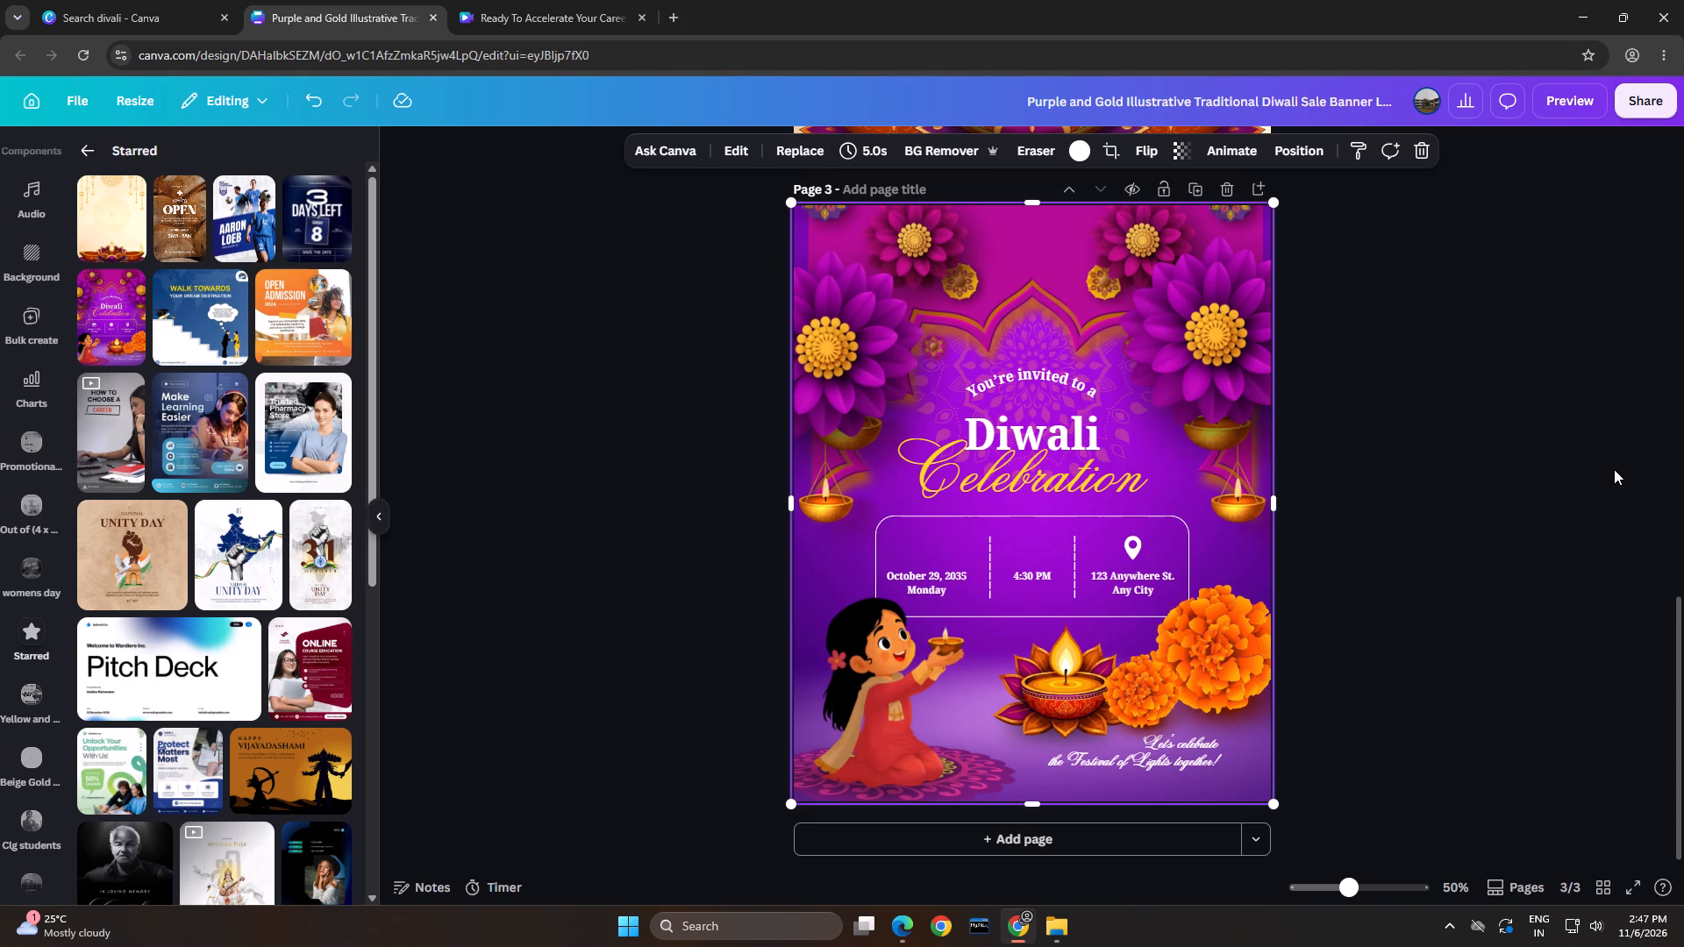
Delete the "Celebration" text and the date, time and address details with their three icons from page 3.
click(1086, 480)
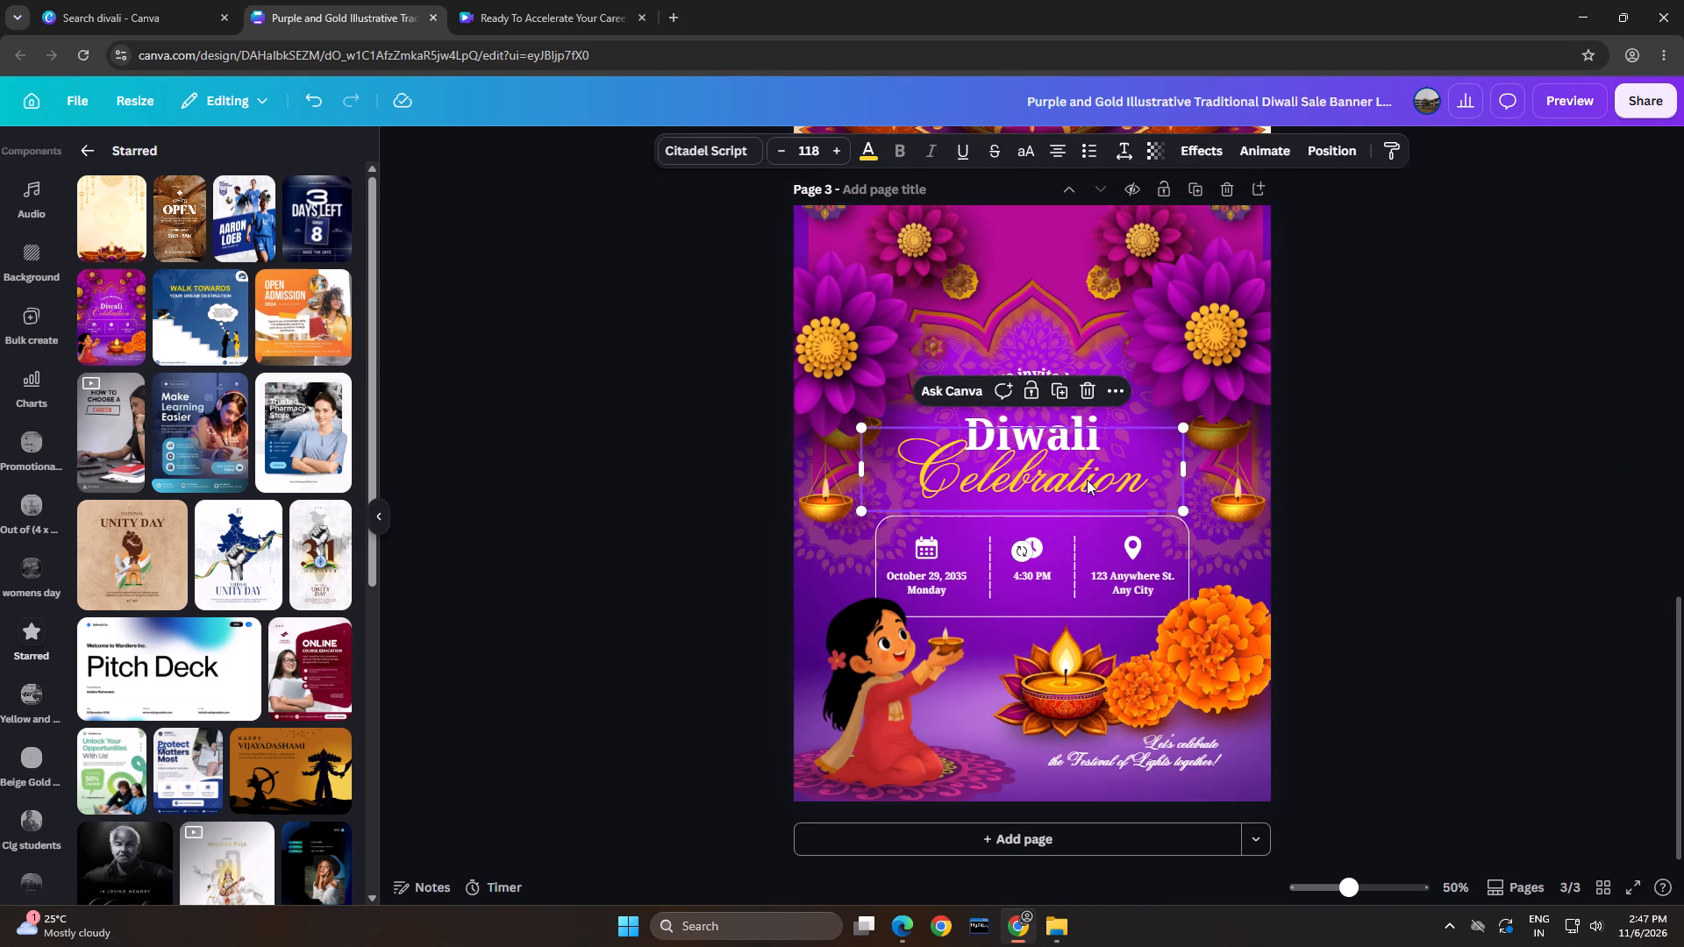
key(BackSpace)
click(1136, 571)
key(BackSpace)
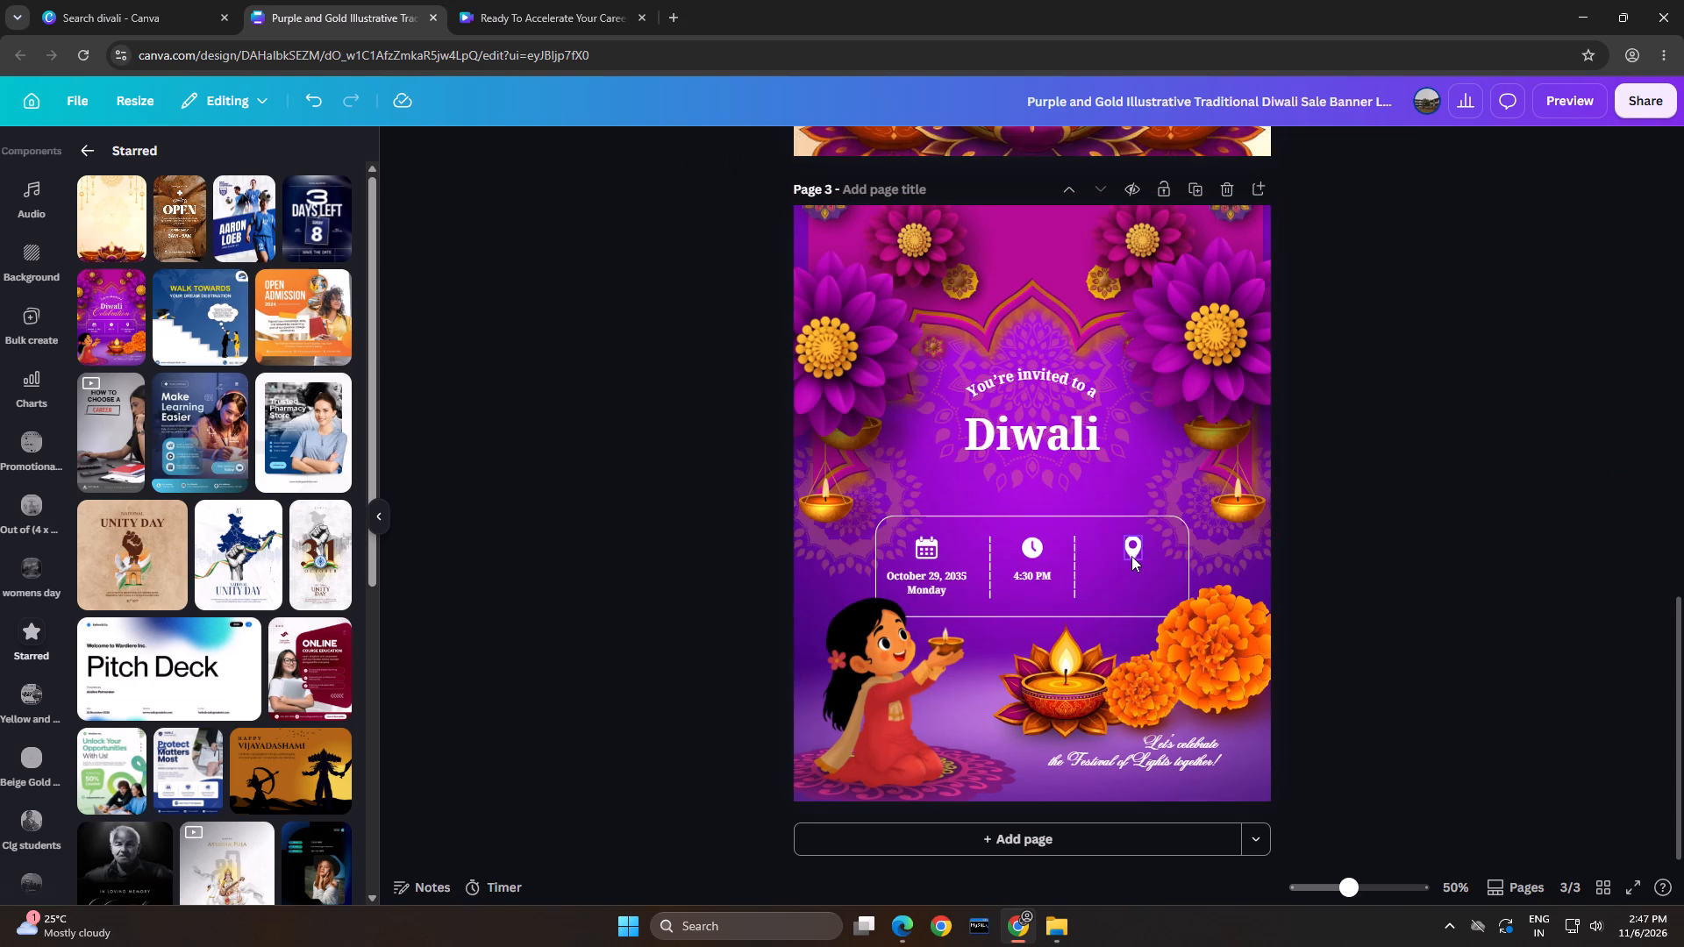
click(1131, 554)
key(BackSpace)
click(1044, 578)
key(BackSpace)
click(1029, 549)
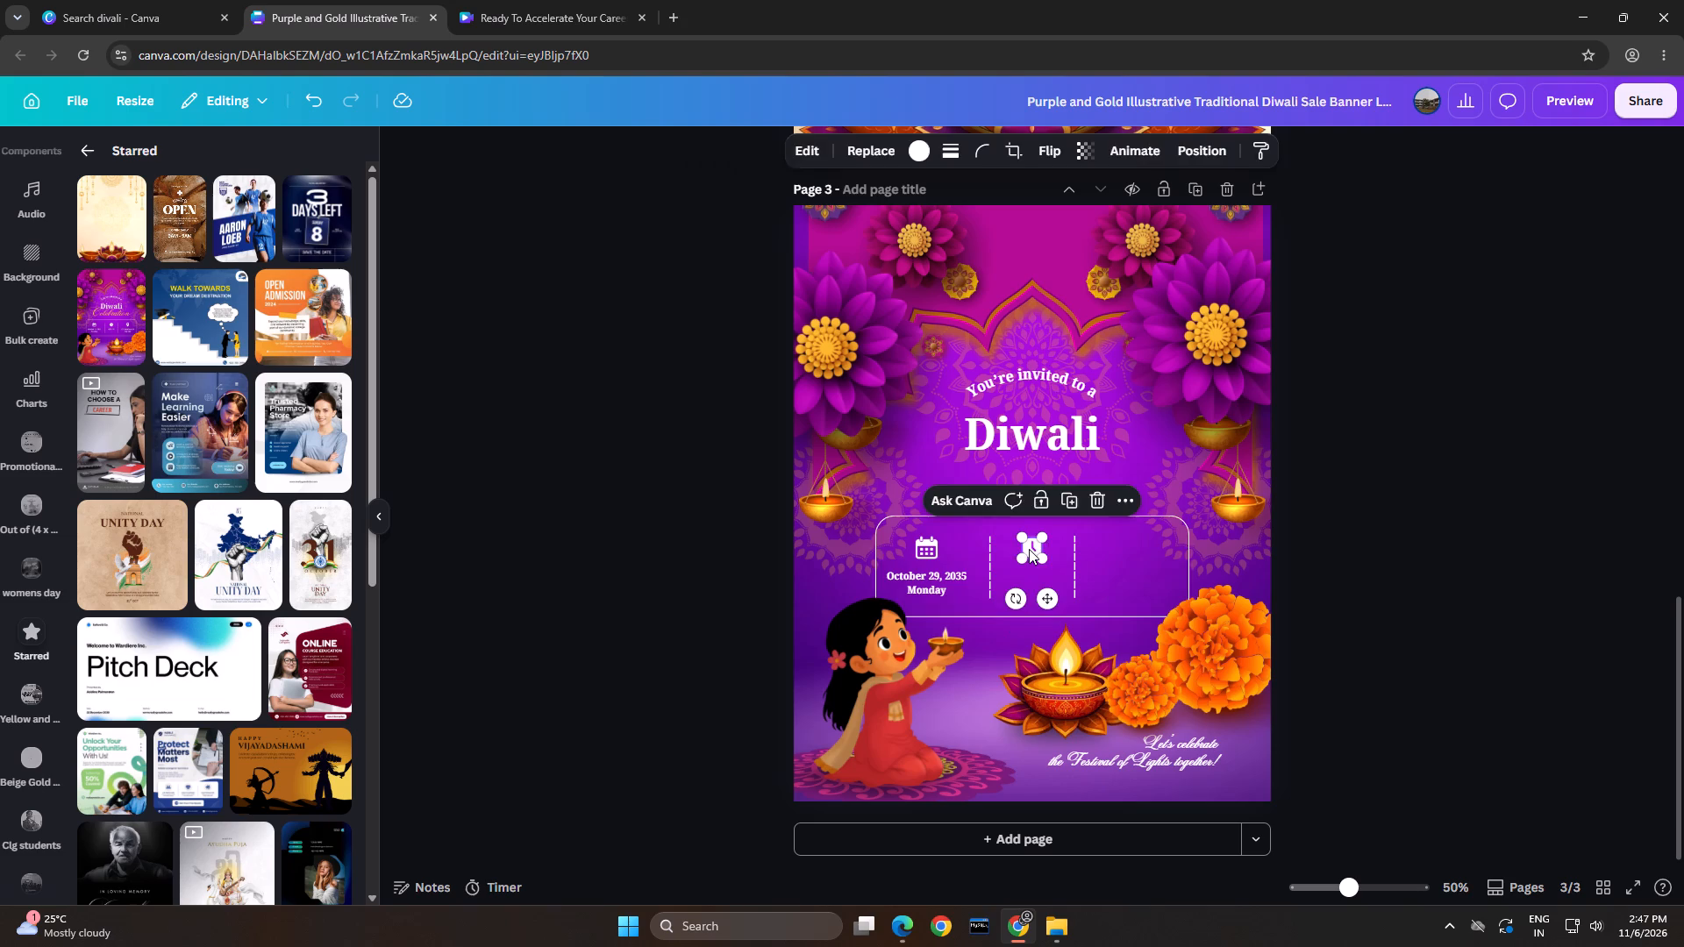
key(BackSpace)
click(964, 572)
key(BackSpace)
click(914, 552)
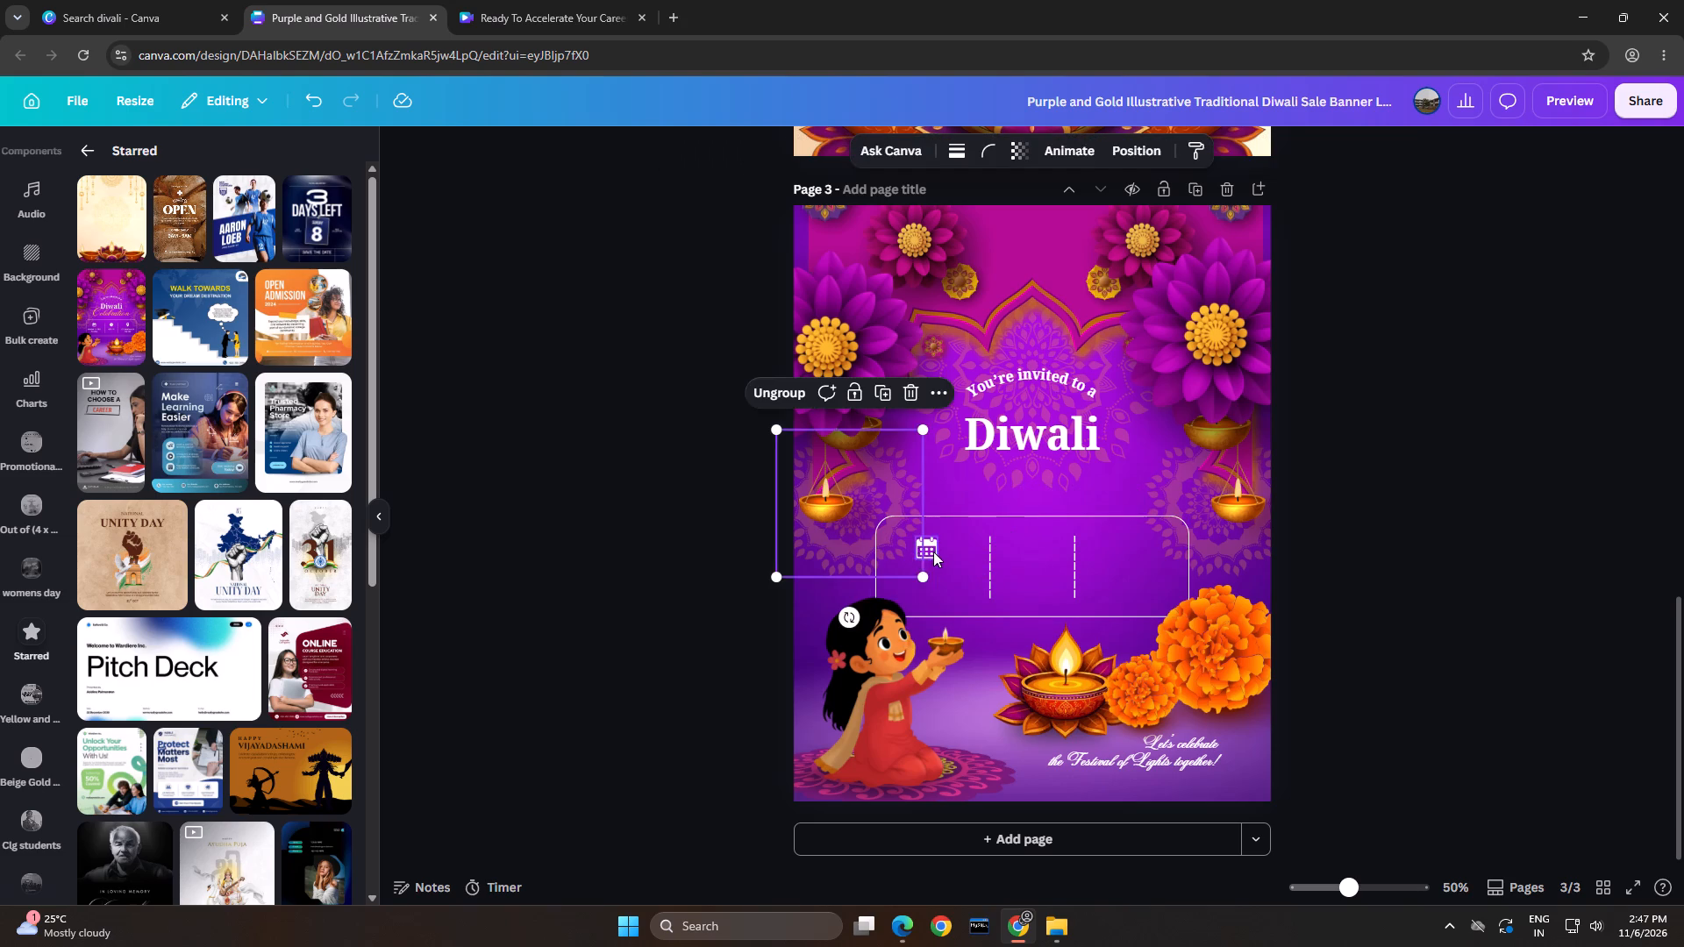
click(933, 552)
key(BackSpace)
Delete the small marigolds between the lit diya and the large marigold on page 3.
click(1482, 553)
click(1214, 754)
key(BackSpace)
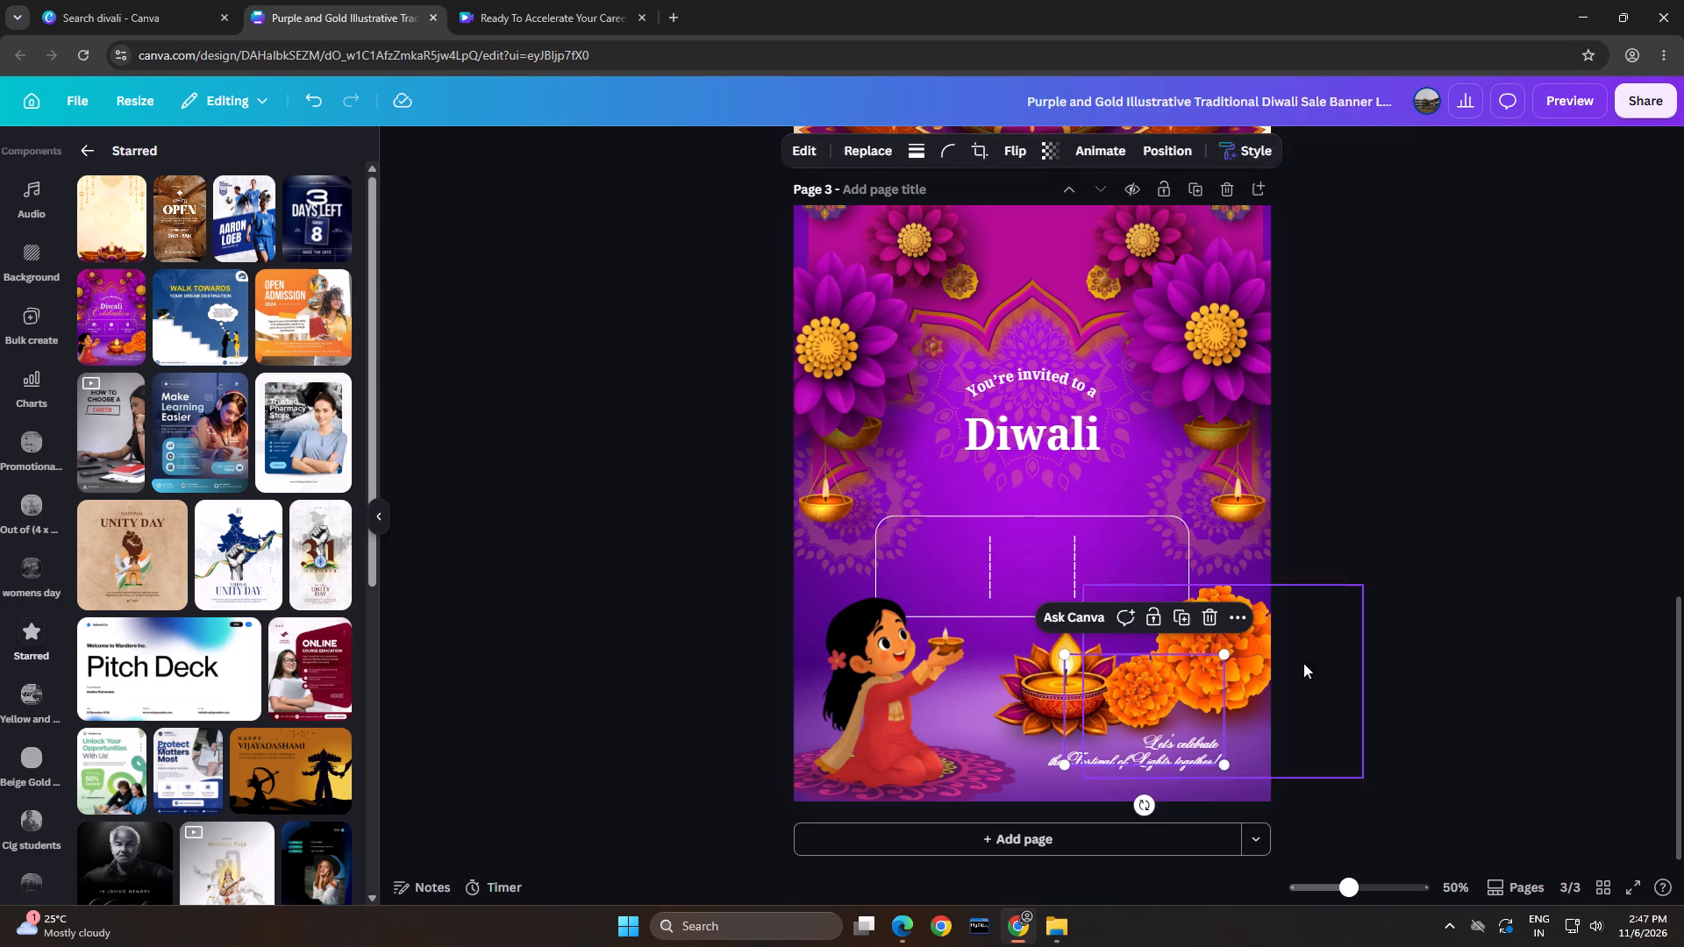
click(1354, 573)
Copy the Vaisiri Institute header group from page 1 and paste it at the top of page 2.
scroll(1456, 537, up, 2)
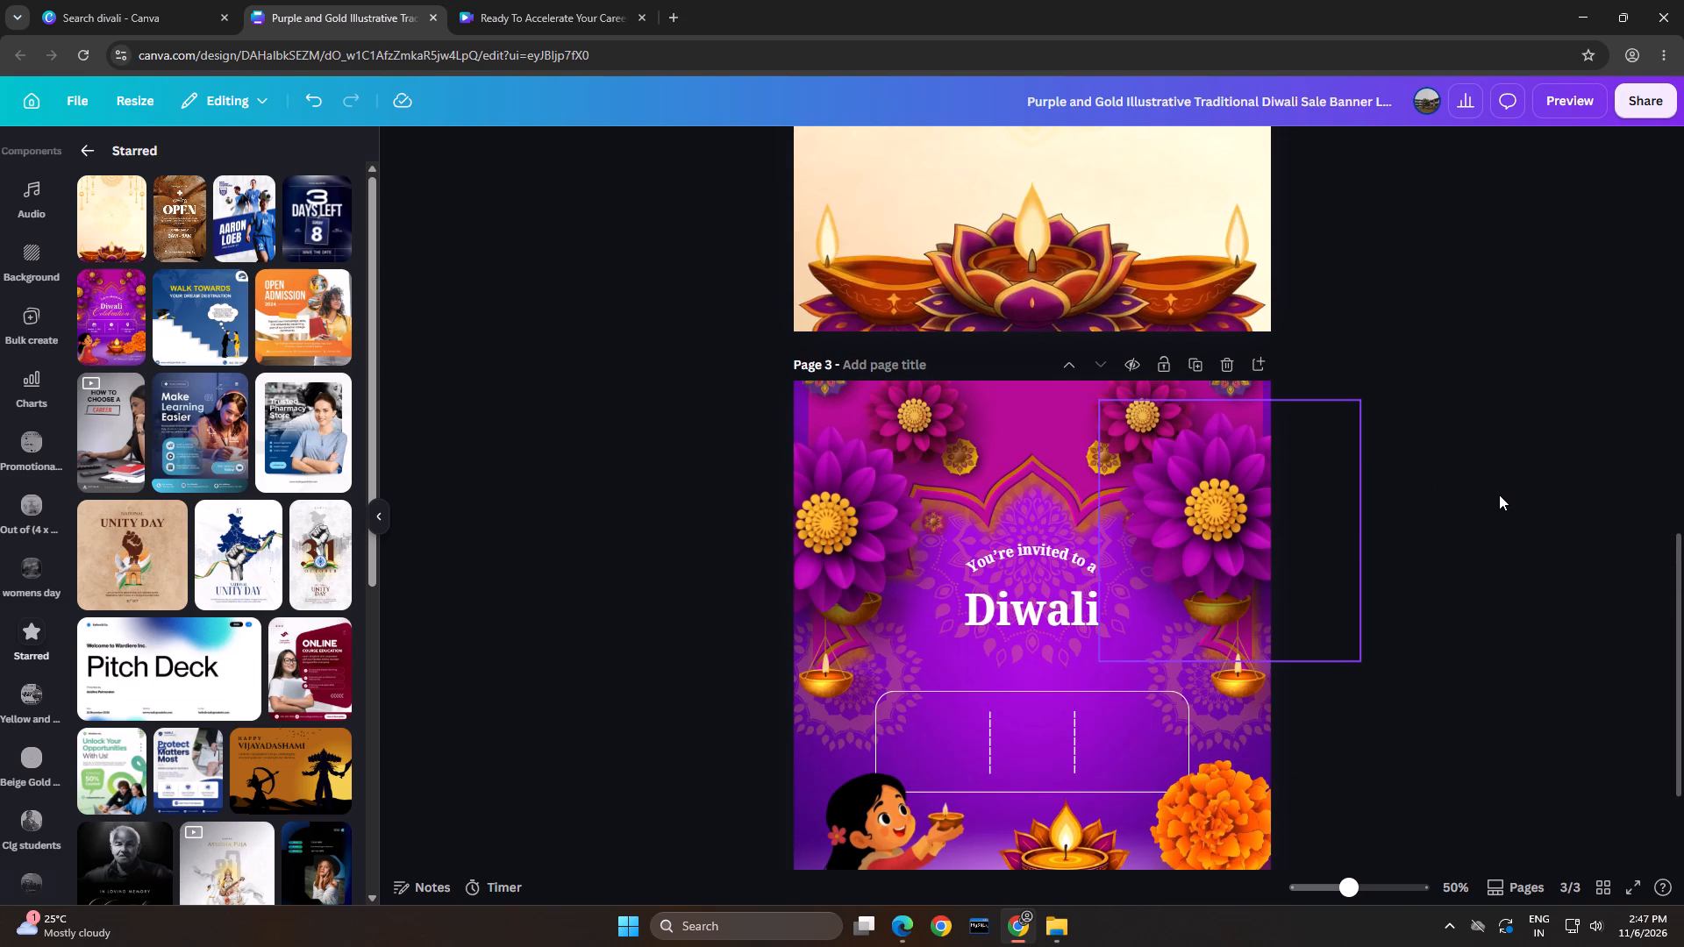
scroll(1502, 495, up, 12)
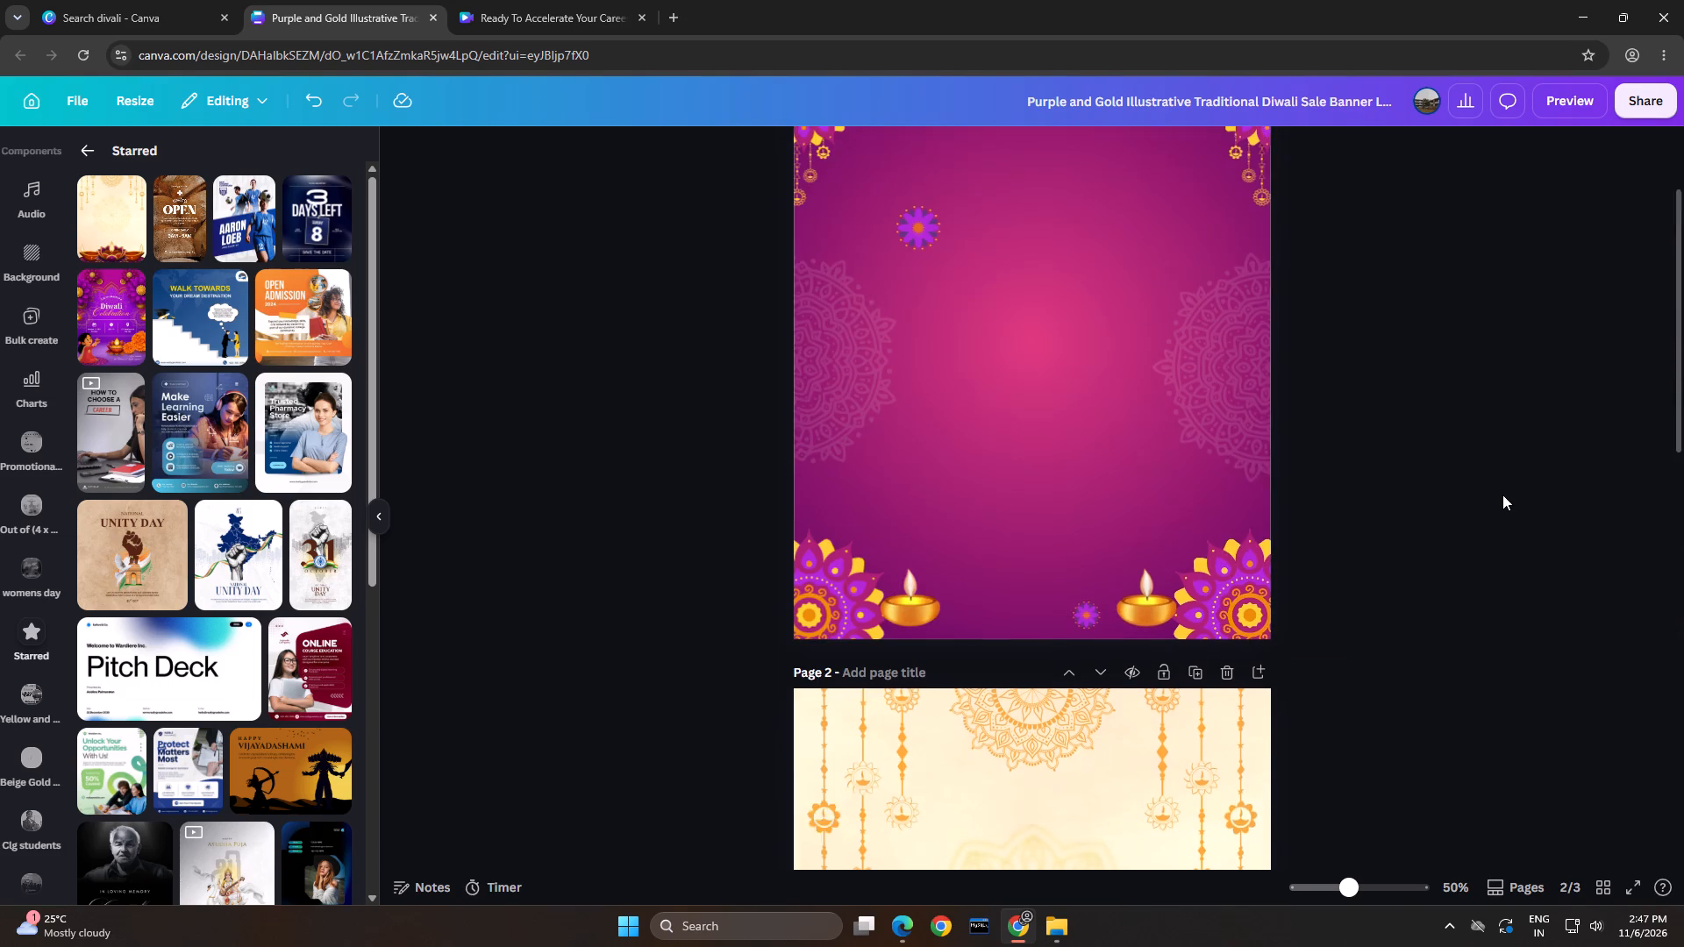
click(1021, 180)
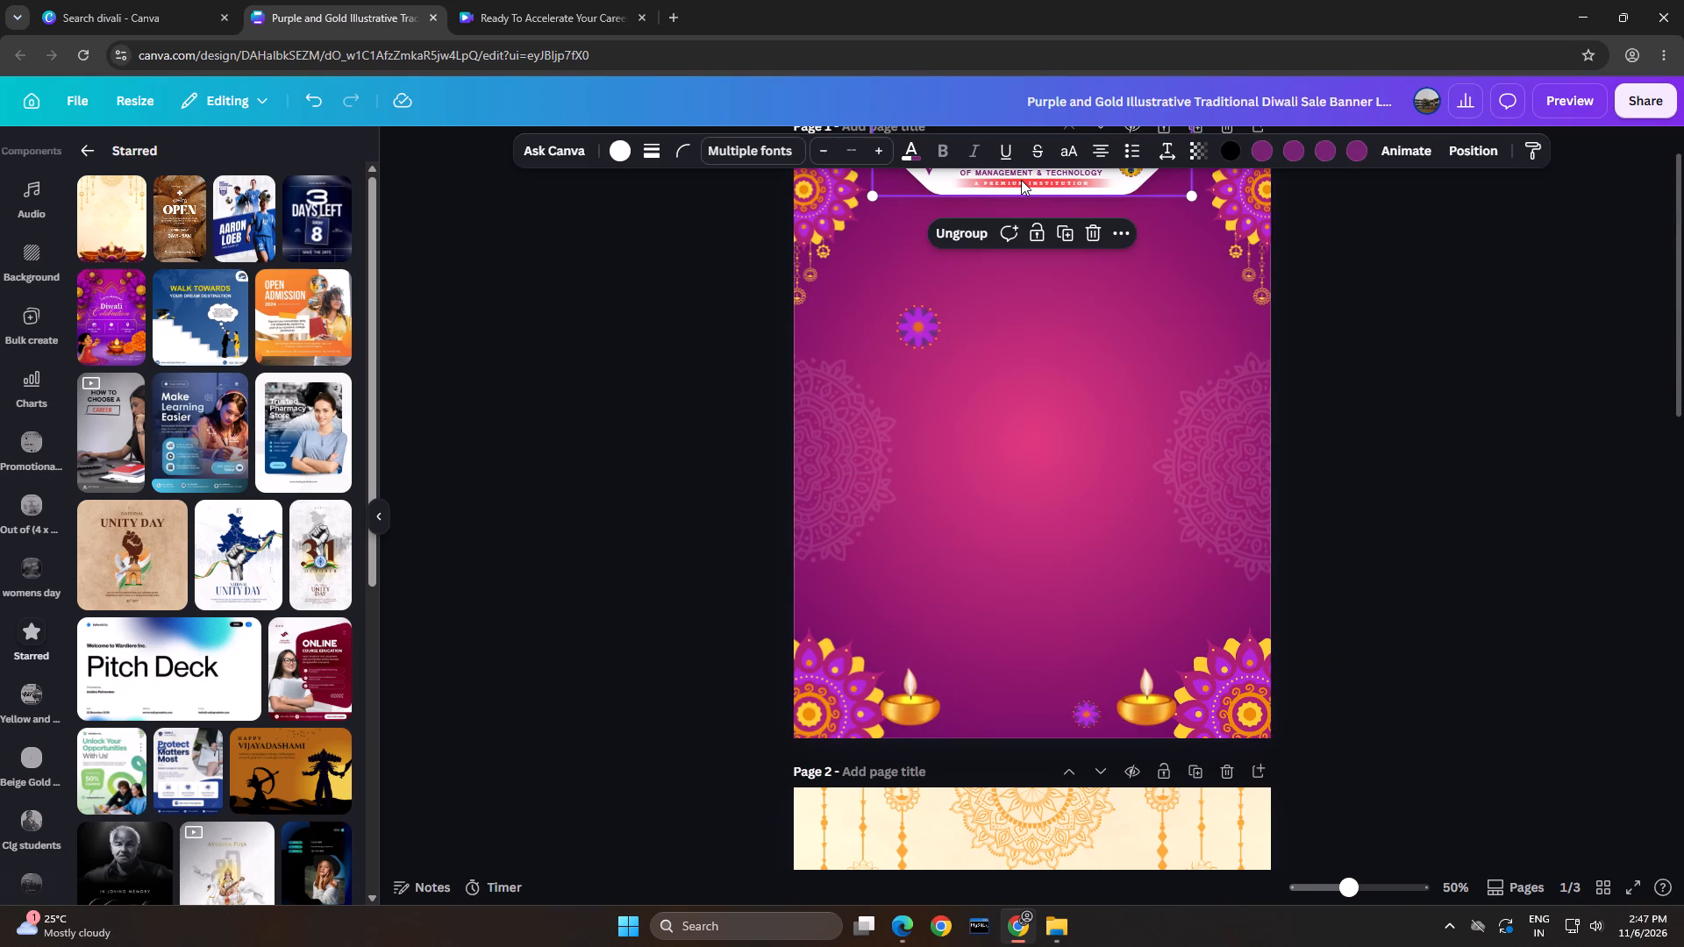
key(ctrl+c)
scroll(1047, 420, down, 4)
click(1045, 483)
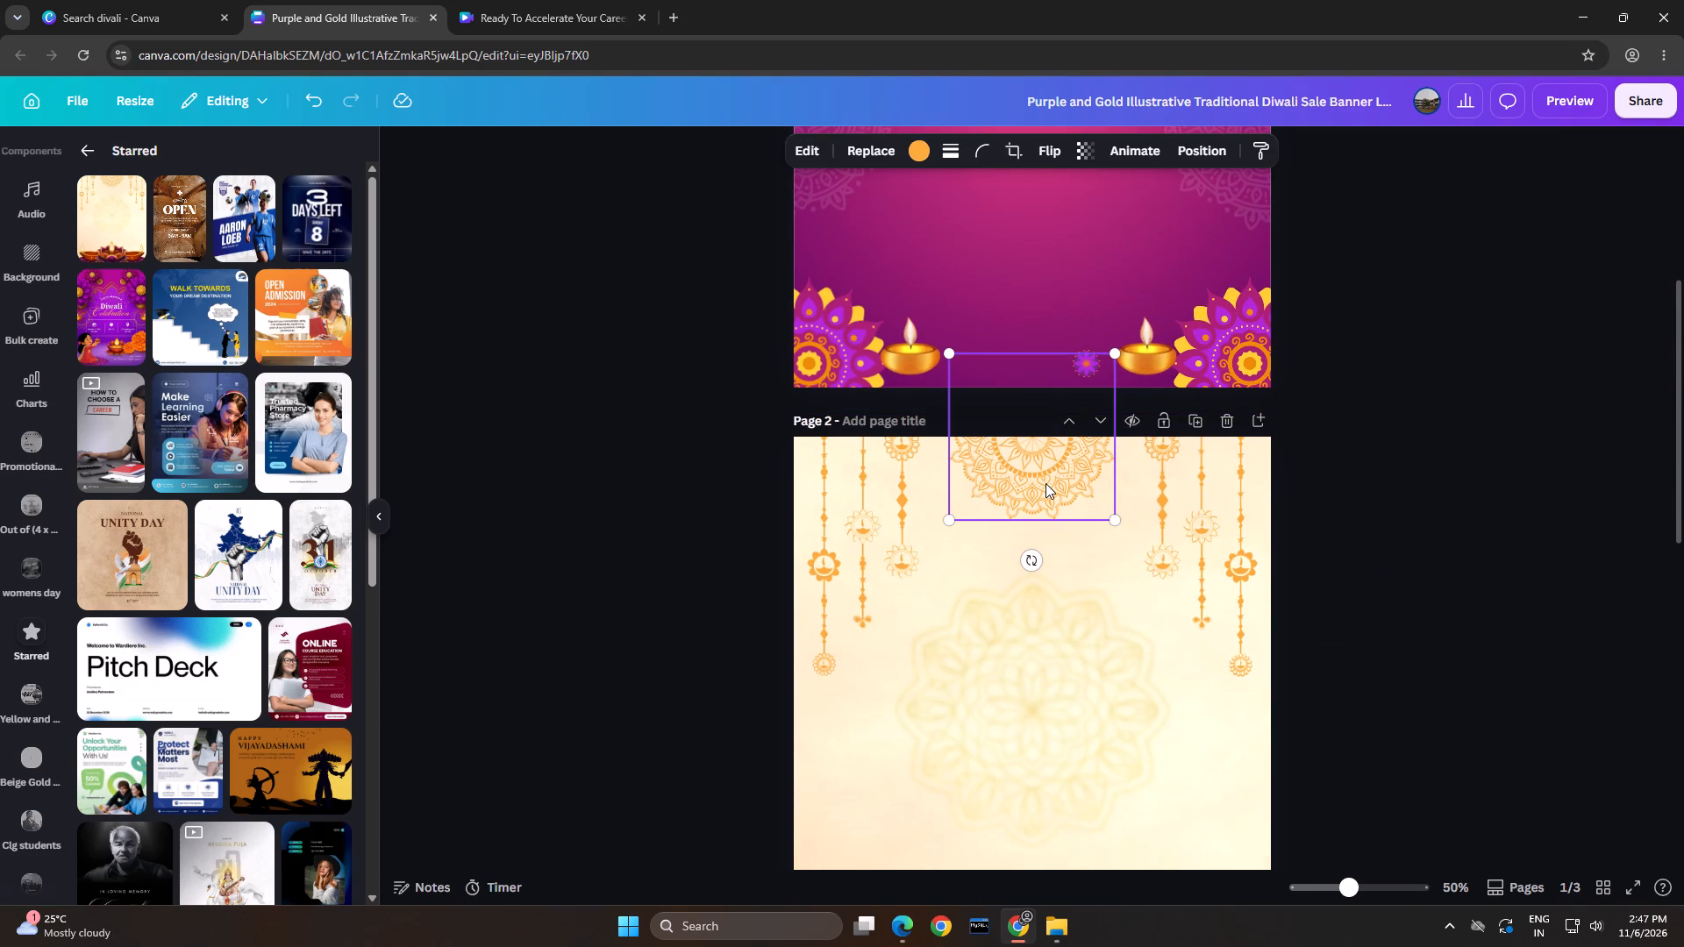
key(ctrl+v)
double_click(1431, 438)
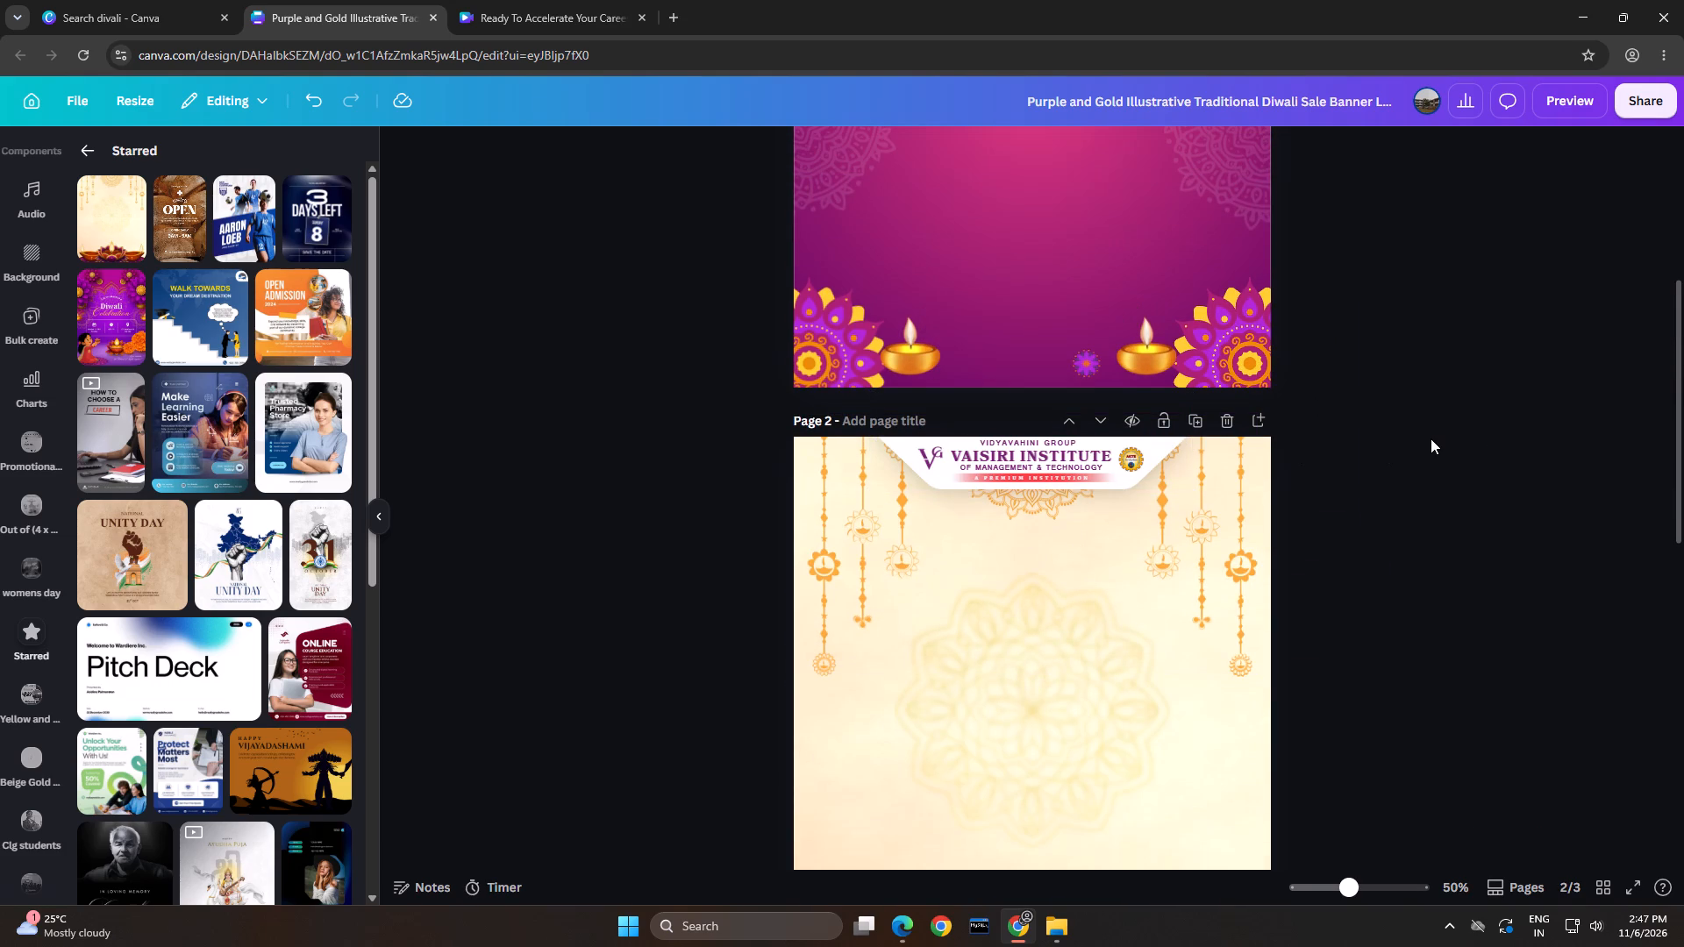
Delete the orange hanging ornaments on both sides of page 2.
scroll(1431, 438, down, 6)
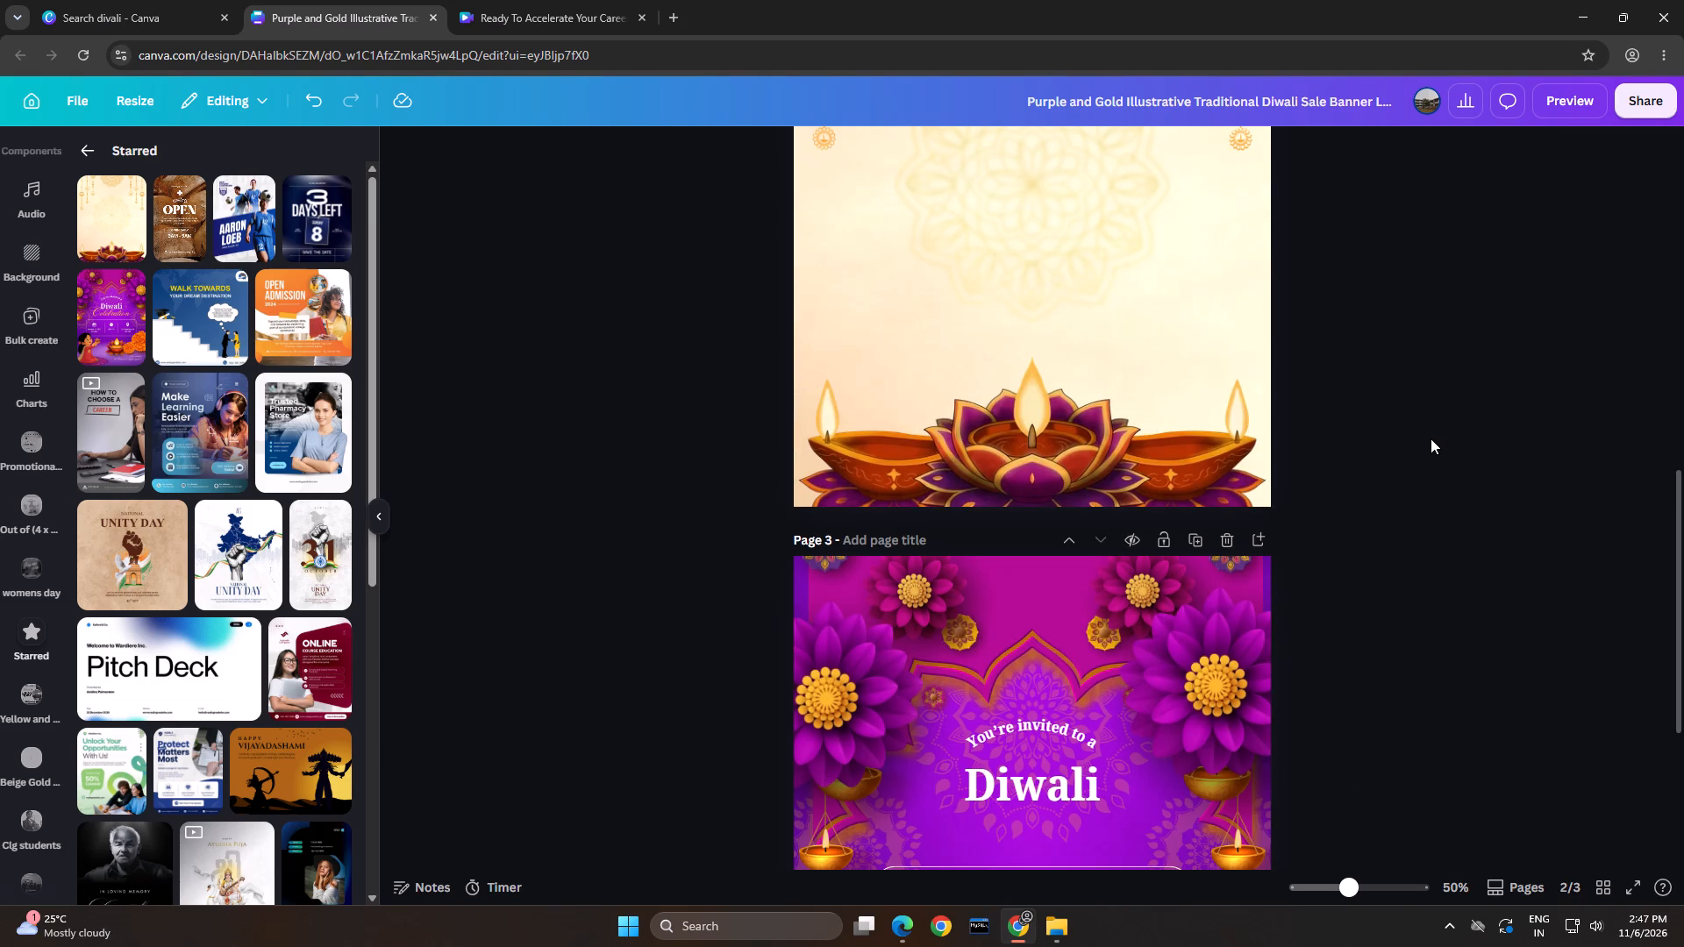
scroll(1431, 438, down, 1)
scroll(1431, 438, up, 6)
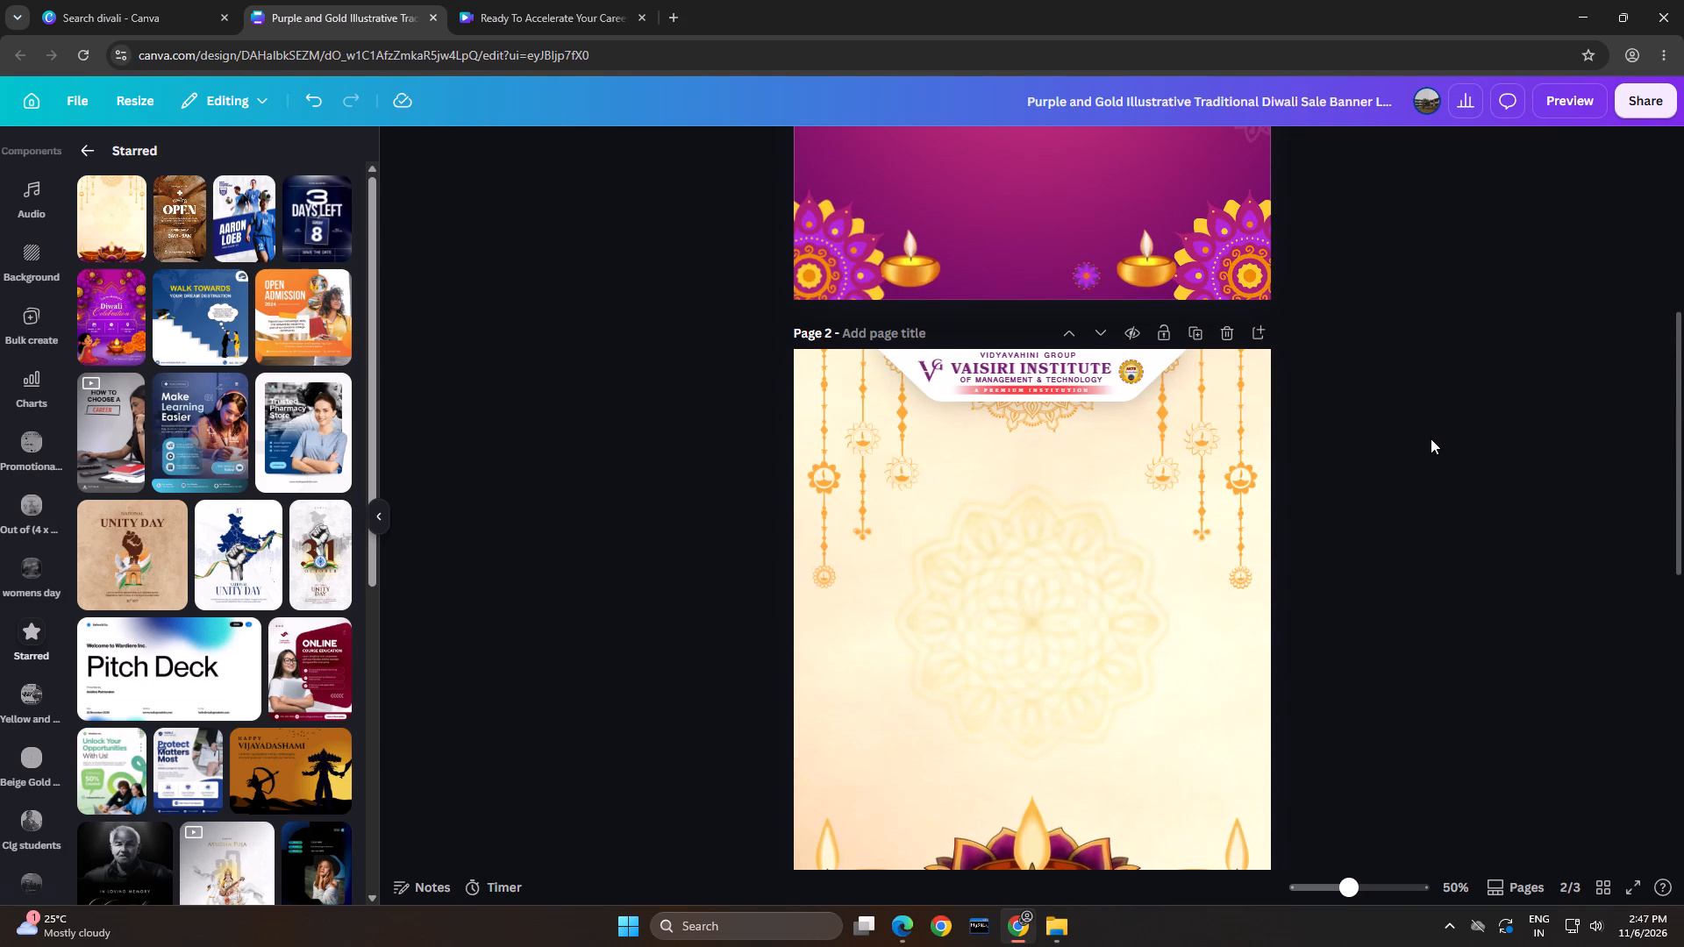
click(1250, 545)
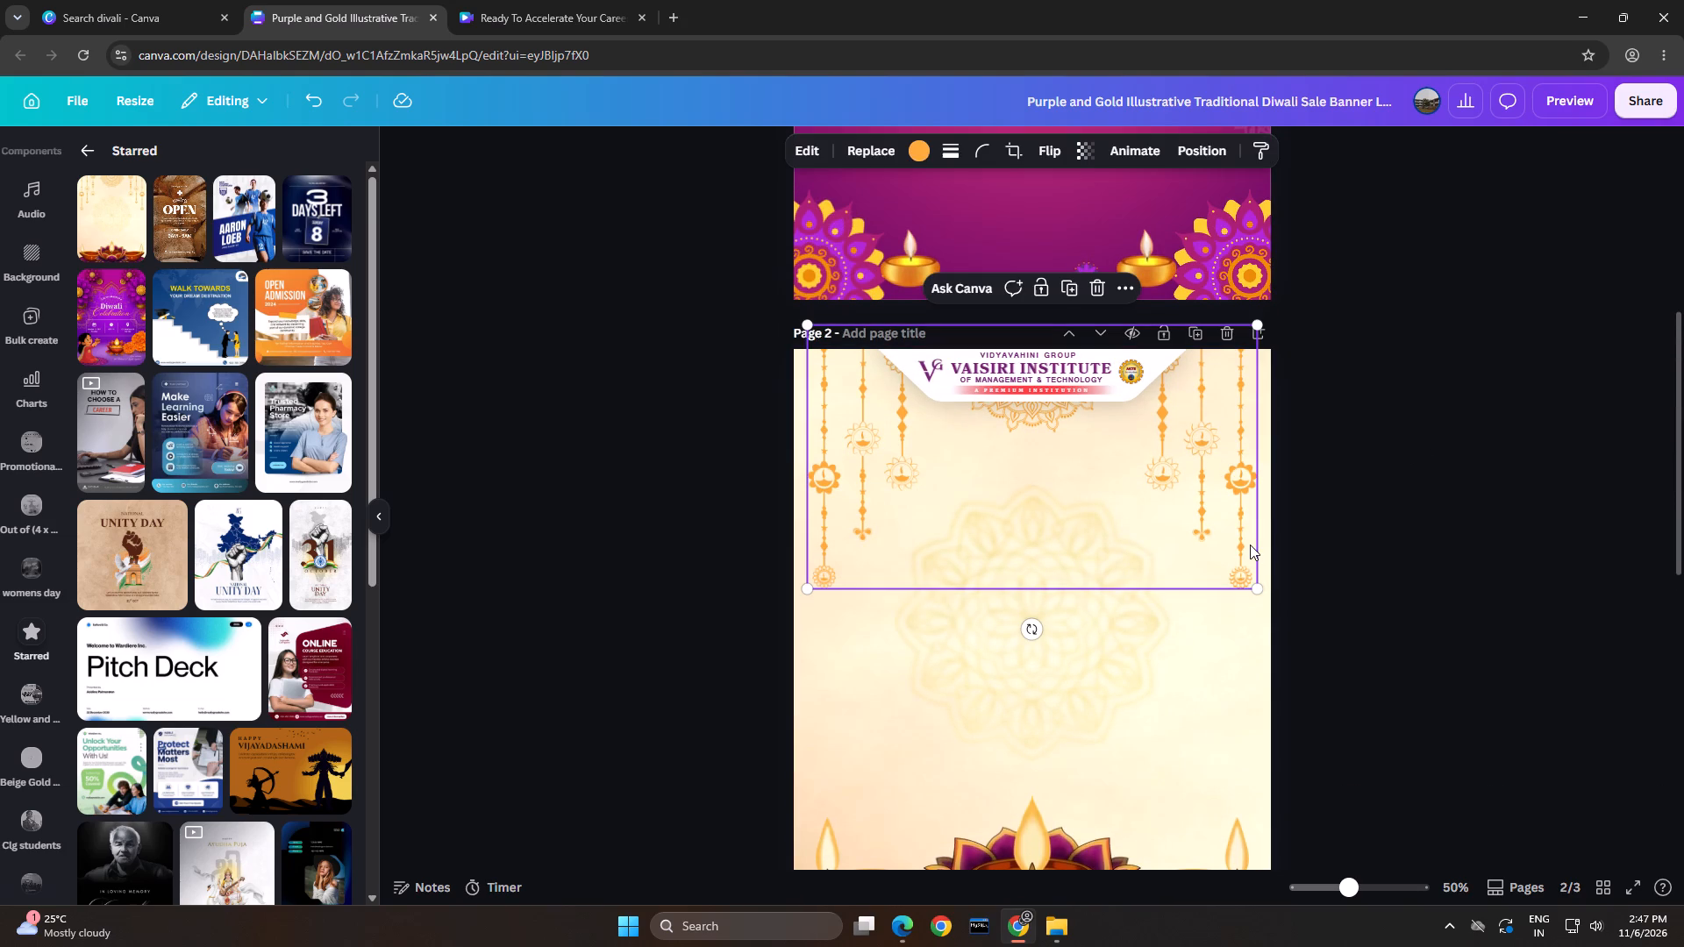
key(BackSpace)
Copy page 3's purple flowers, hanging diyas, mandalas and magenta arch together and paste them onto page 2.
scroll(1271, 531, down, 4)
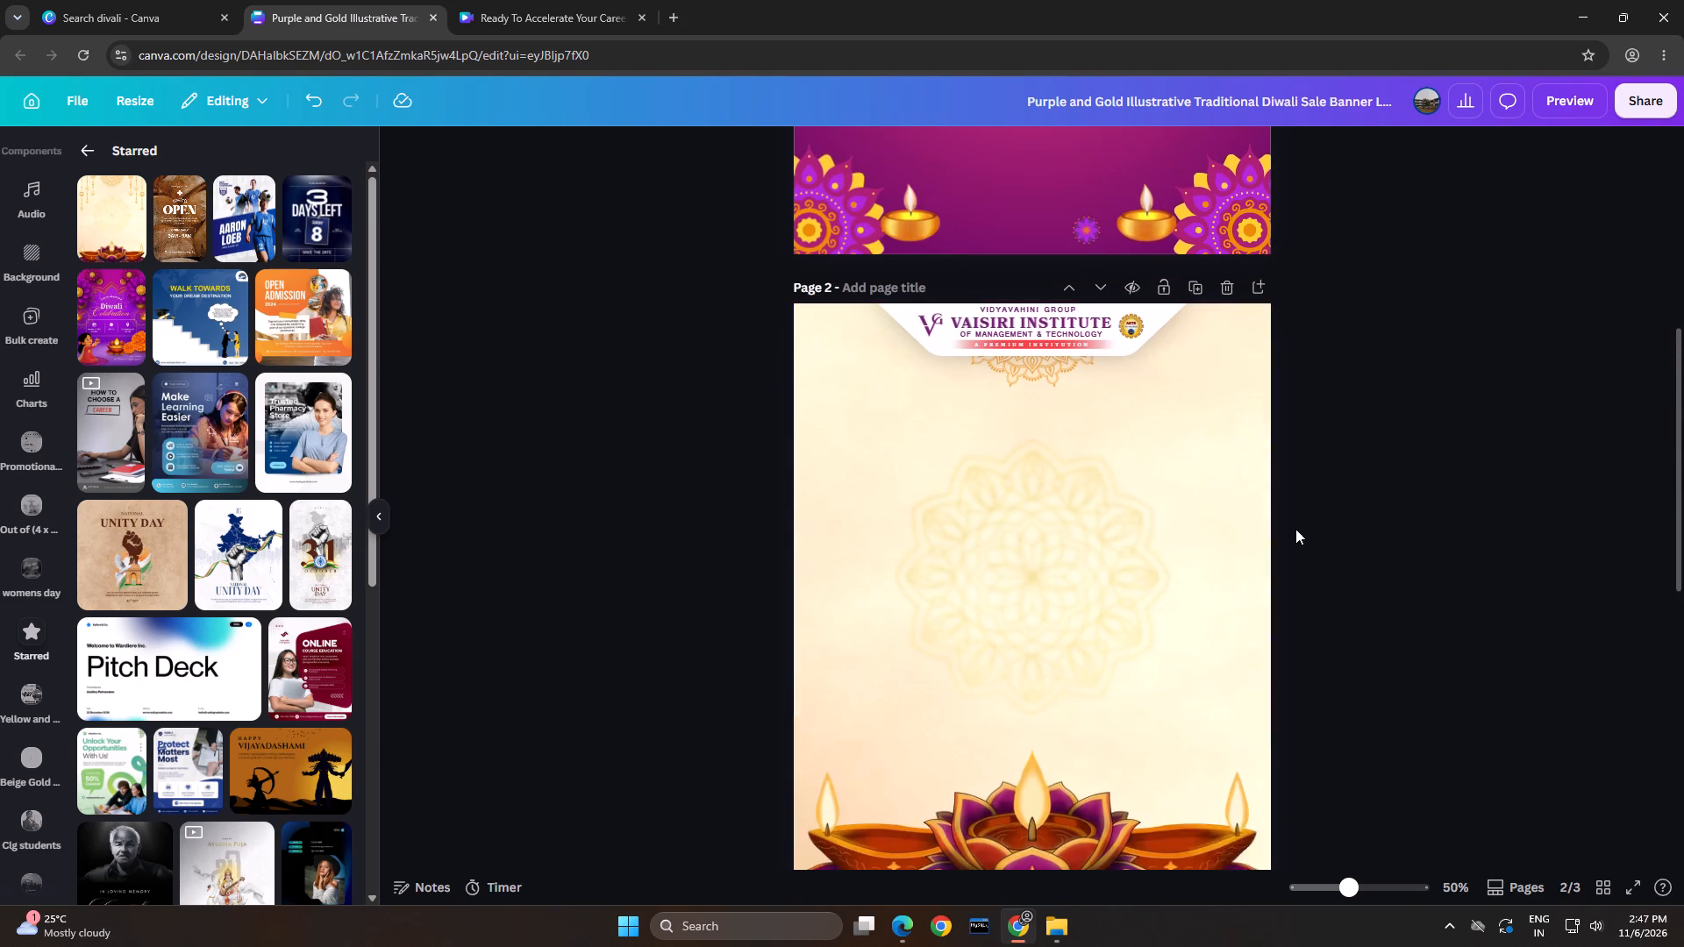
scroll(1295, 529, down, 2)
click(1248, 587)
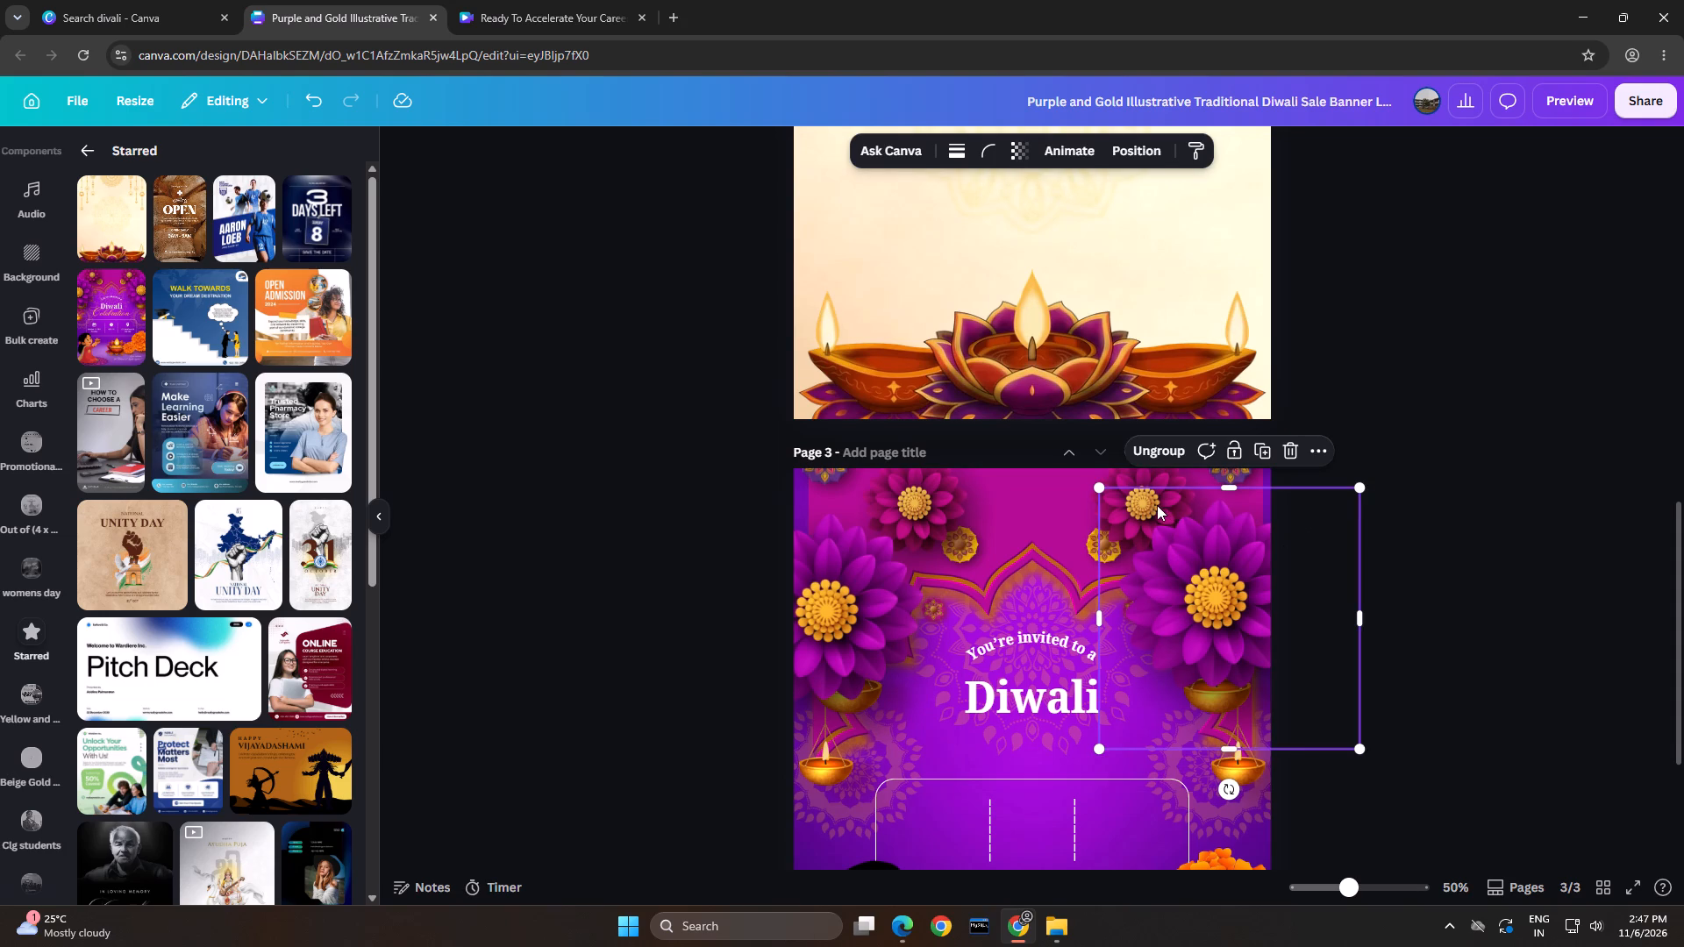
shift+click(866, 603)
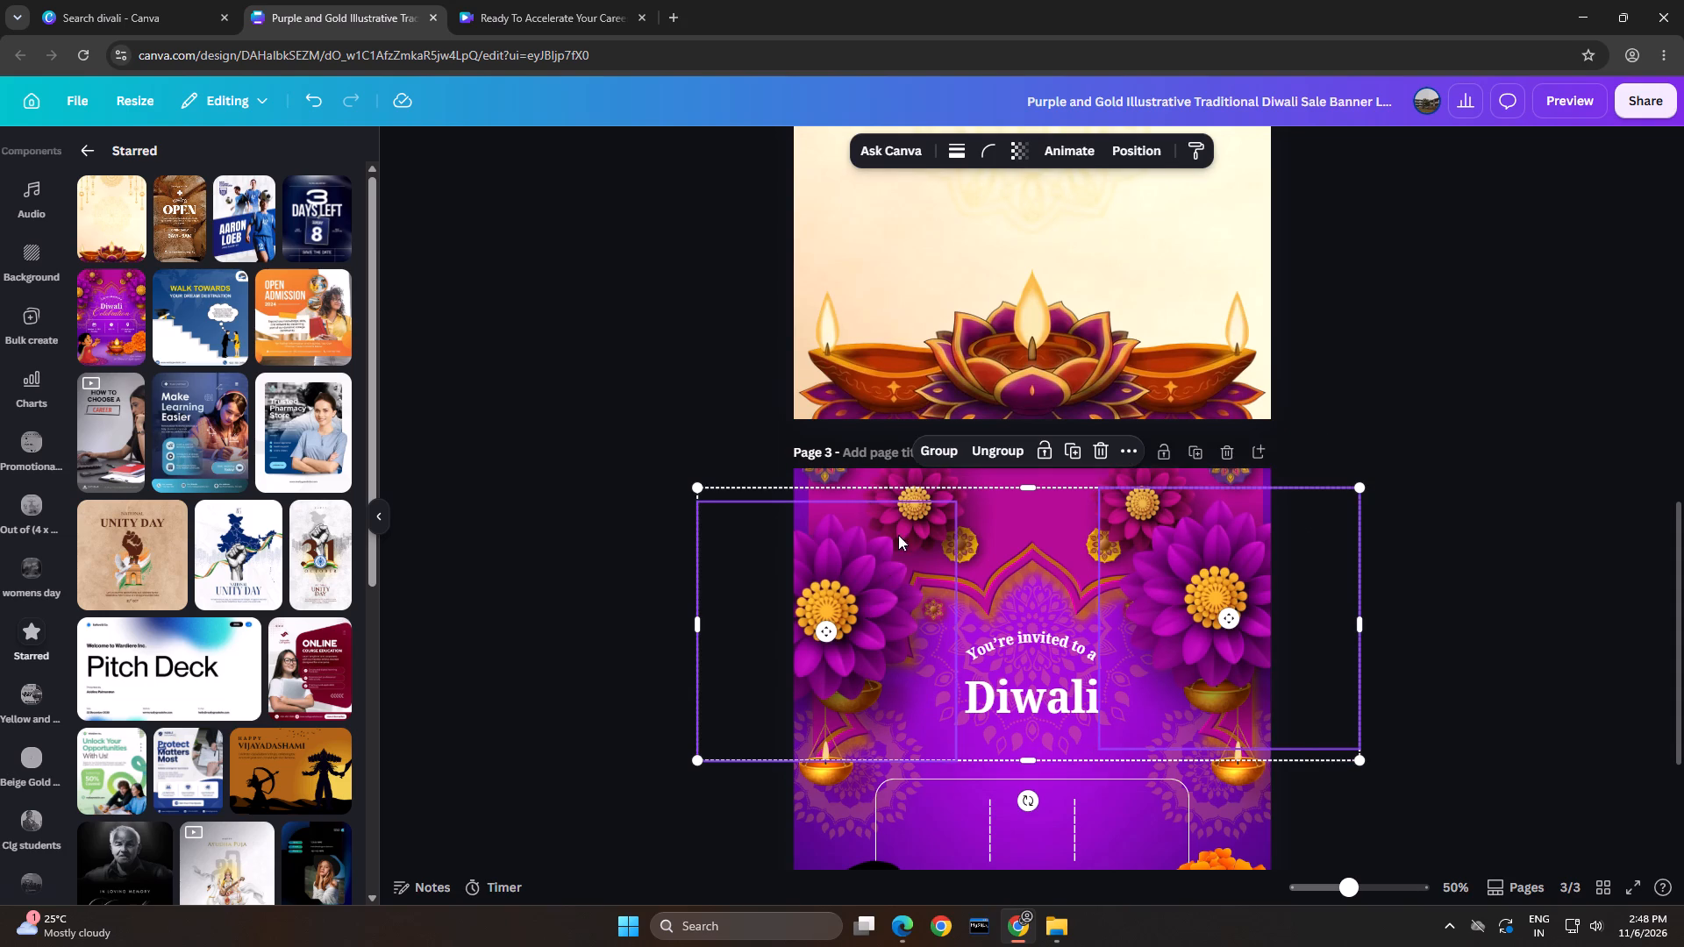
shift+click(965, 502)
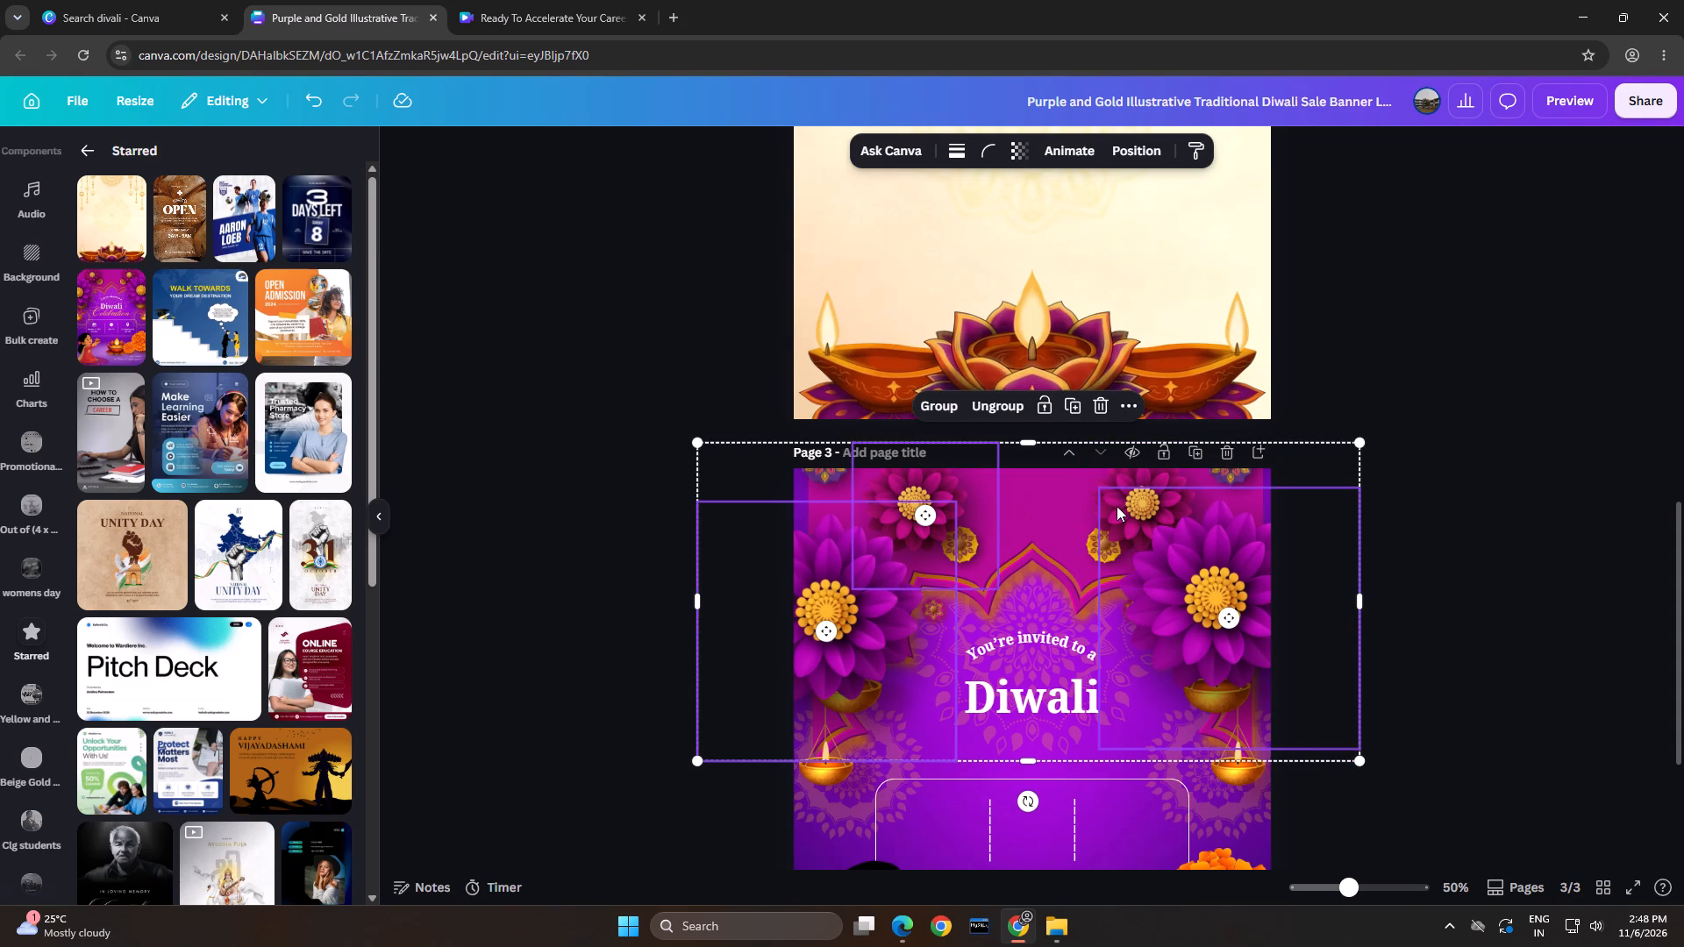
shift+click(1085, 502)
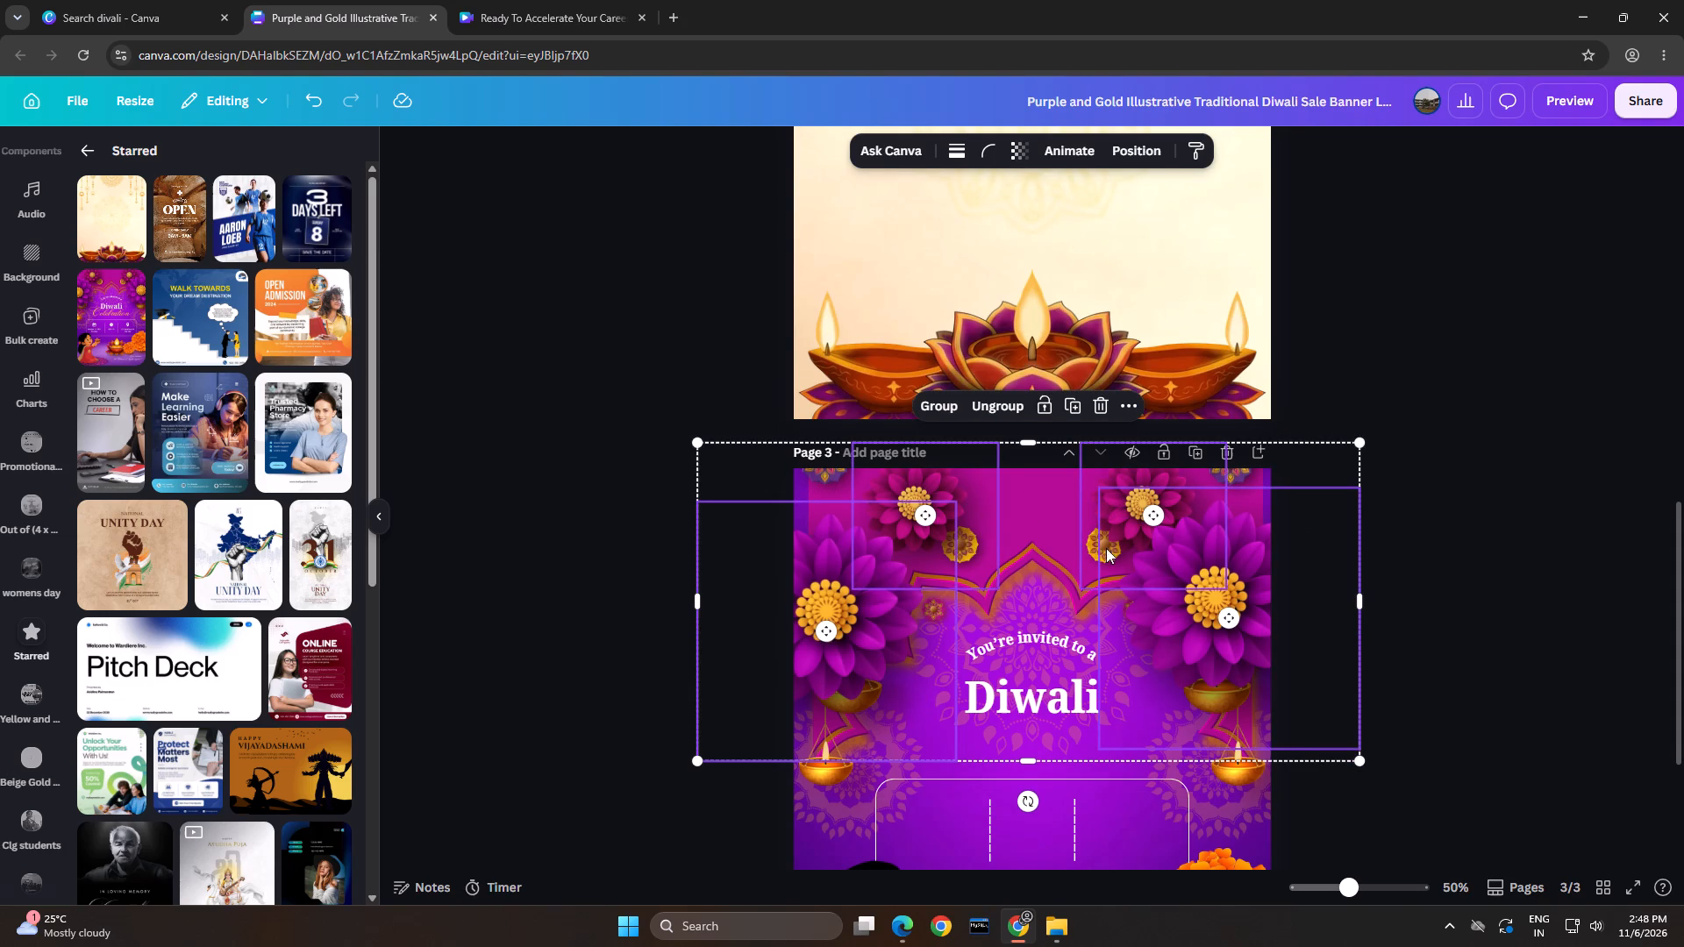
shift+click(1228, 476)
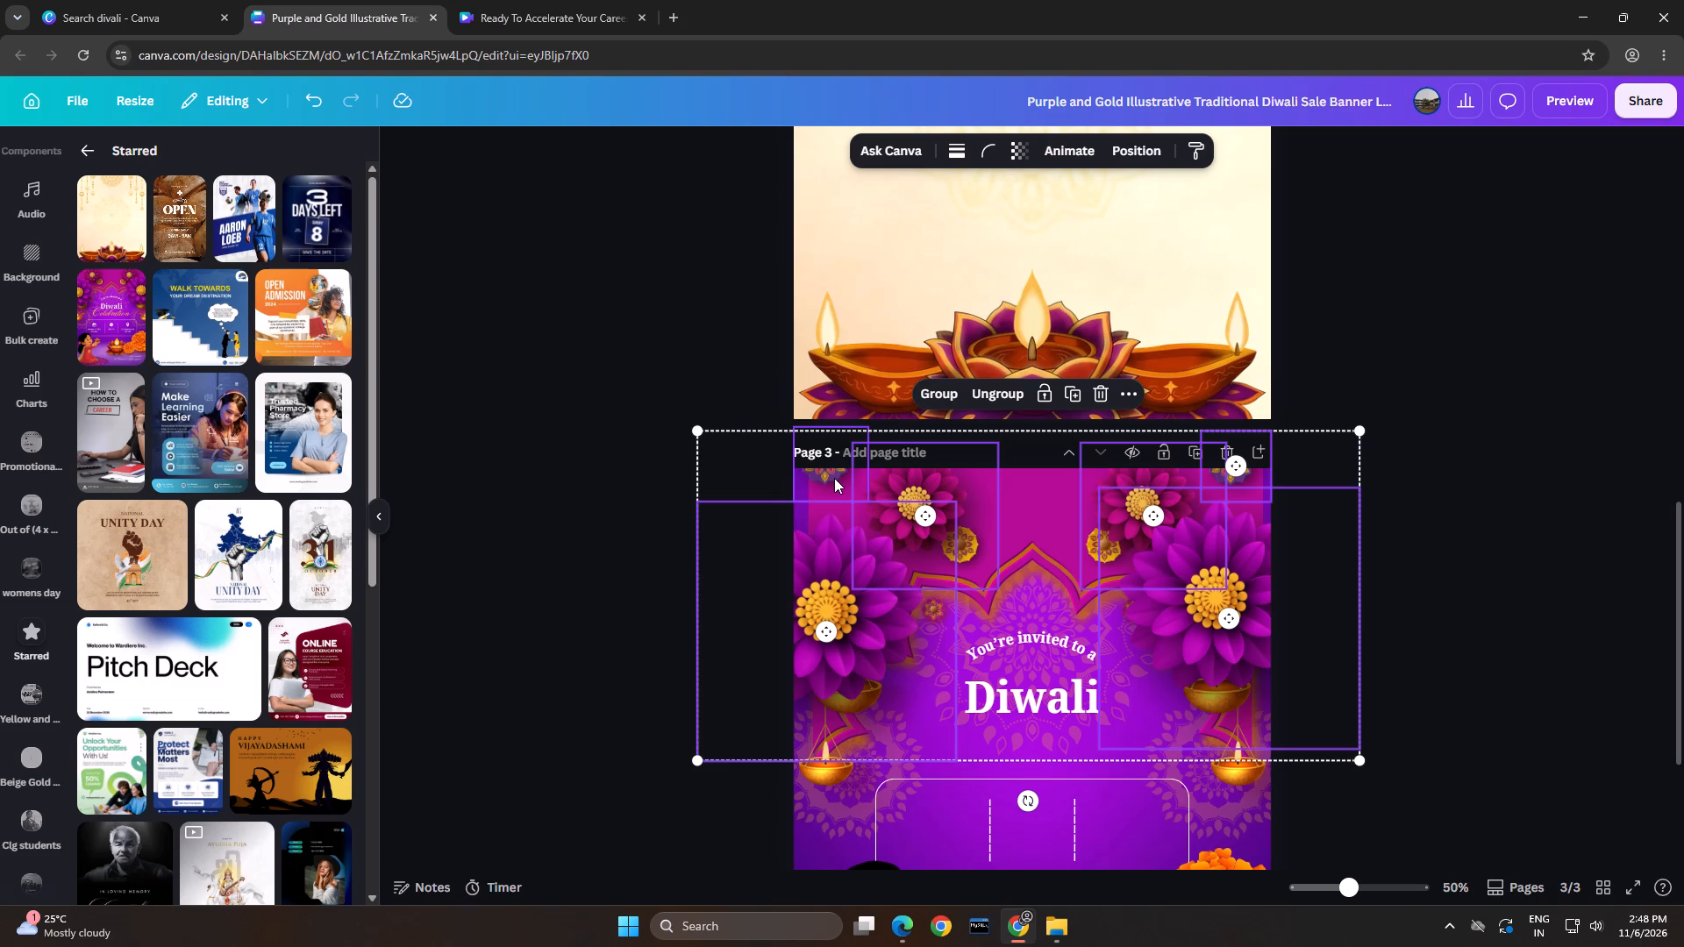
shift+click(834, 476)
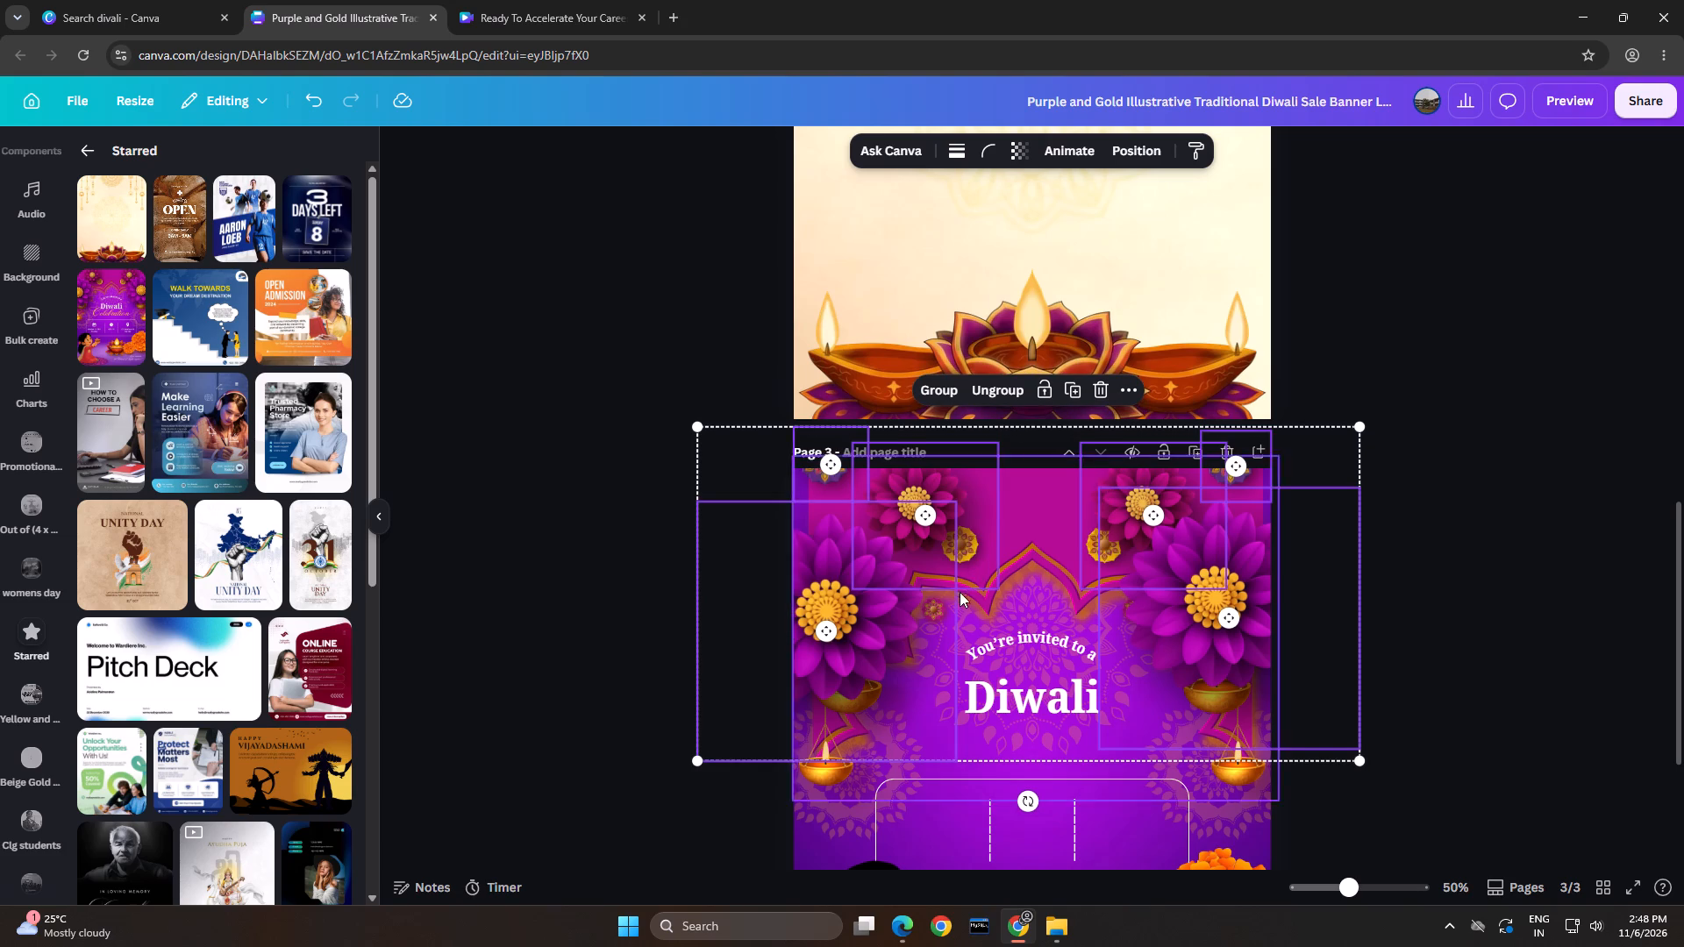
shift+click(1239, 767)
shift+click(819, 766)
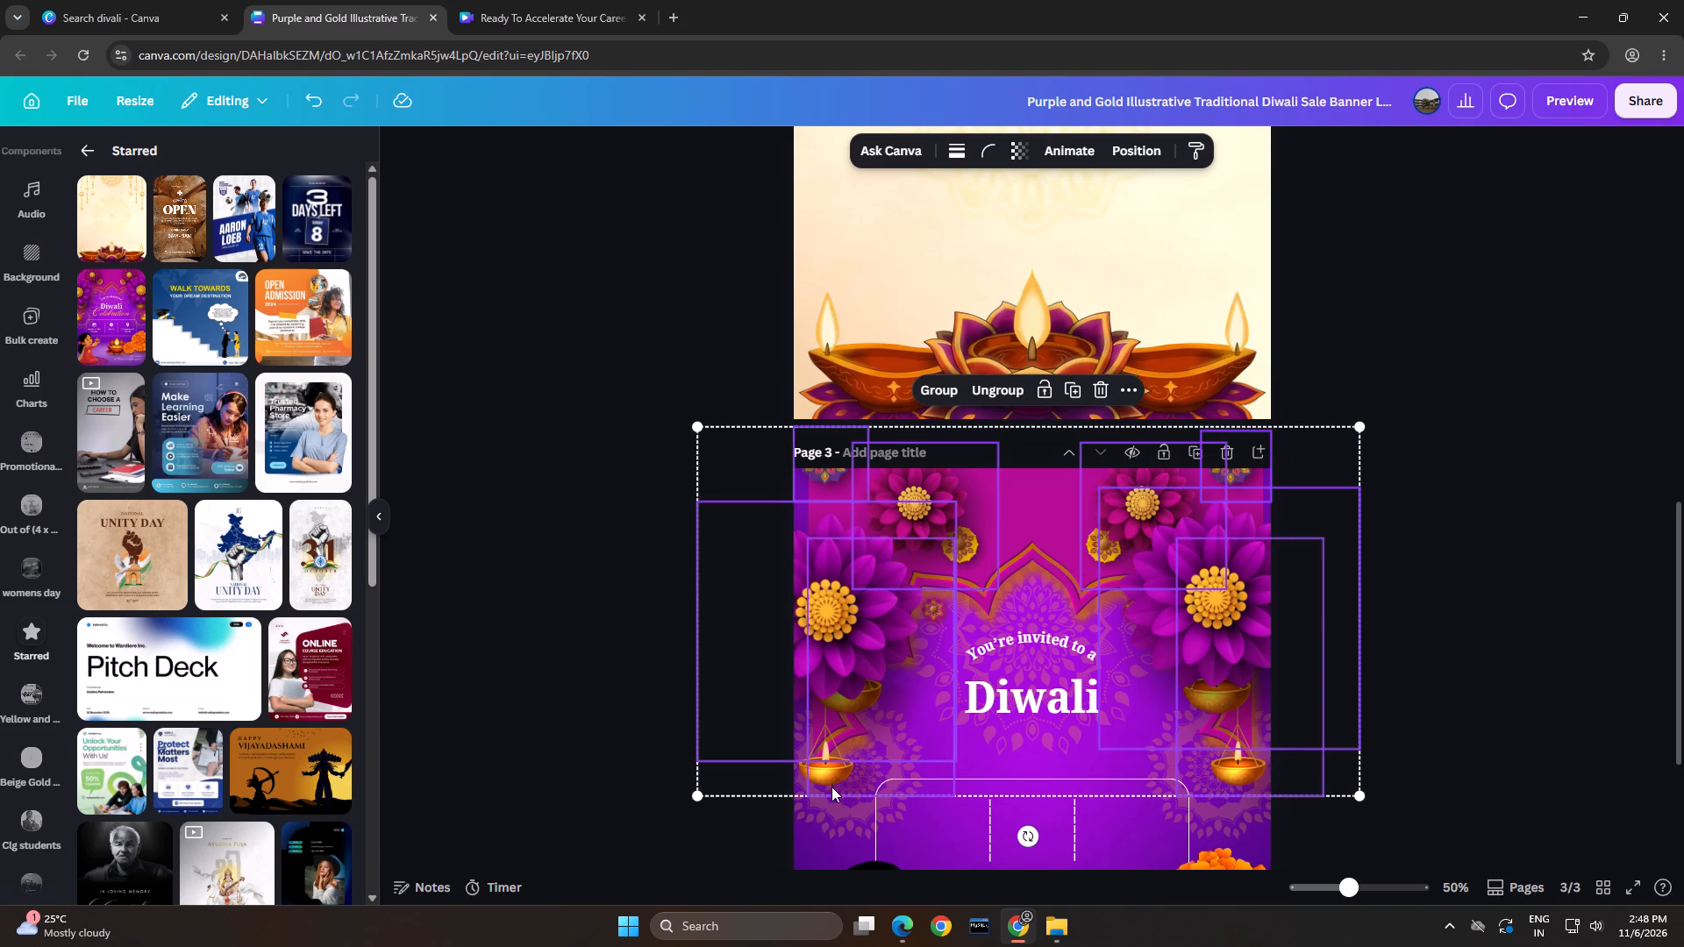
shift+click(831, 808)
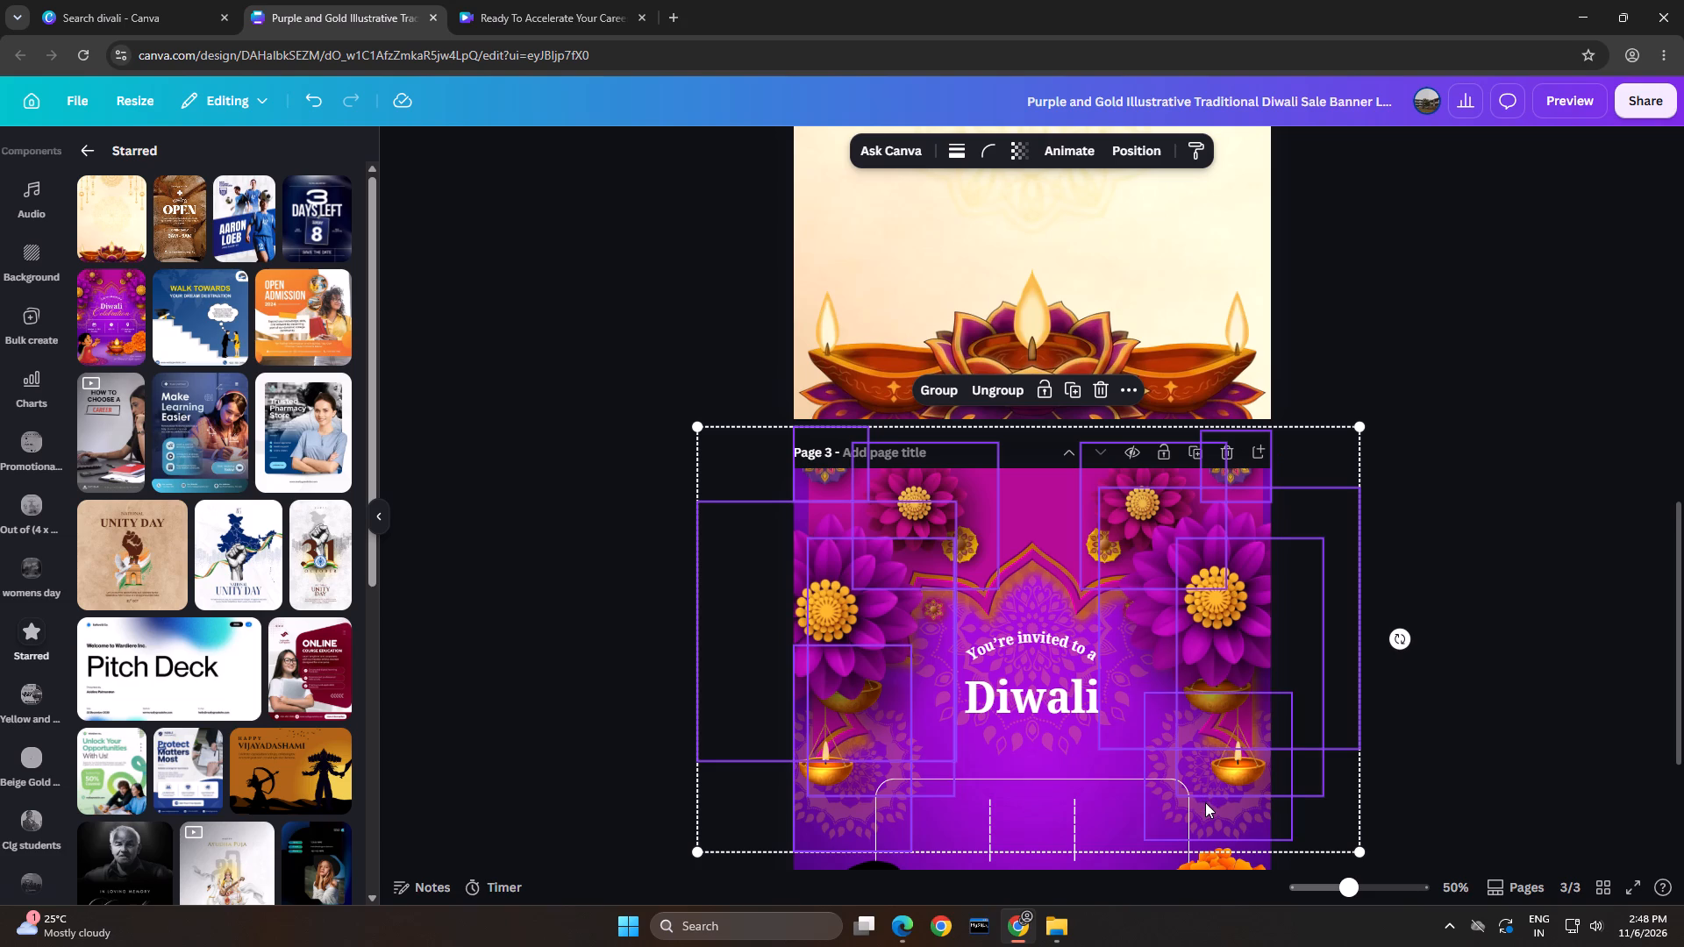
shift+click(1205, 803)
shift+click(1069, 743)
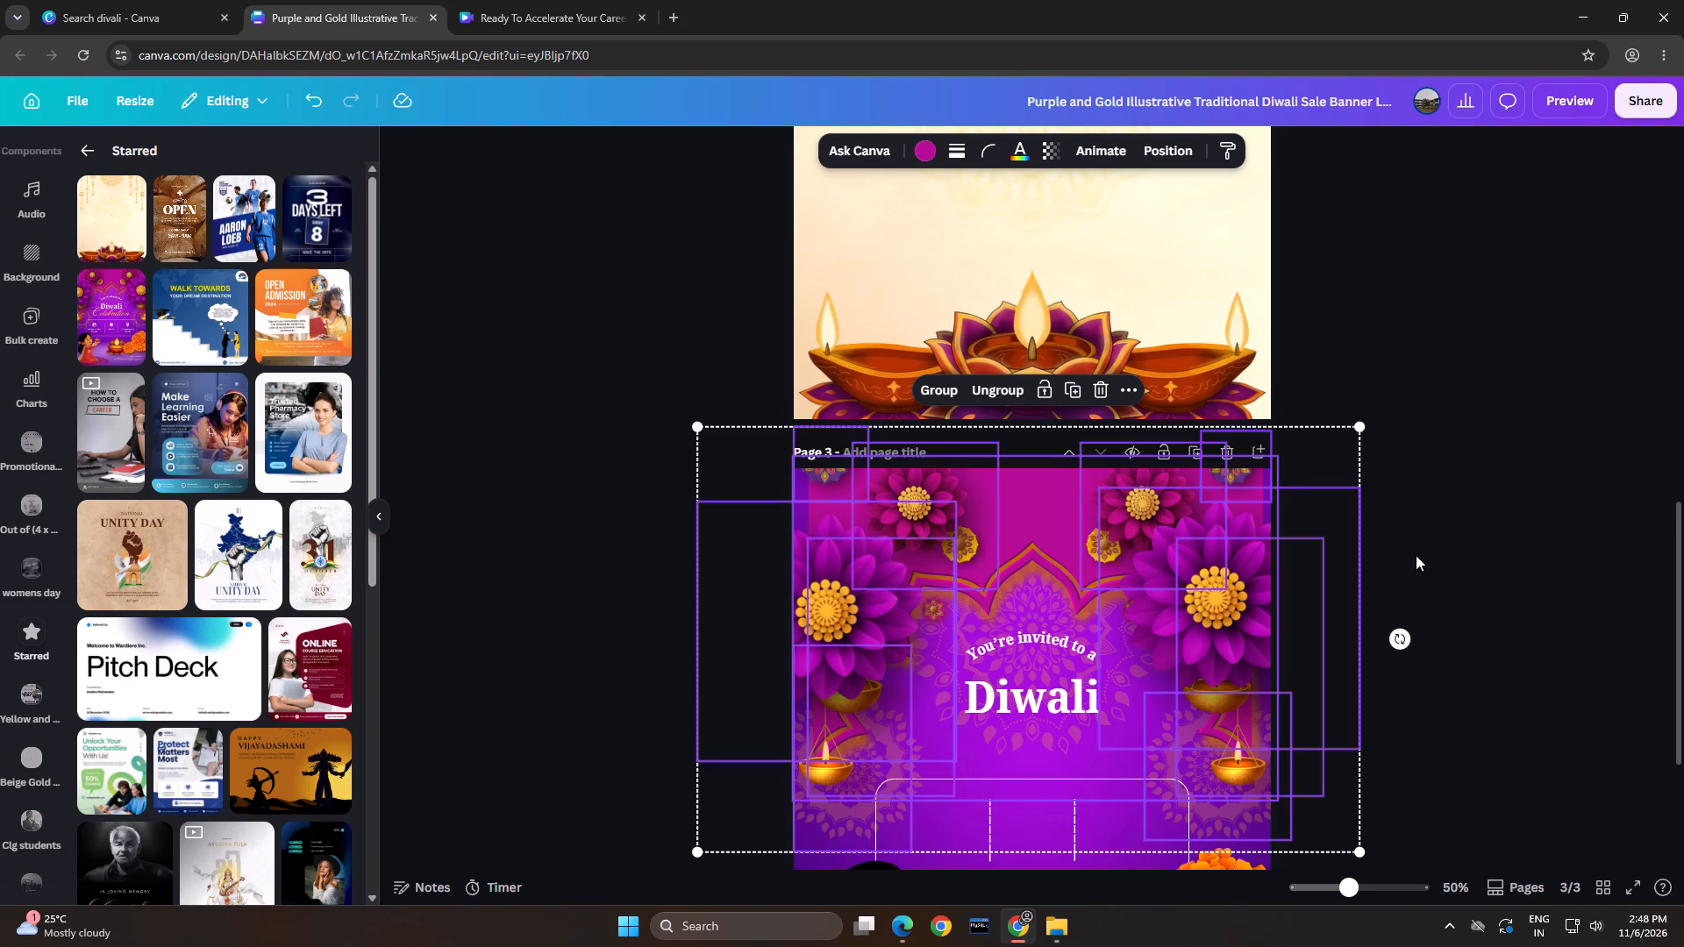
scroll(1460, 532, down, 2)
key(ctrl+c)
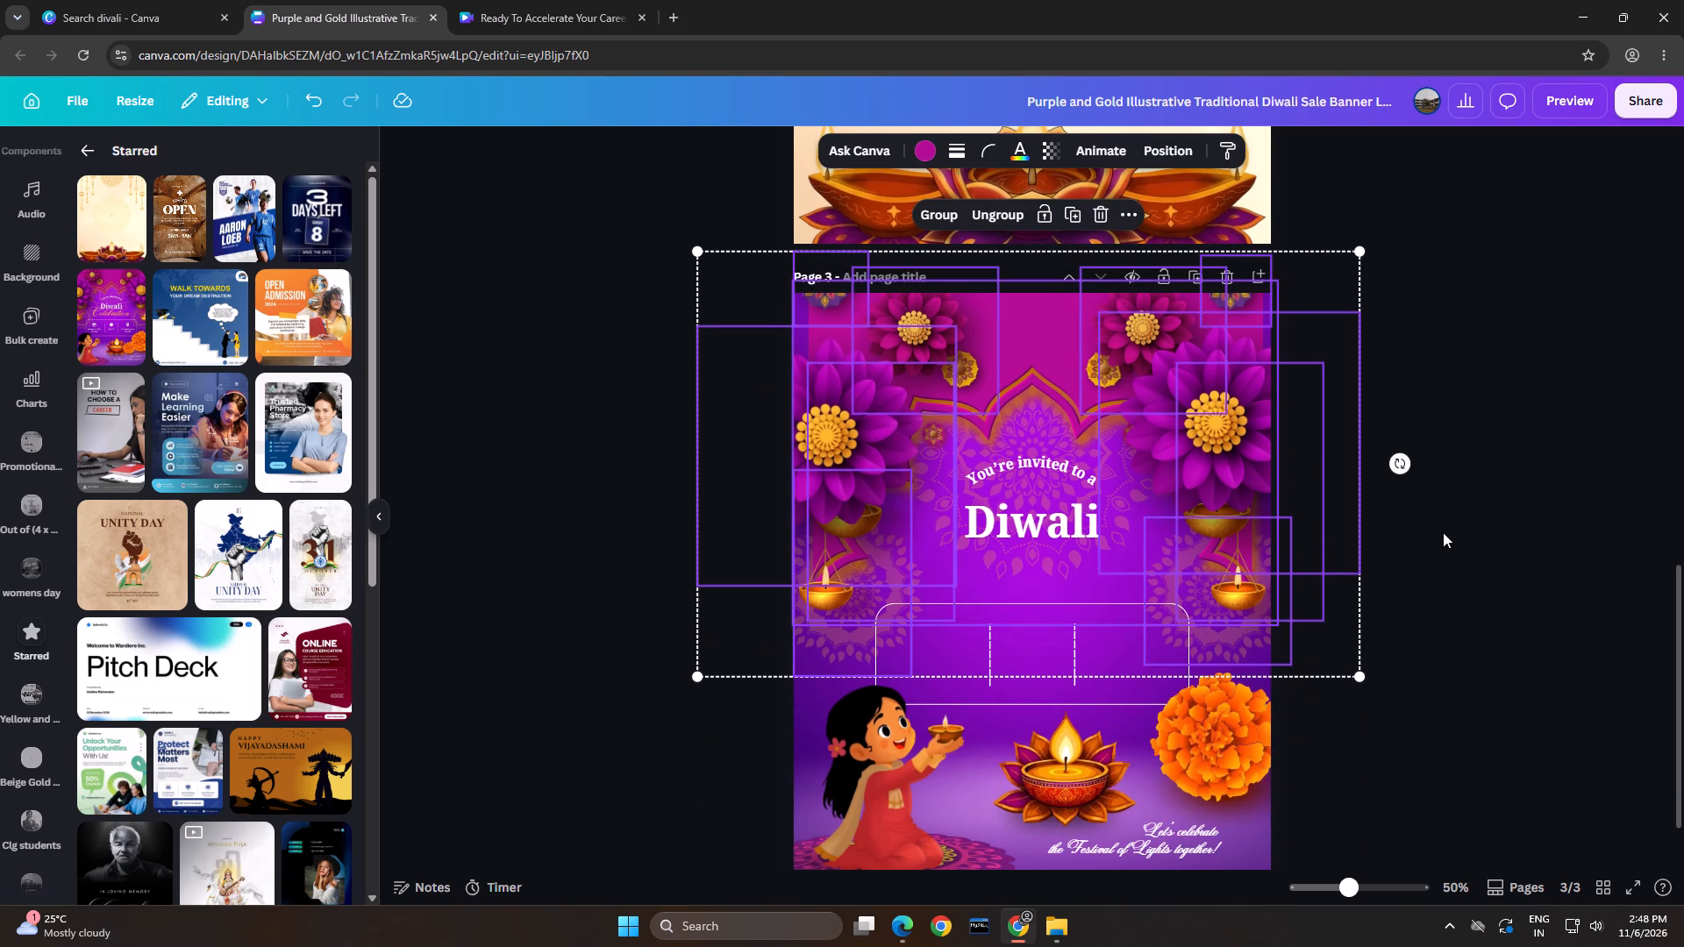
scroll(1439, 530, up, 6)
scroll(1121, 387, up, 2)
click(1215, 424)
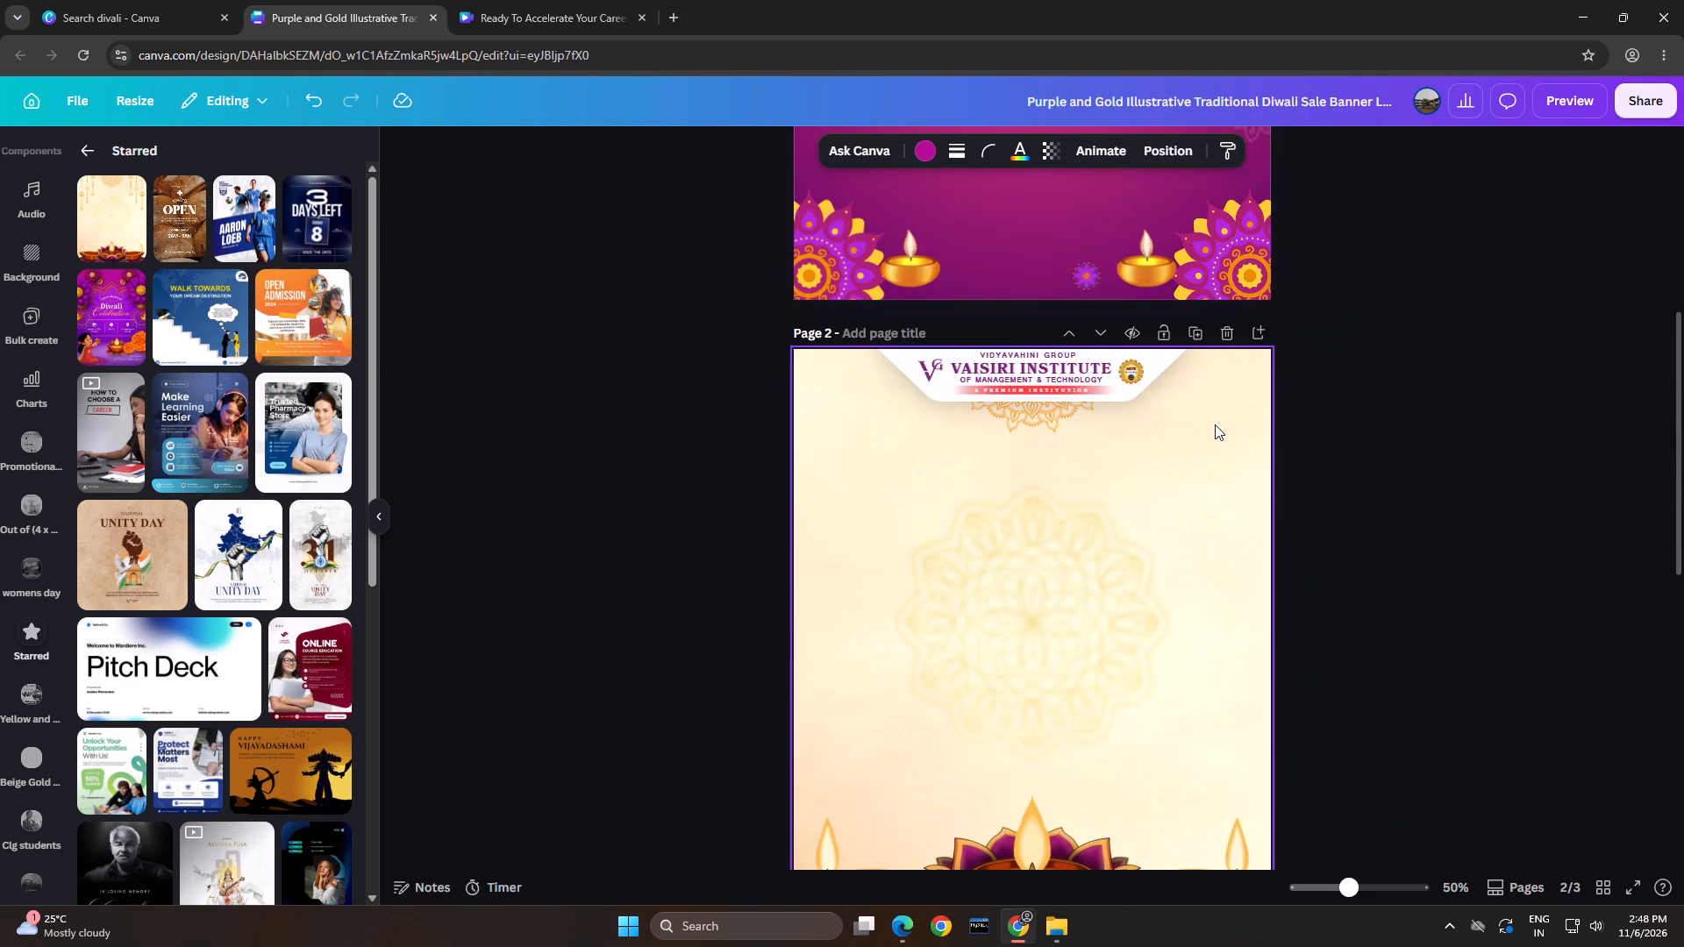
key(ctrl+v)
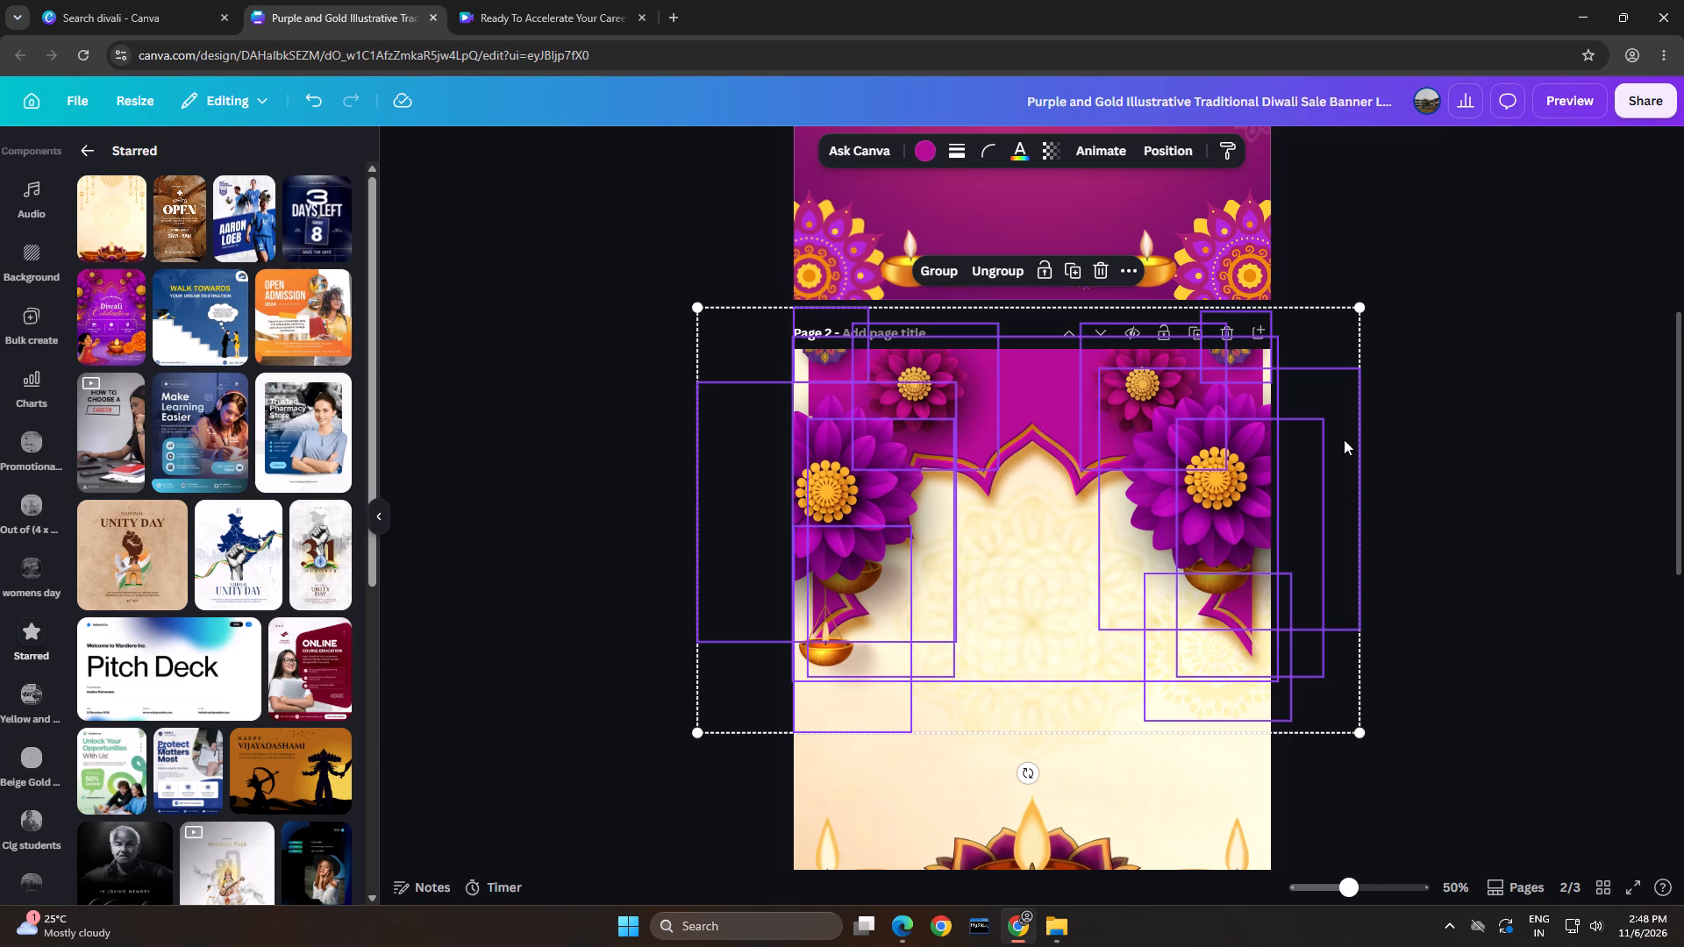
click(1061, 671)
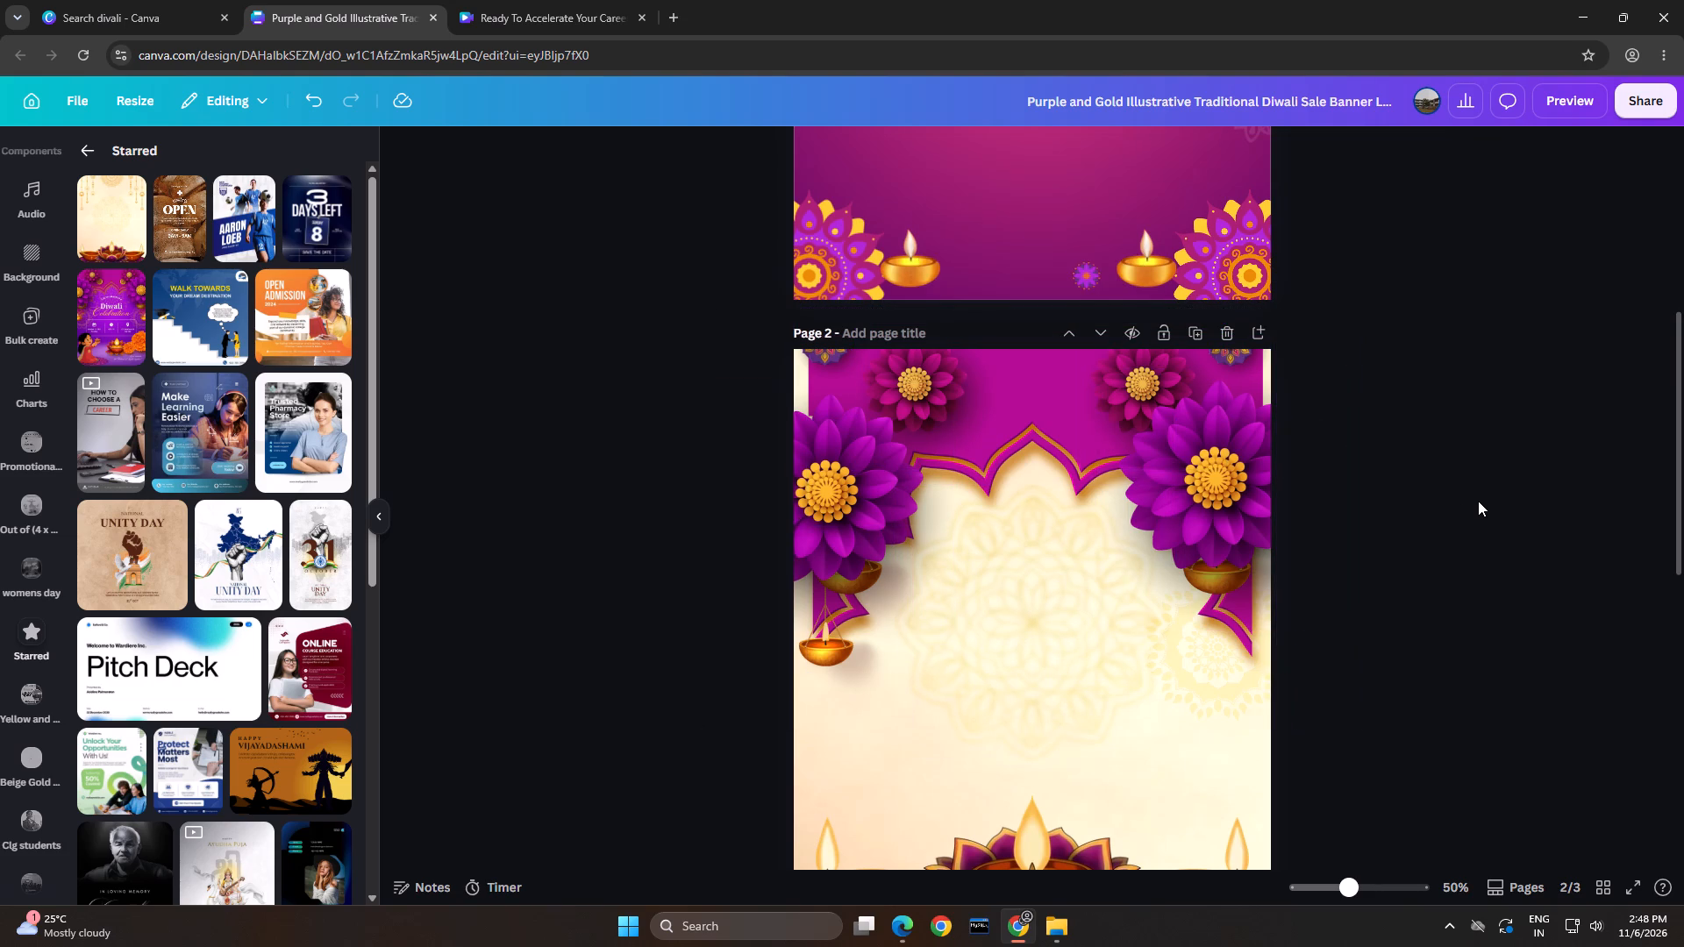
double_click(1480, 501)
Stretch the magenta arch on page 2 sideways so it extends past both side edges of the page.
scroll(1479, 501, down, 2)
click(1037, 532)
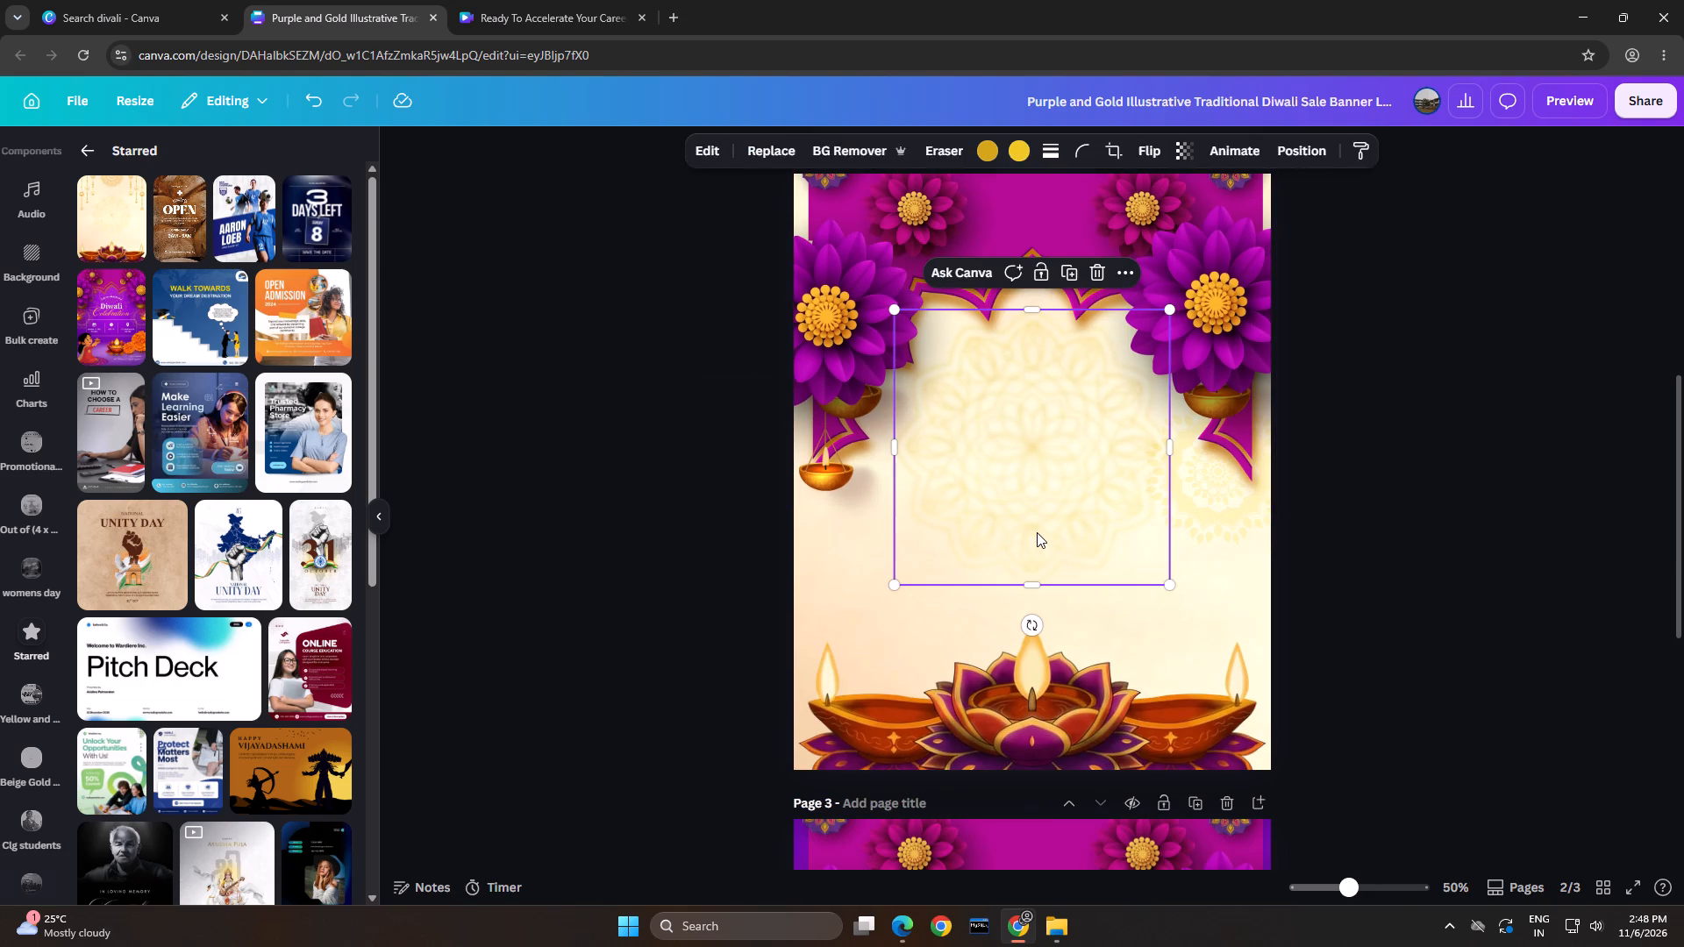
click(1485, 473)
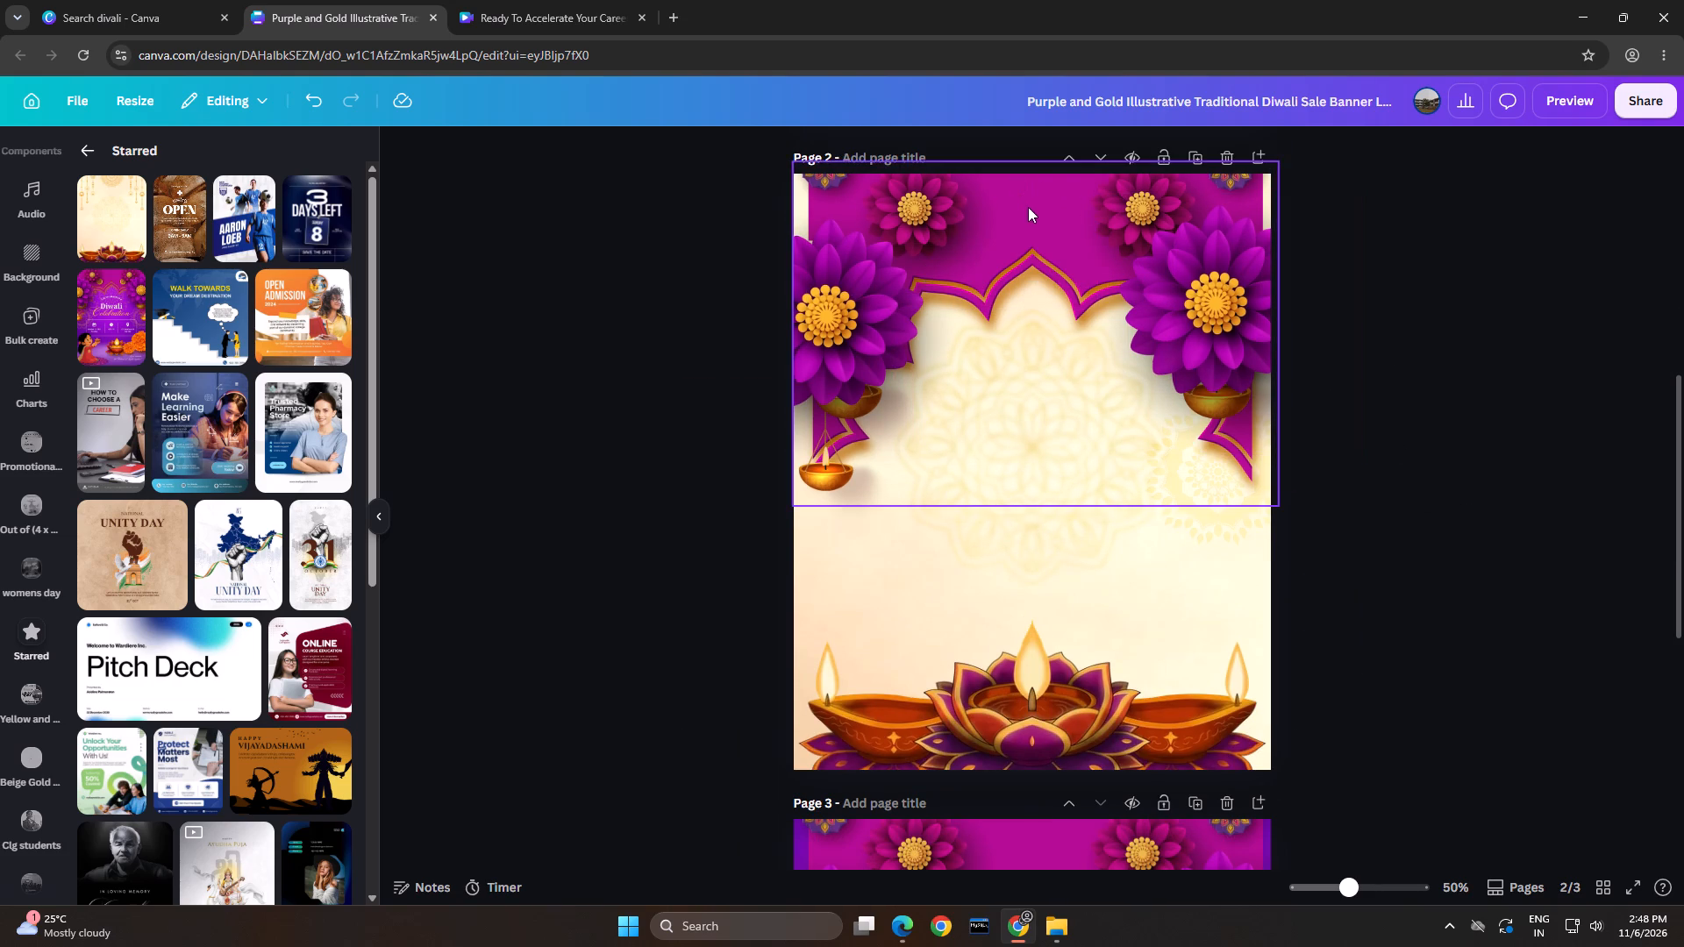
click(1031, 212)
scroll(1061, 267, up, 1)
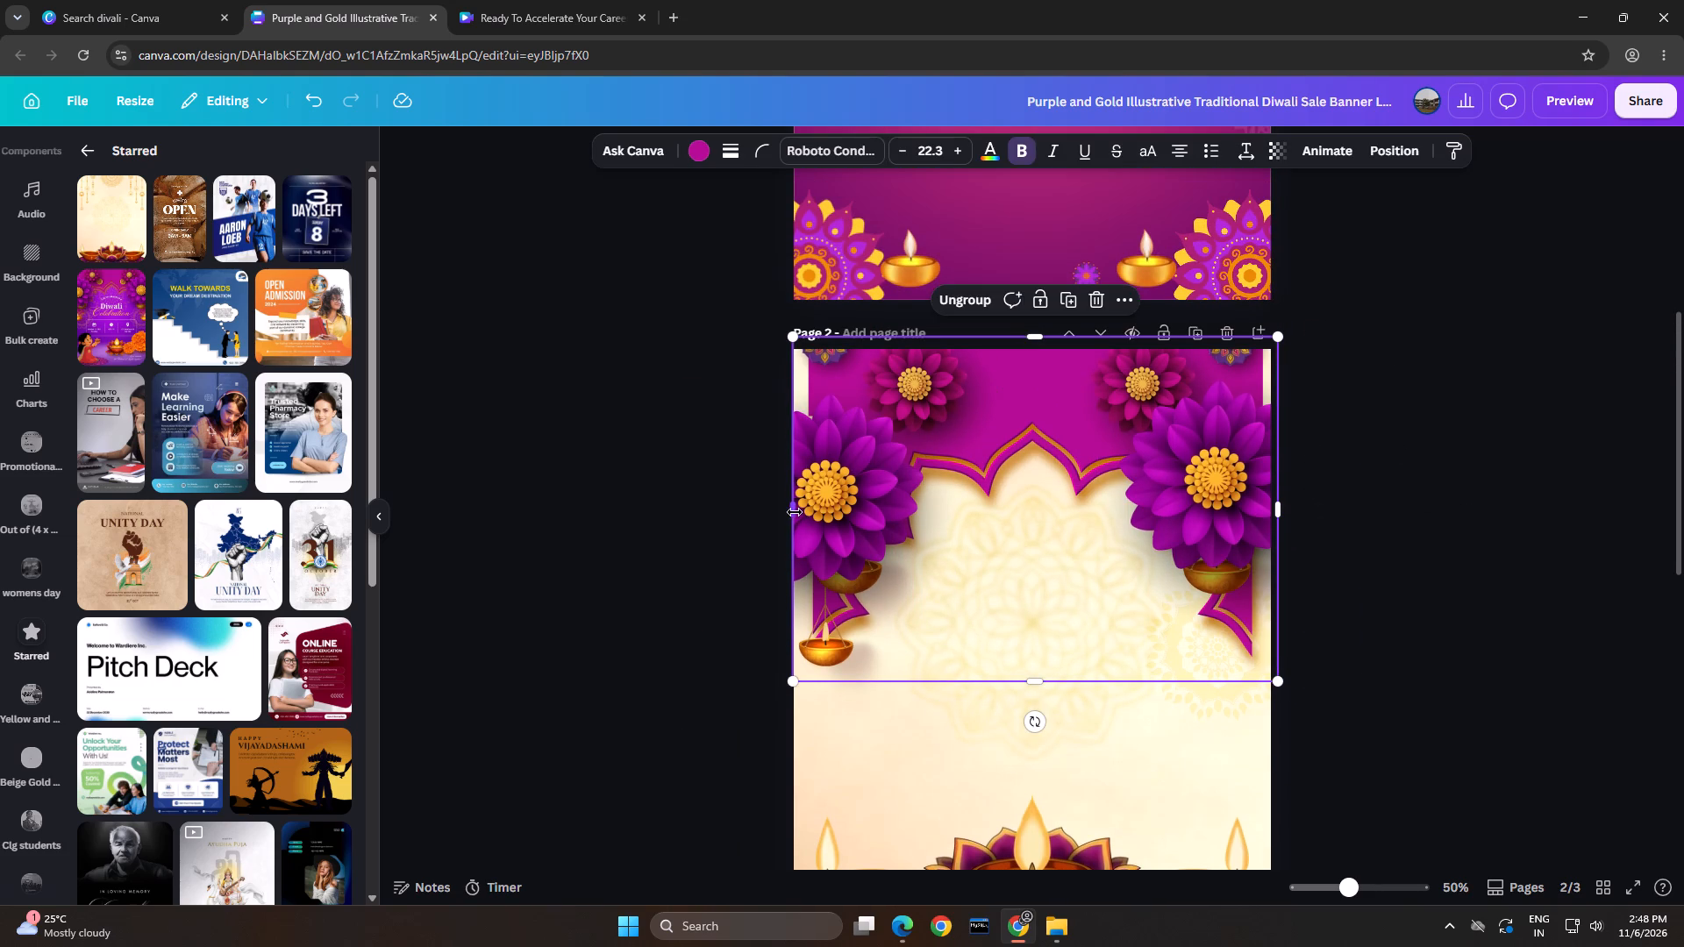
drag(795, 512, 772, 510)
drag(1283, 504, 1305, 504)
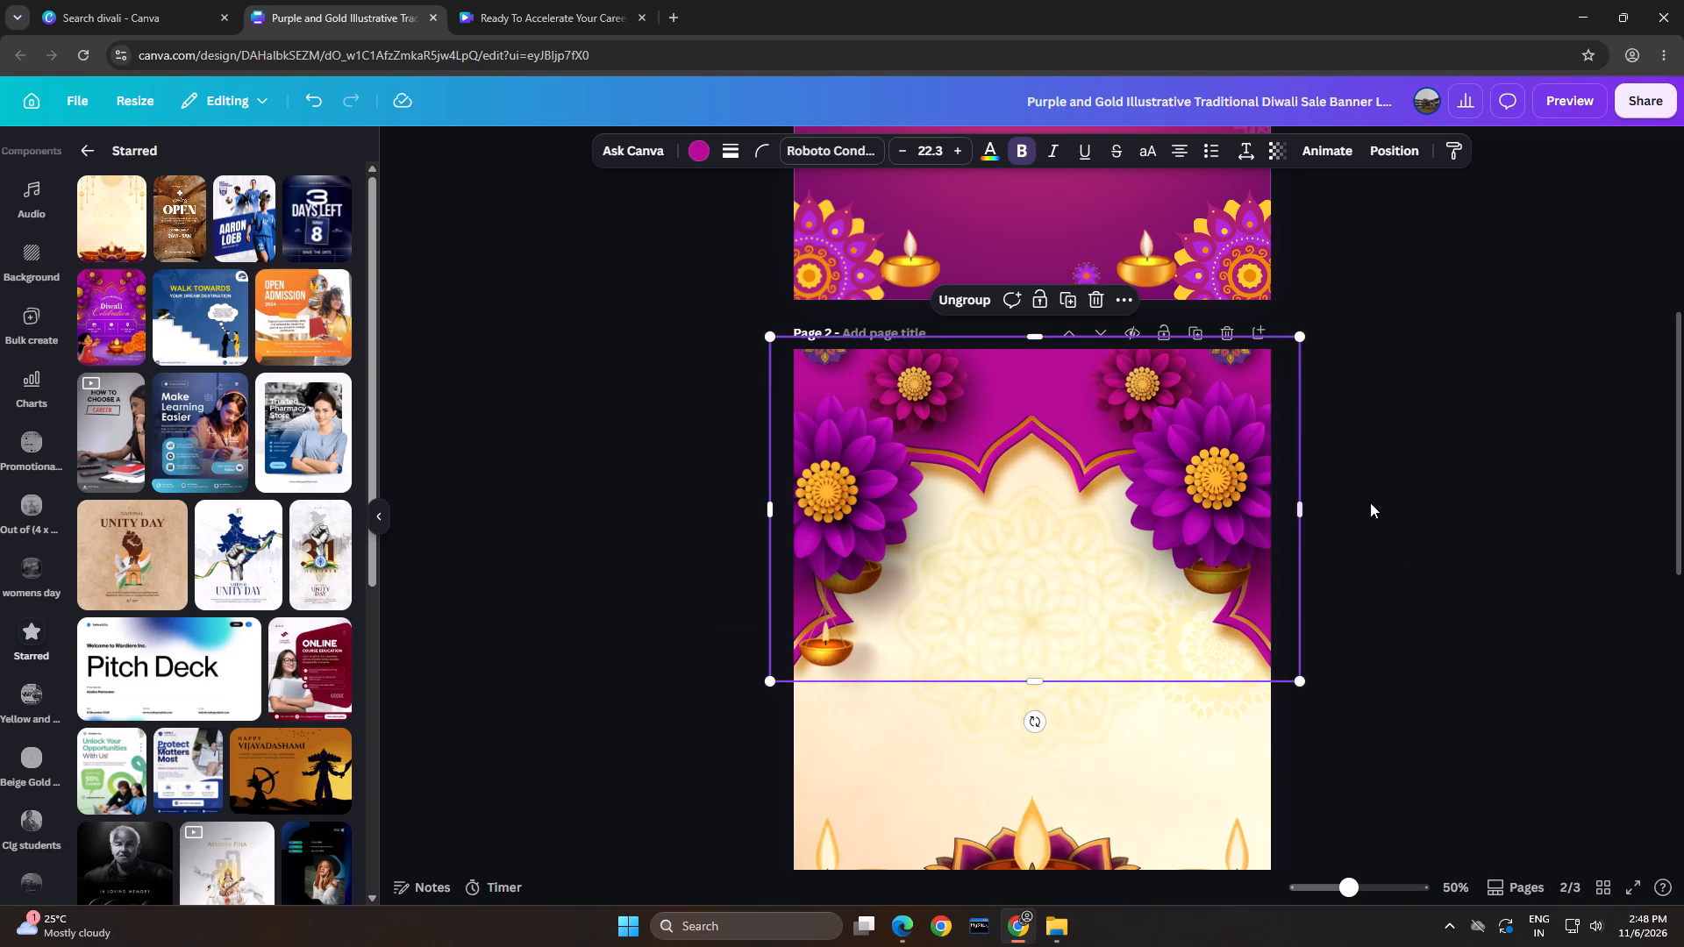
drag(1304, 510, 1317, 511)
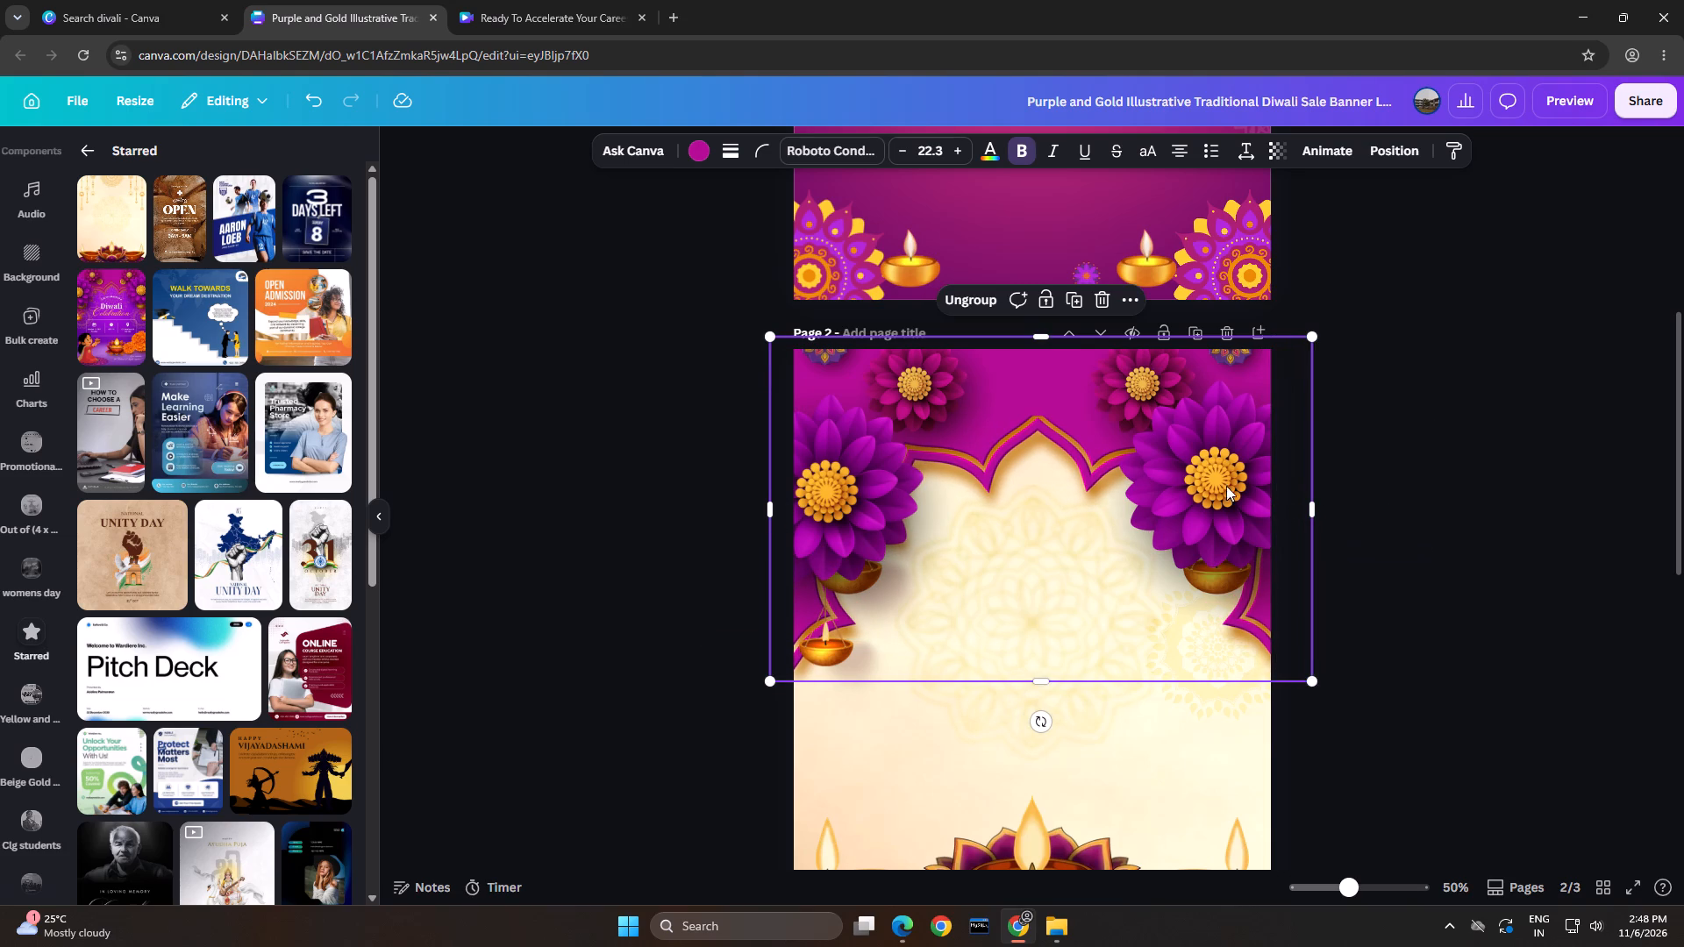
drag(1310, 509, 1299, 509)
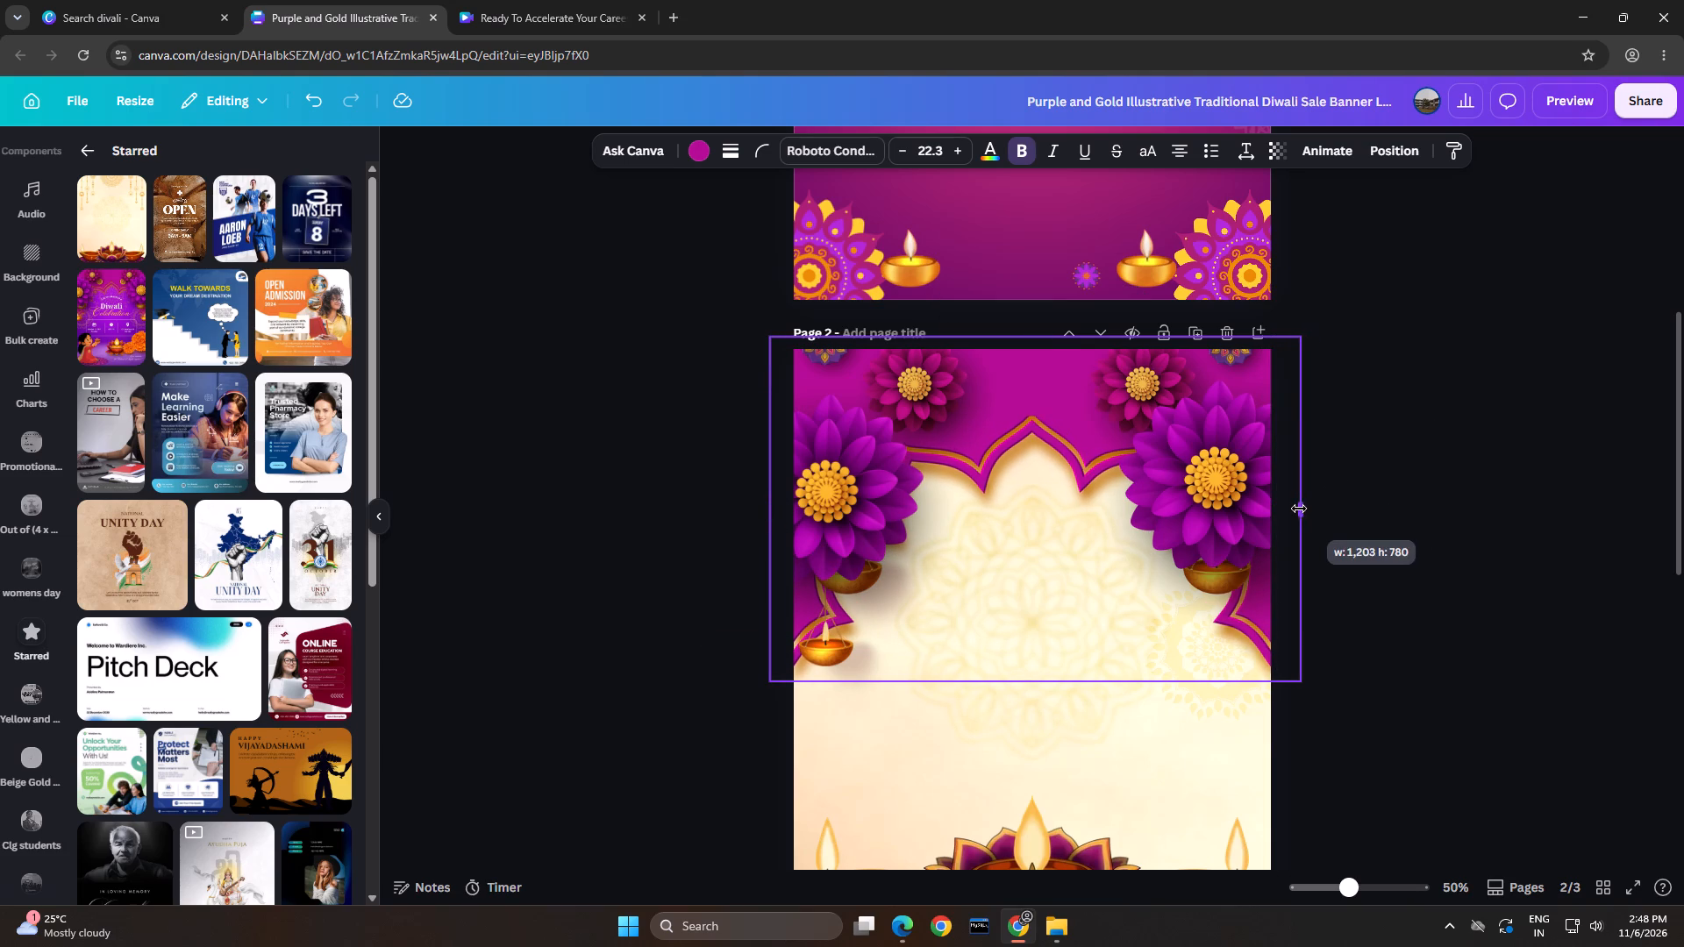
drag(1299, 509, 1285, 506)
Centre the magenta arch horizontally on page 2 at a width of about 1,197 and shift it slightly down.
drag(1056, 432, 1067, 433)
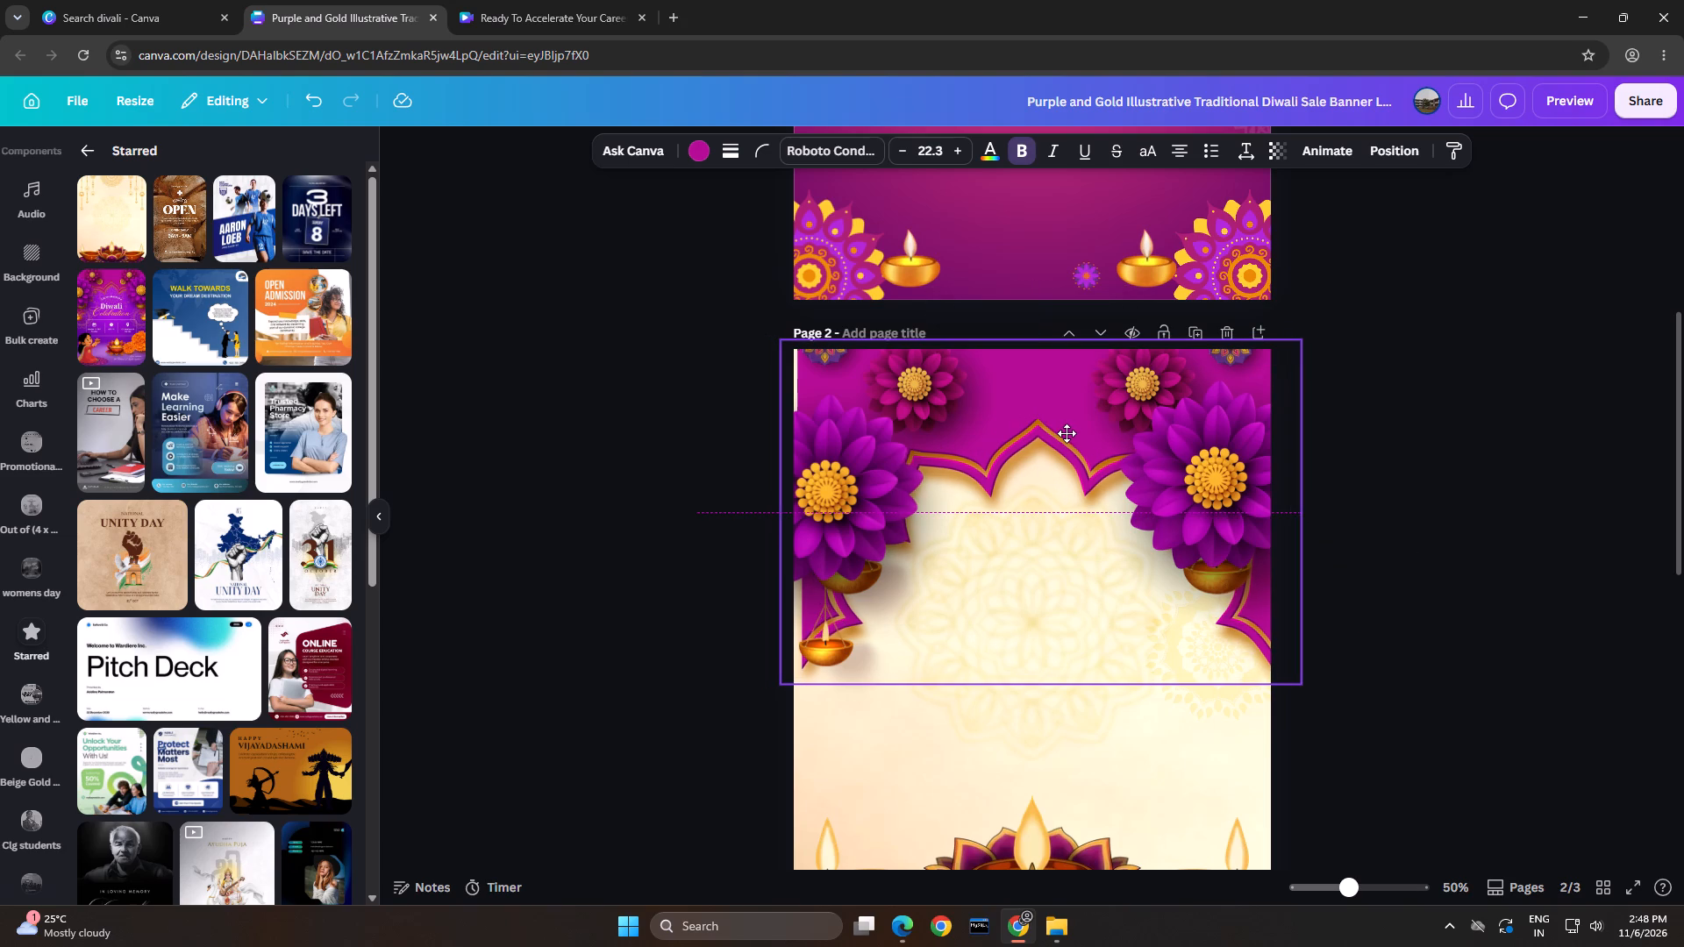
drag(1067, 433, 1067, 434)
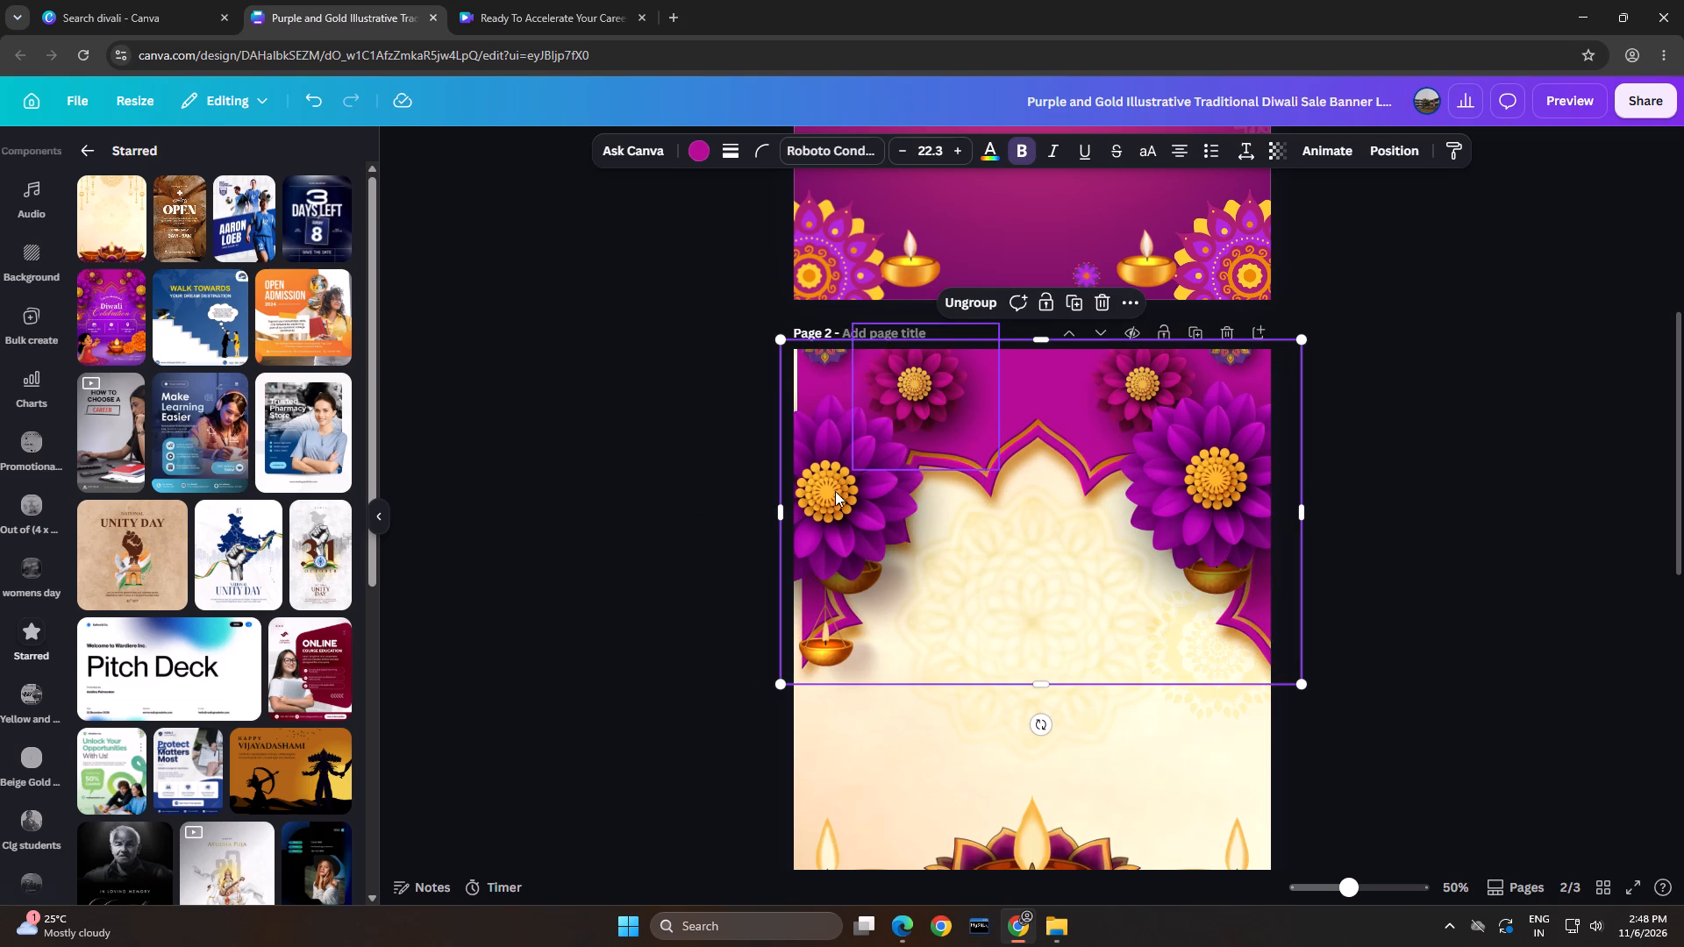
drag(777, 514, 768, 513)
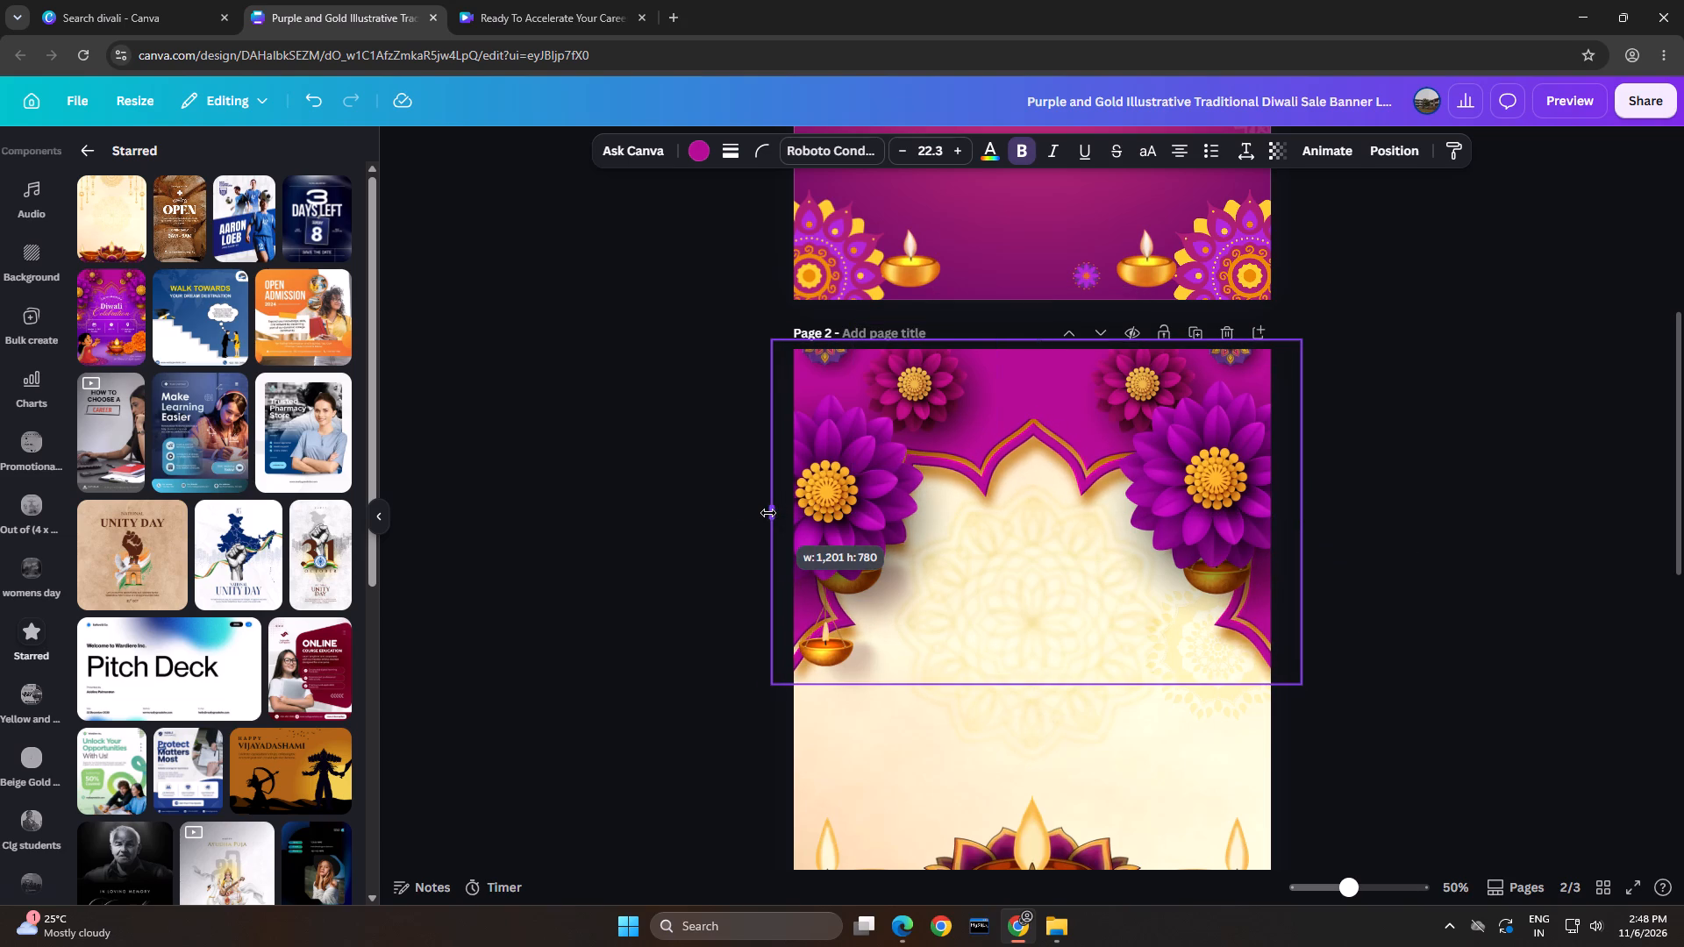
drag(768, 513, 785, 518)
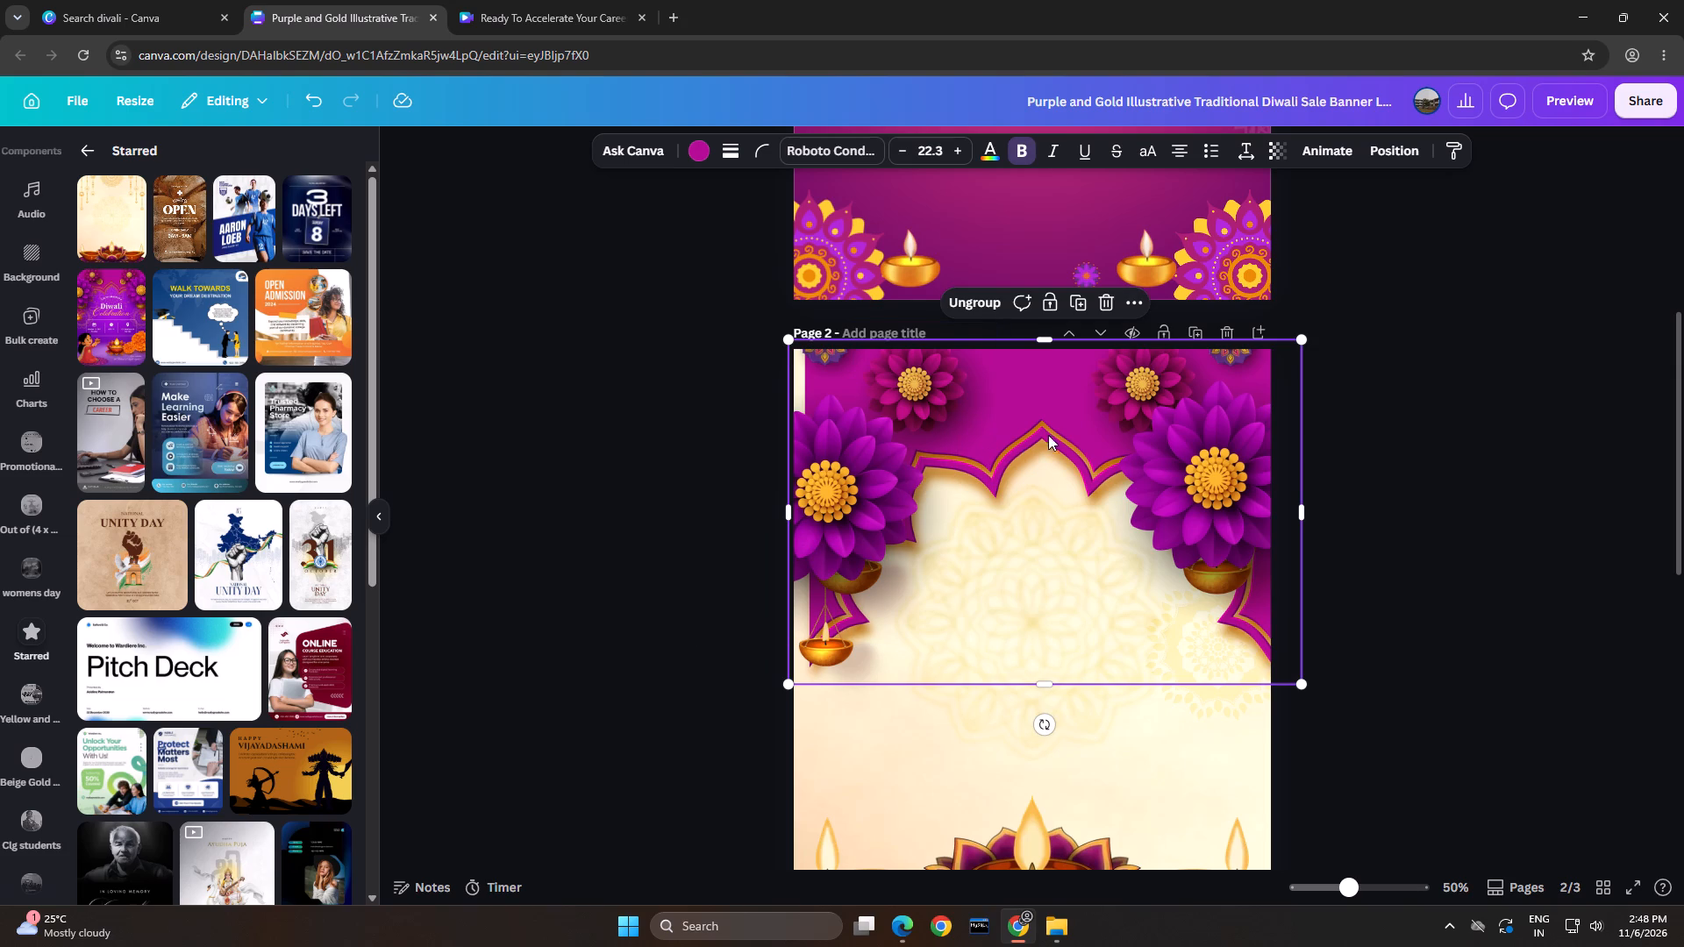
drag(1051, 435, 1042, 435)
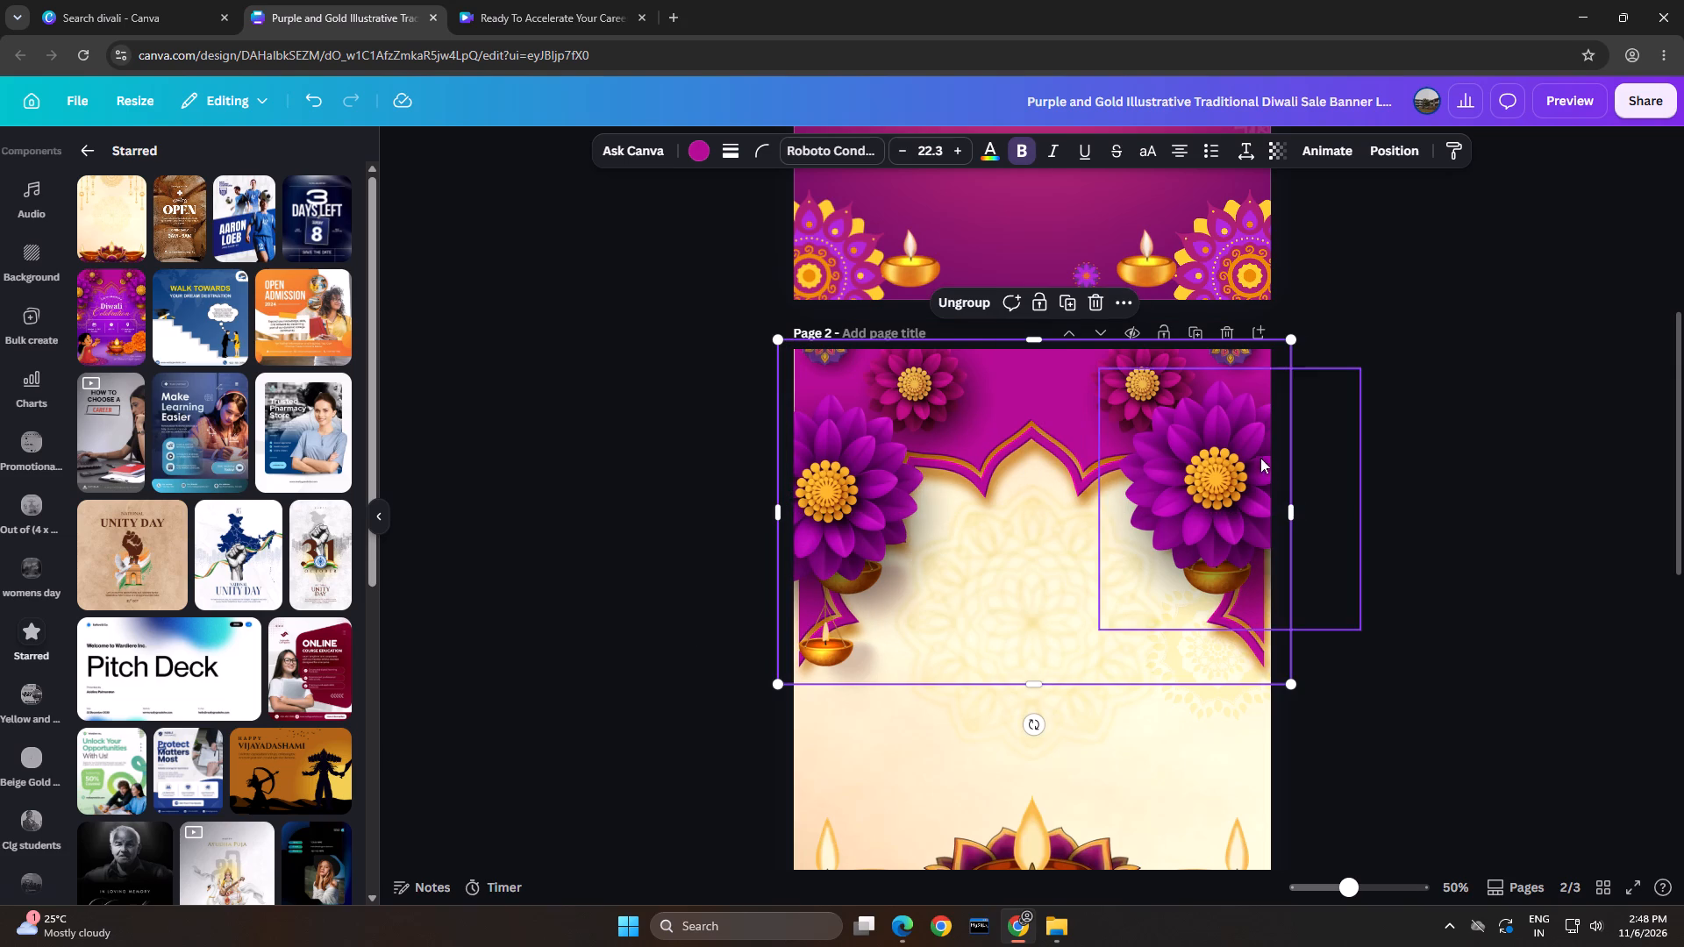
drag(1295, 511, 1304, 515)
drag(1087, 440, 1087, 454)
click(778, 524)
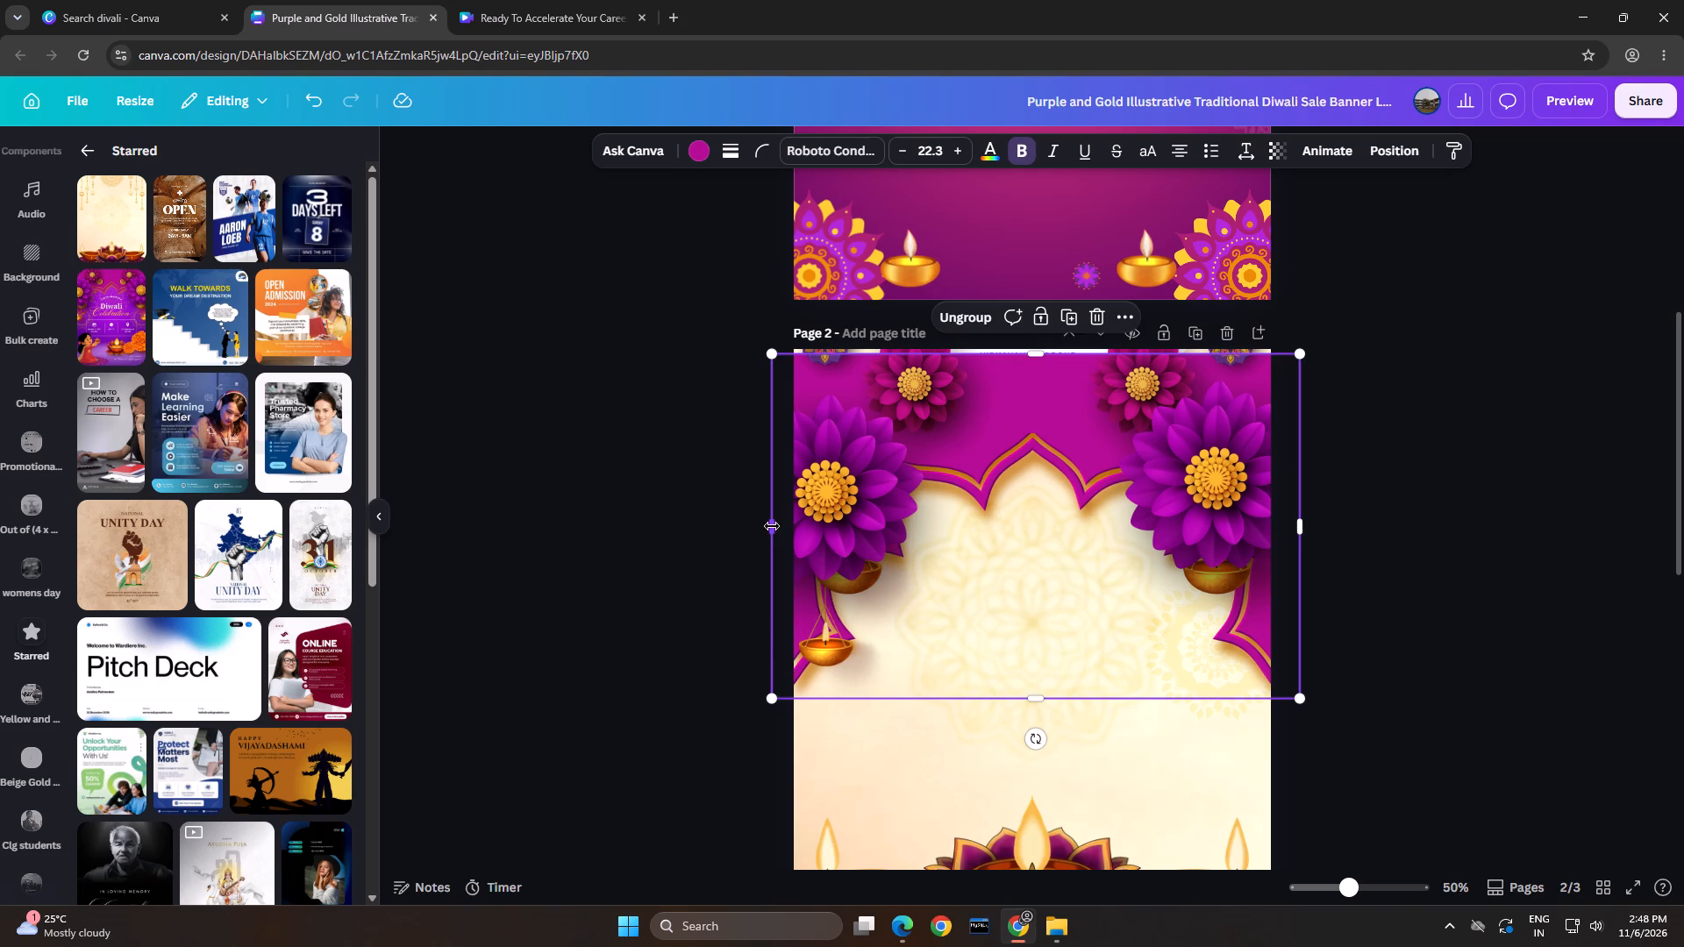
Extend the magenta arch's upper edge beyond the top of page 2.
drag(1033, 355, 1033, 345)
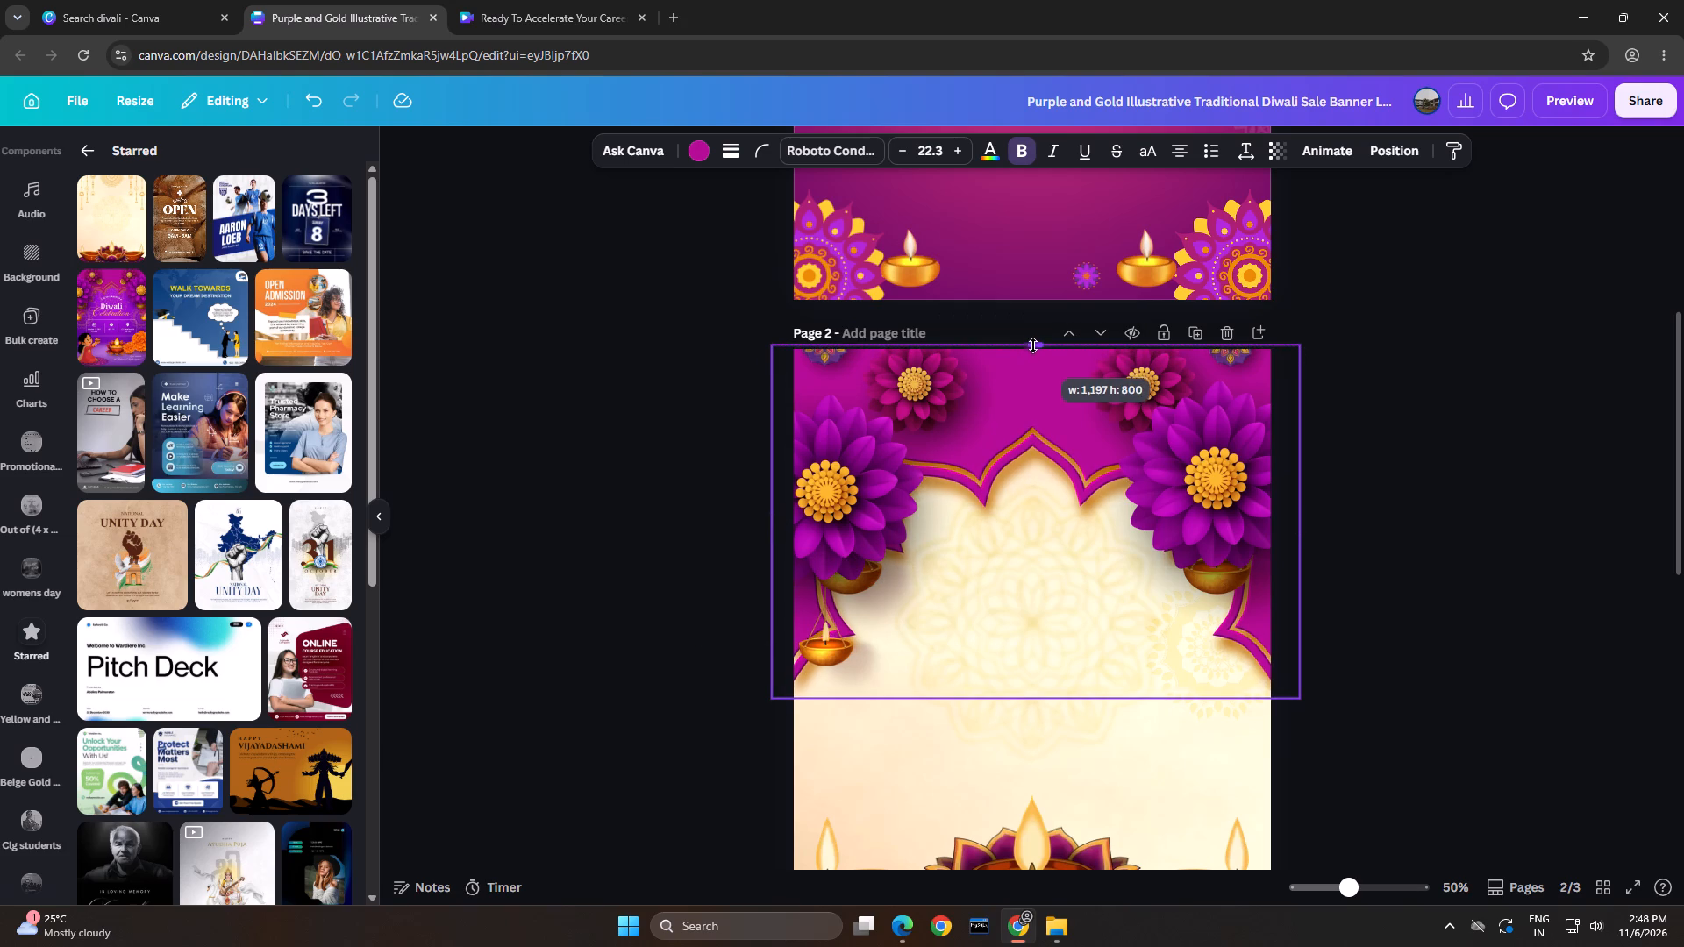
drag(1033, 345, 1033, 338)
double_click(1519, 346)
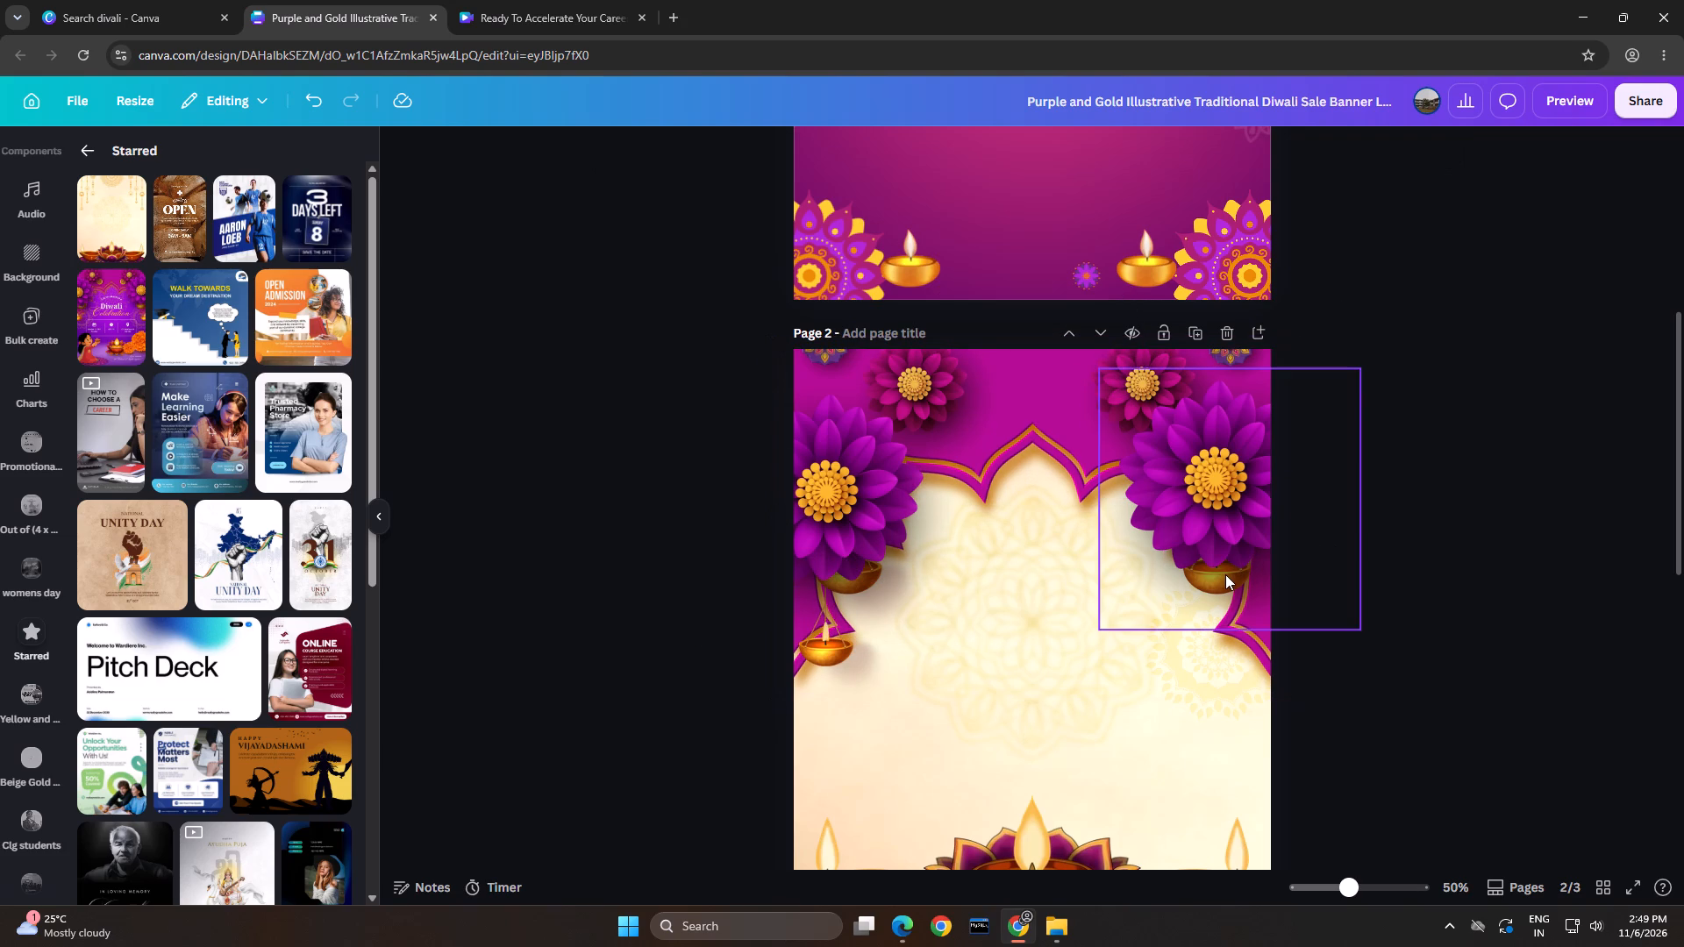
Copy the small hanging diya near page 3's right edge and paste it onto page 2.
scroll(1408, 467, down, 6)
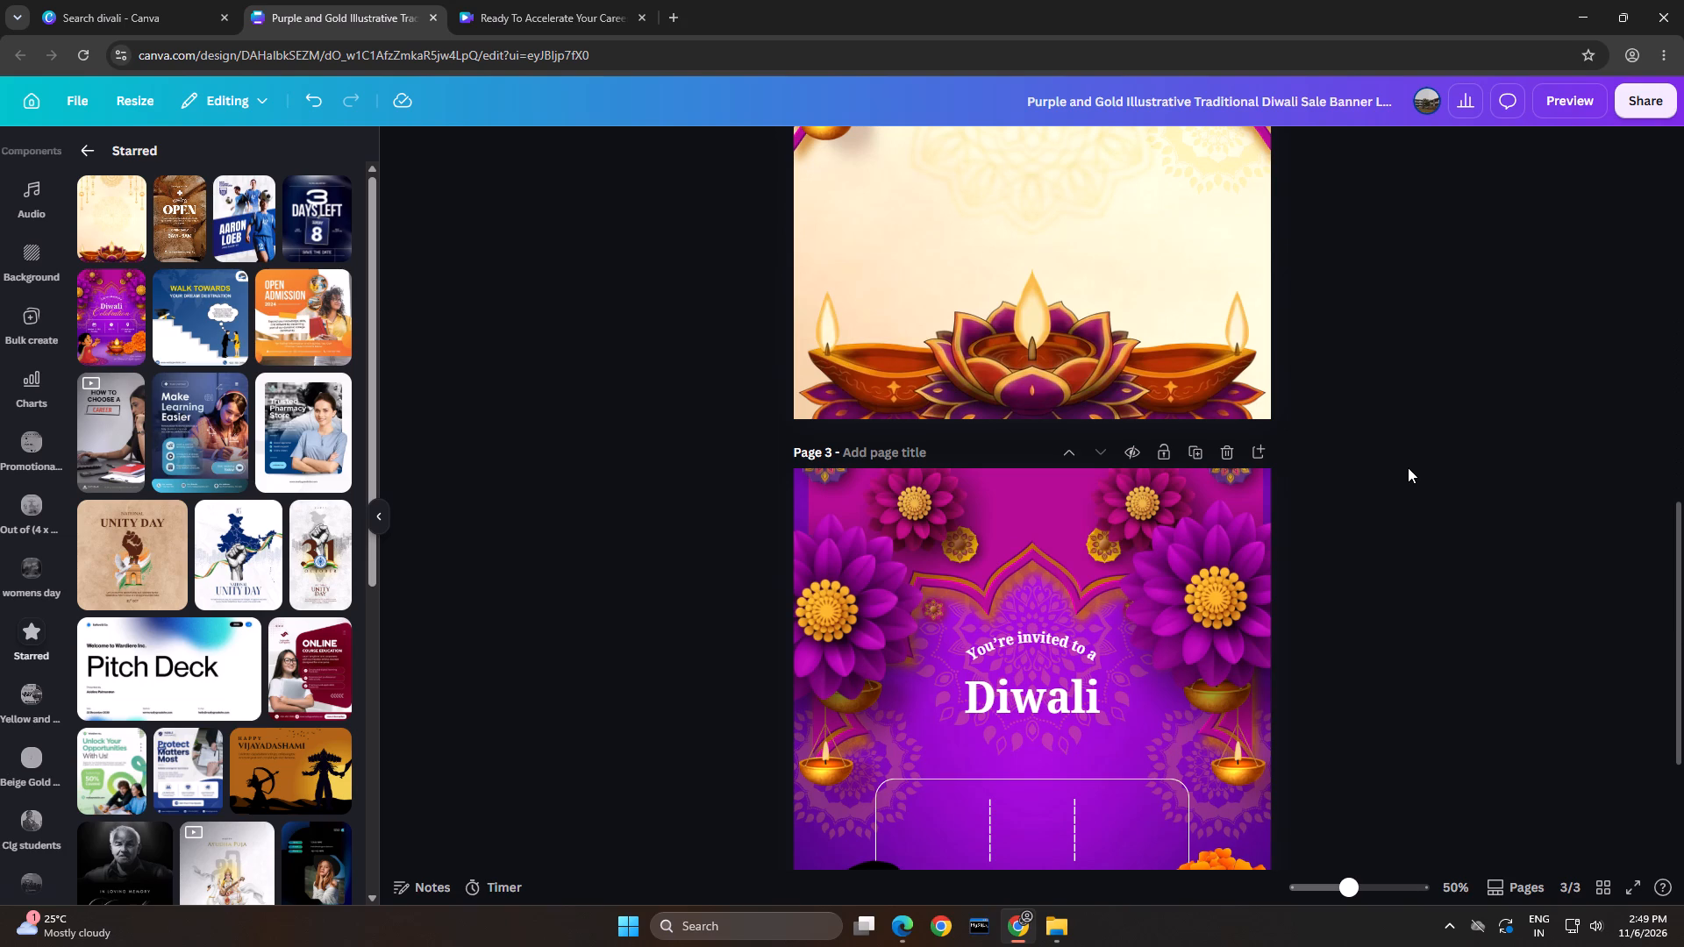
scroll(1408, 467, up, 6)
scroll(1408, 467, down, 6)
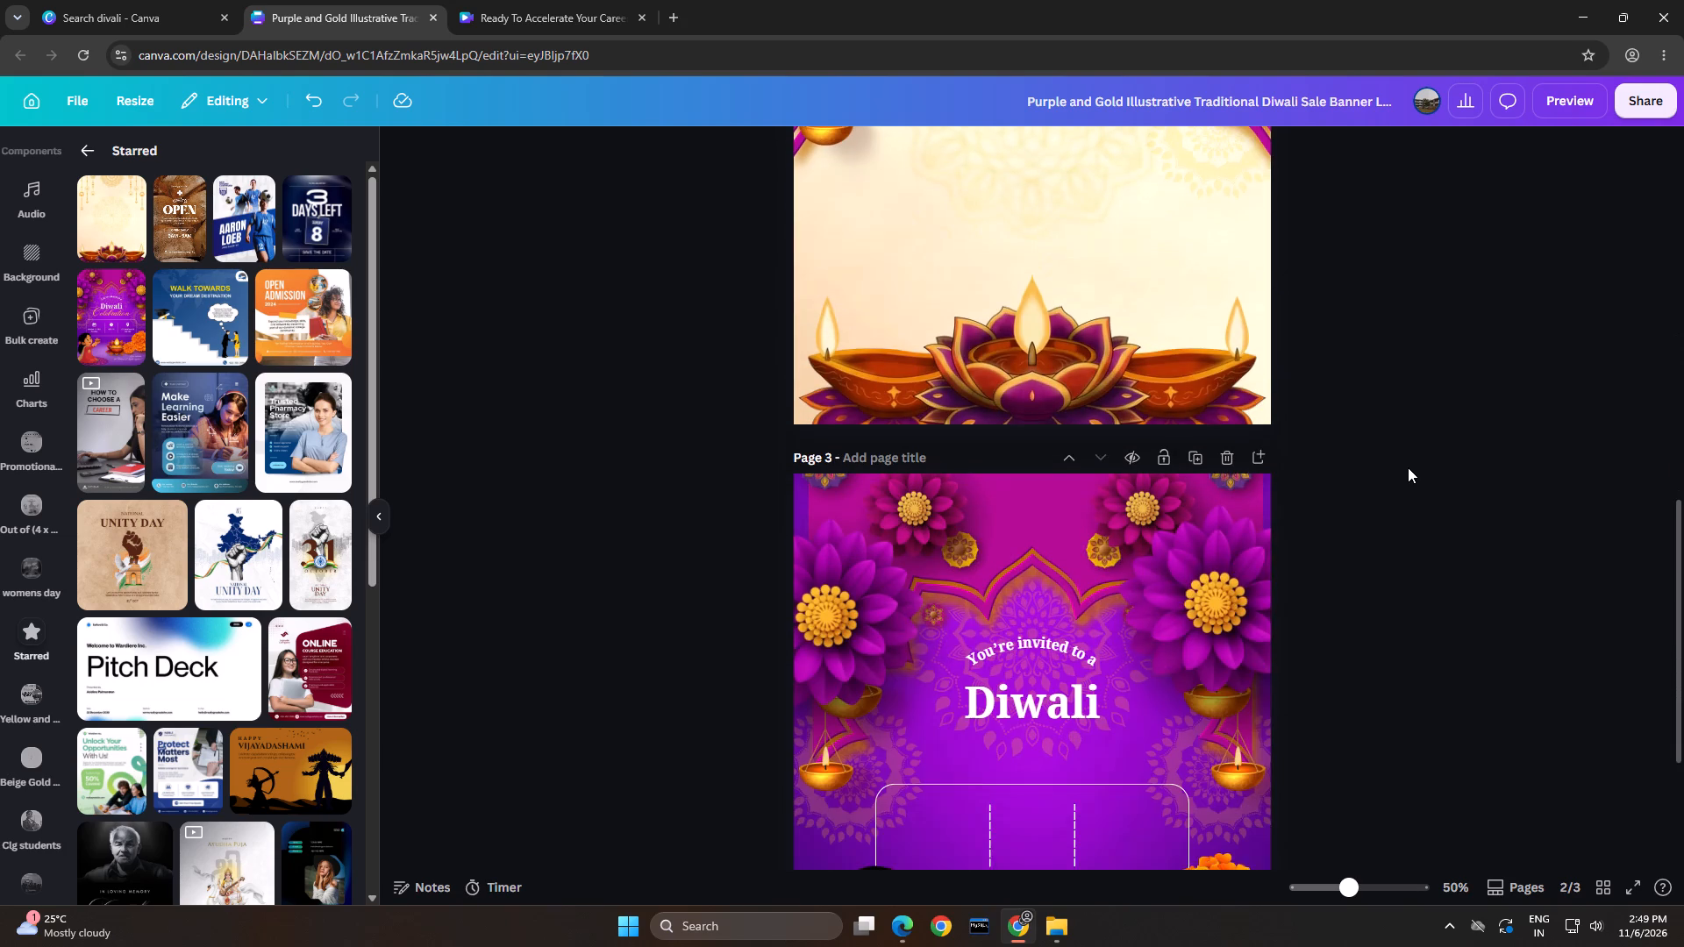
scroll(1384, 516, down, 3)
click(1238, 500)
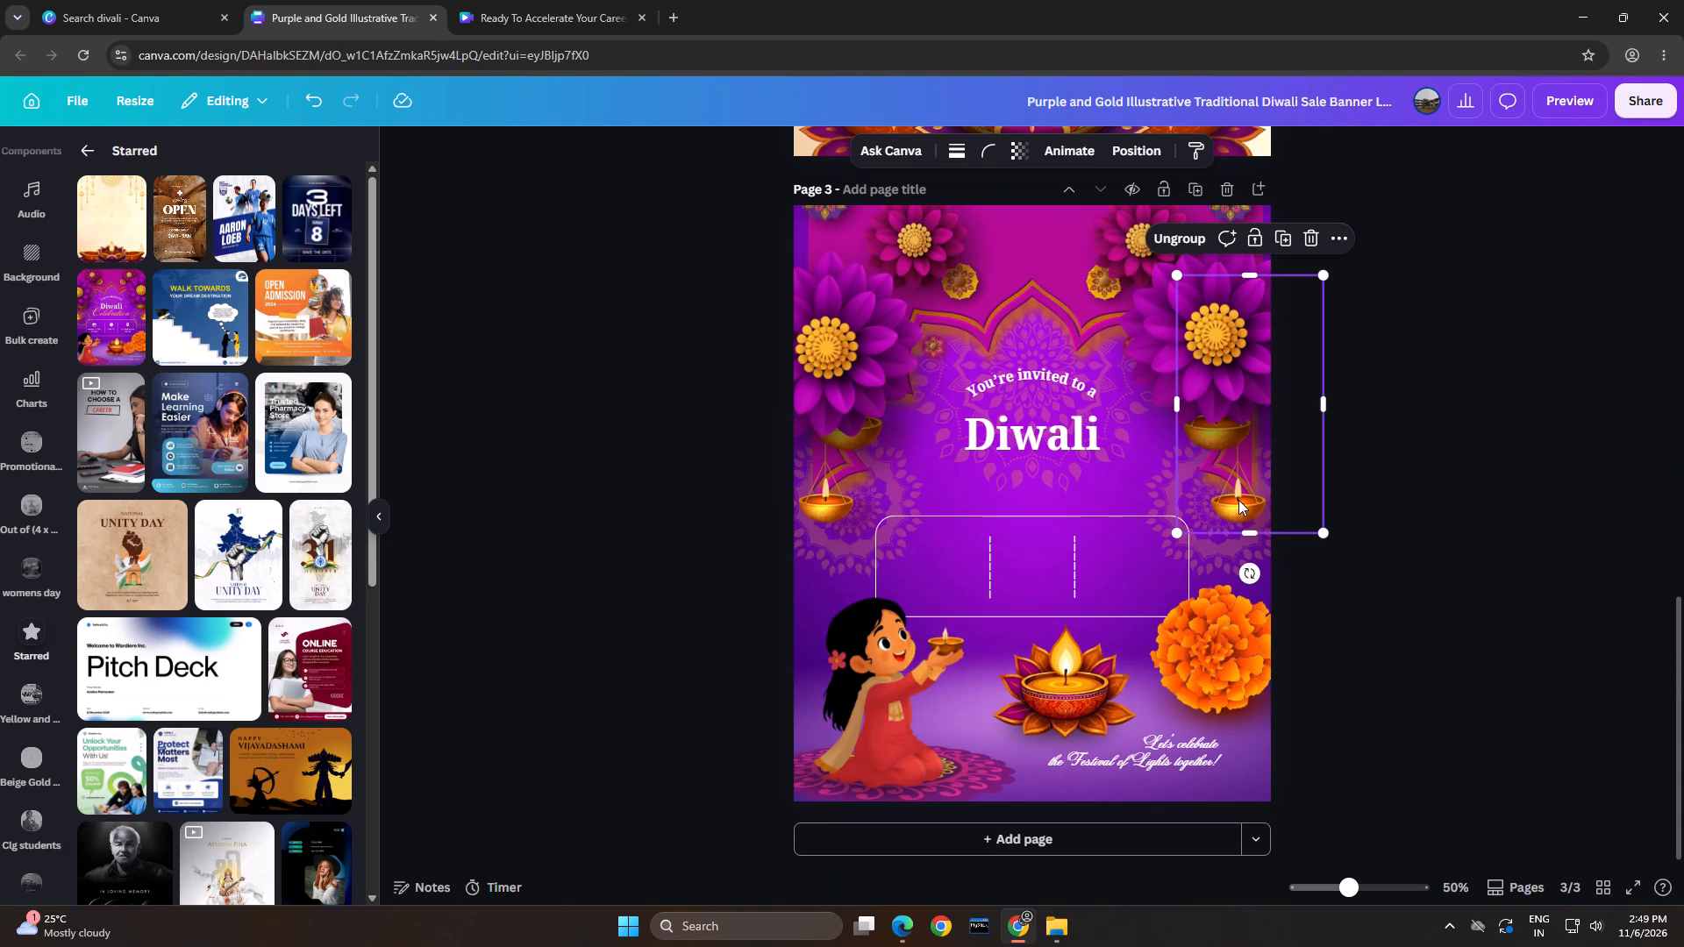
key(ctrl+c)
scroll(1298, 434, up, 5)
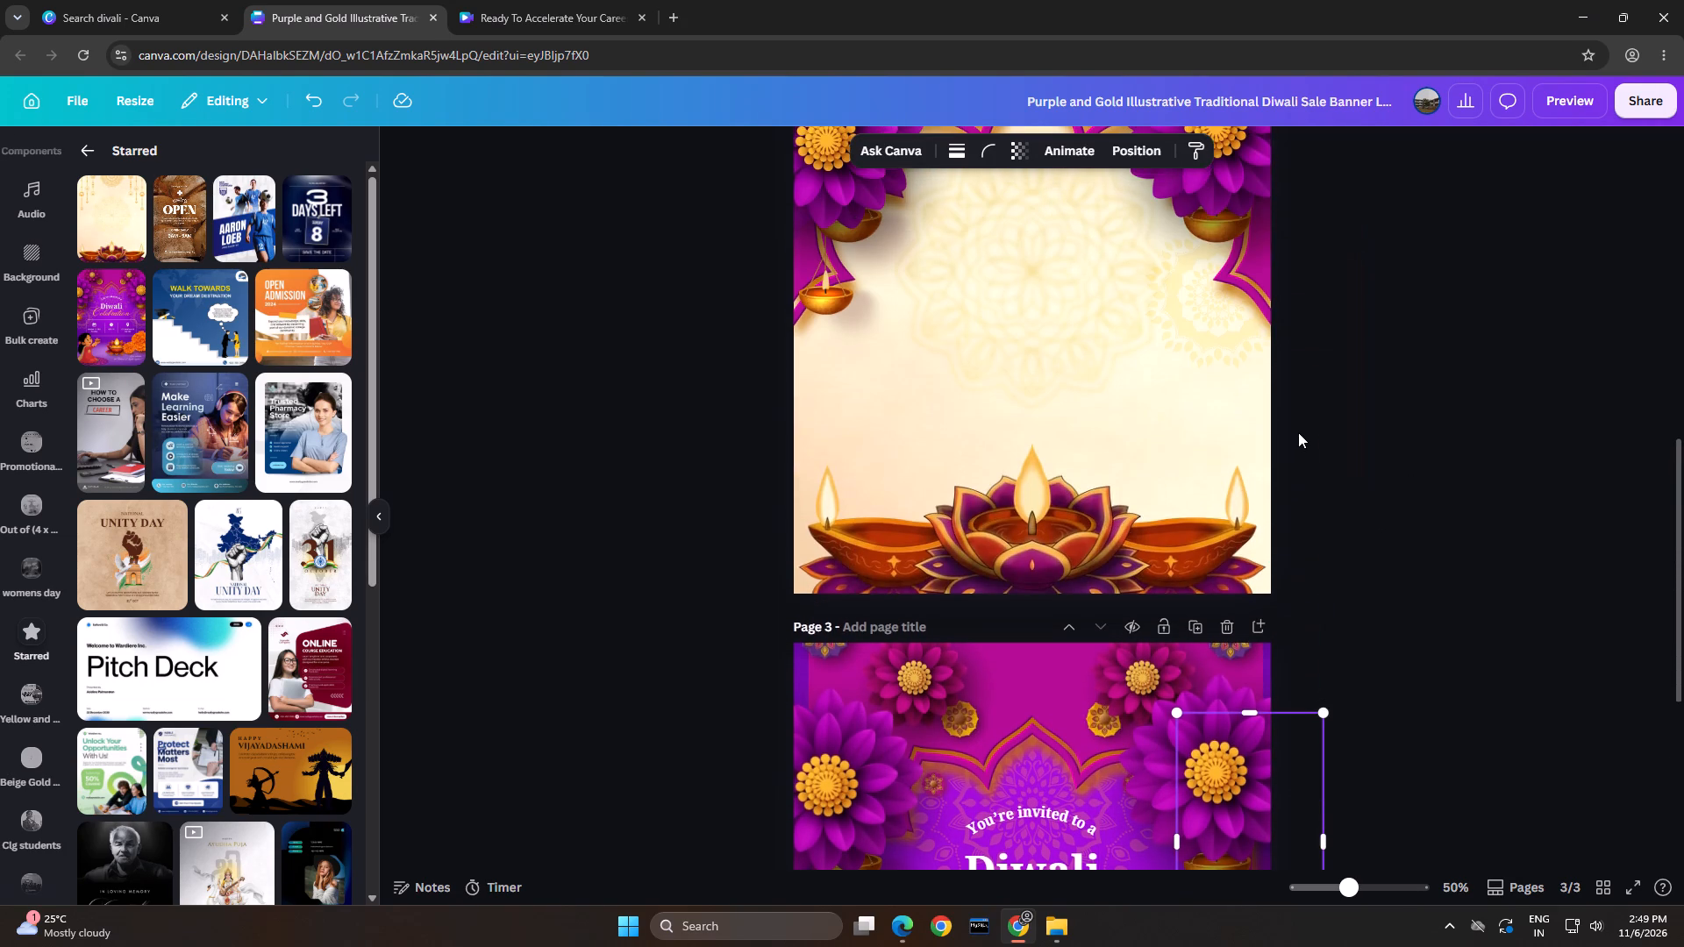
click(1231, 373)
key(ctrl+v)
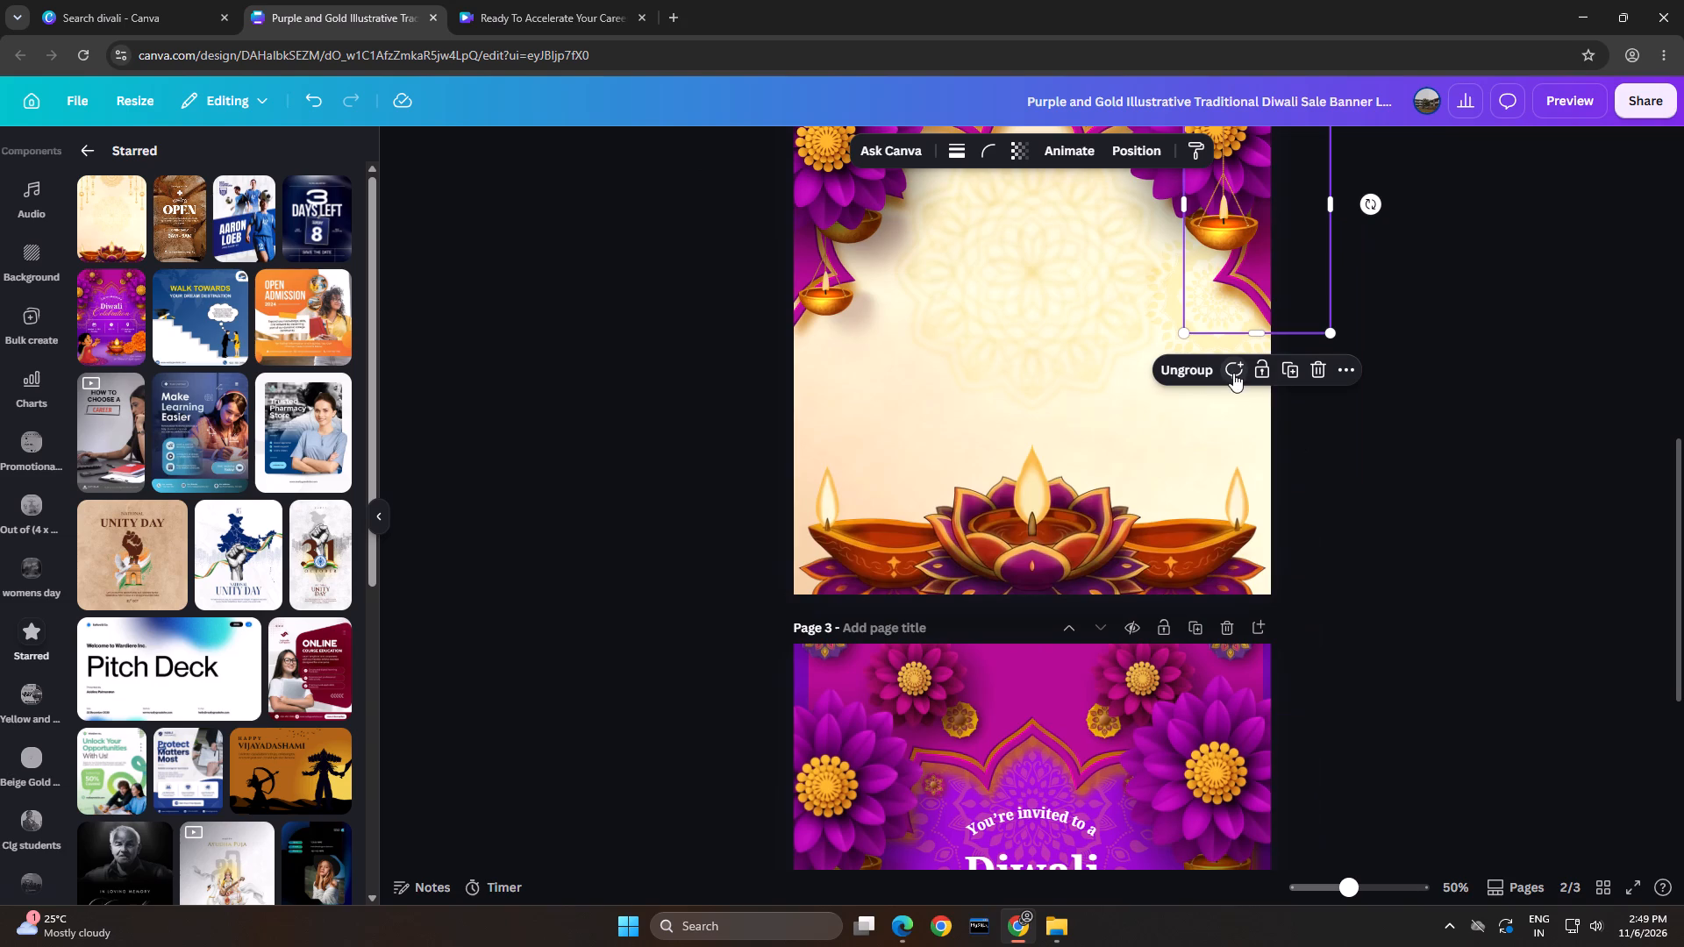
Move the pasted diya down on page 2 so it hangs level with the small diya on the opposite side.
scroll(1446, 344, up, 4)
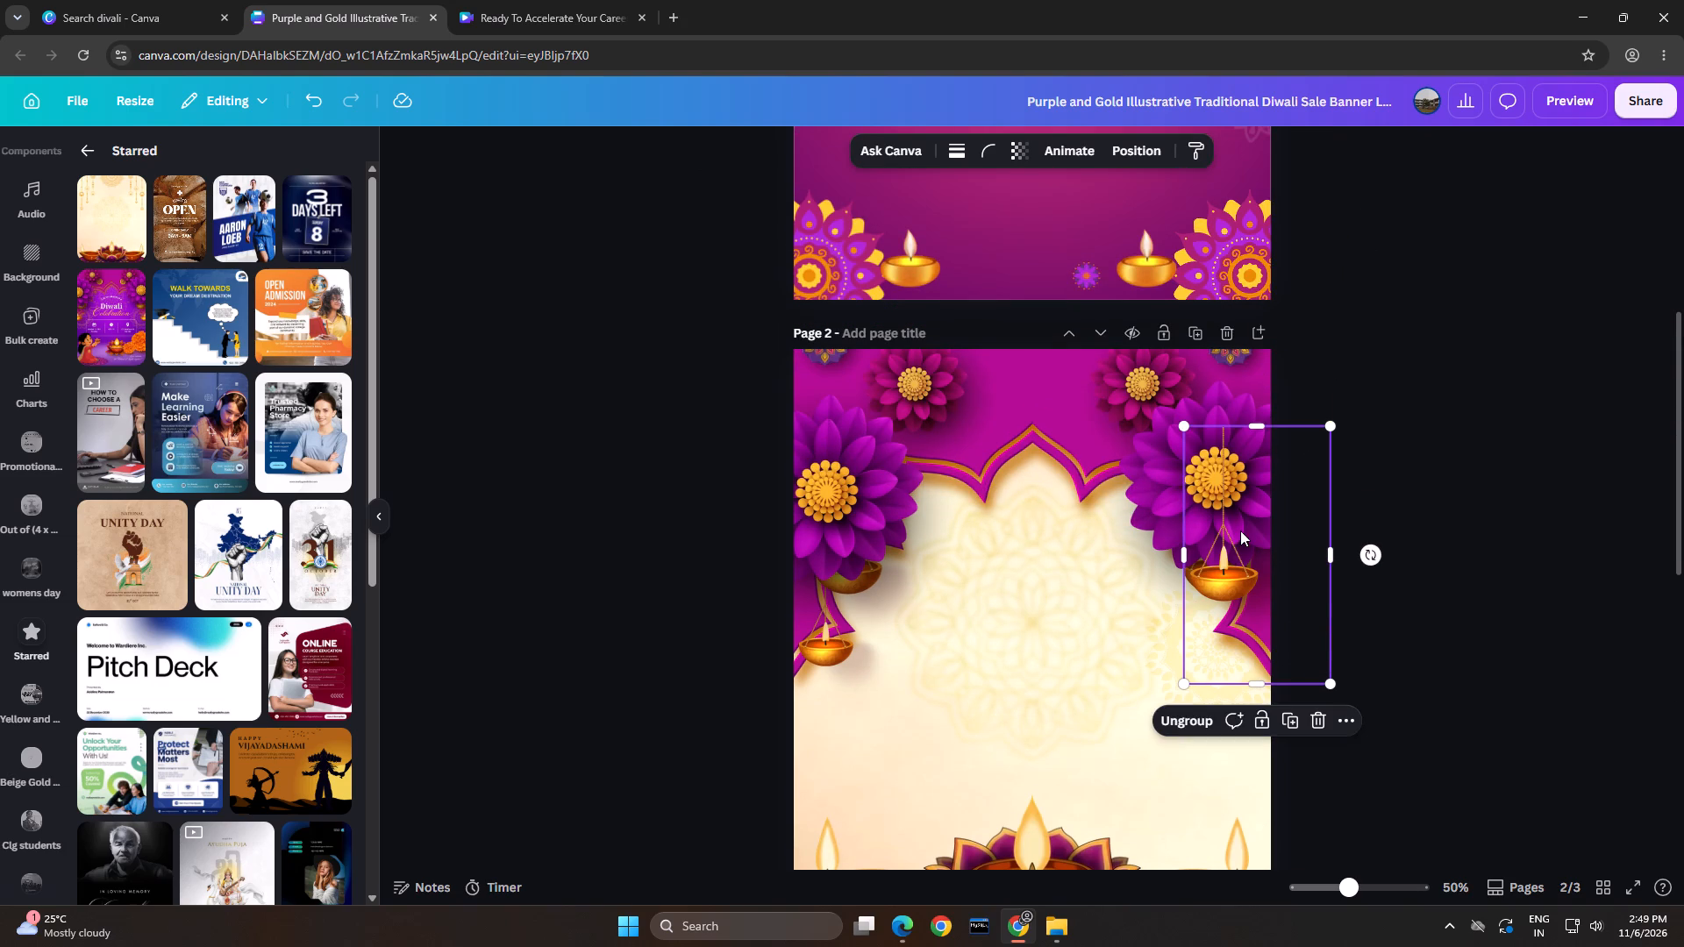
drag(1240, 530, 1245, 603)
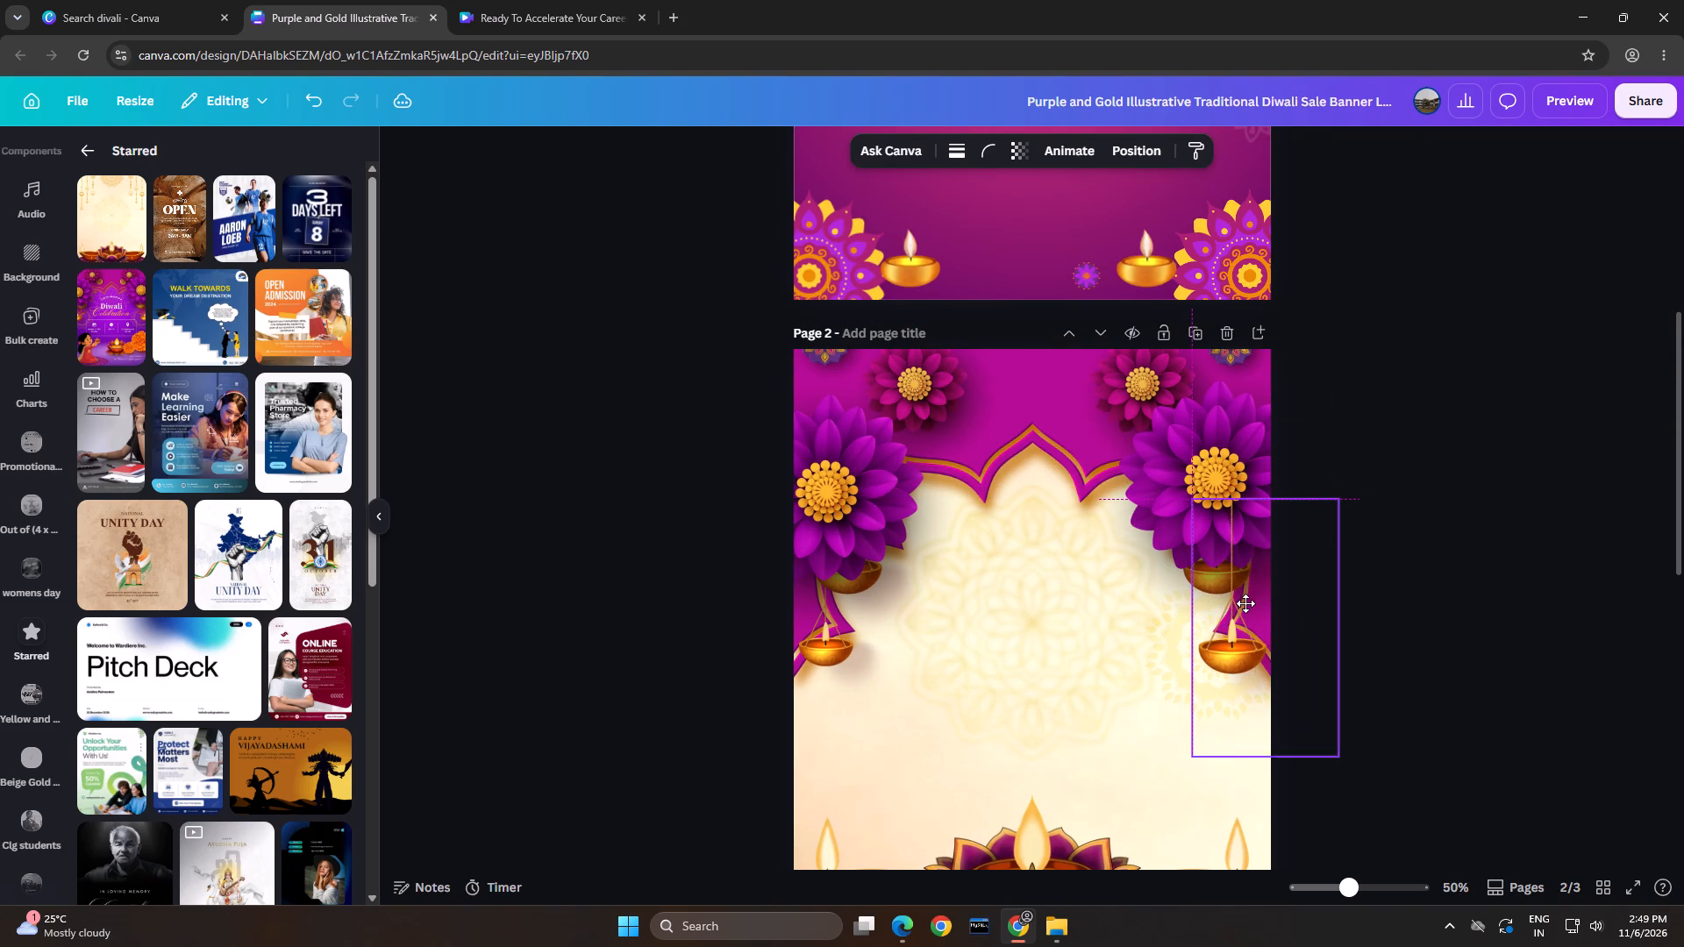
drag(1245, 603, 1246, 600)
Reorder the pasted diya on page 2 to sit just below the flower layers and above the other diyas.
key(alt+1)
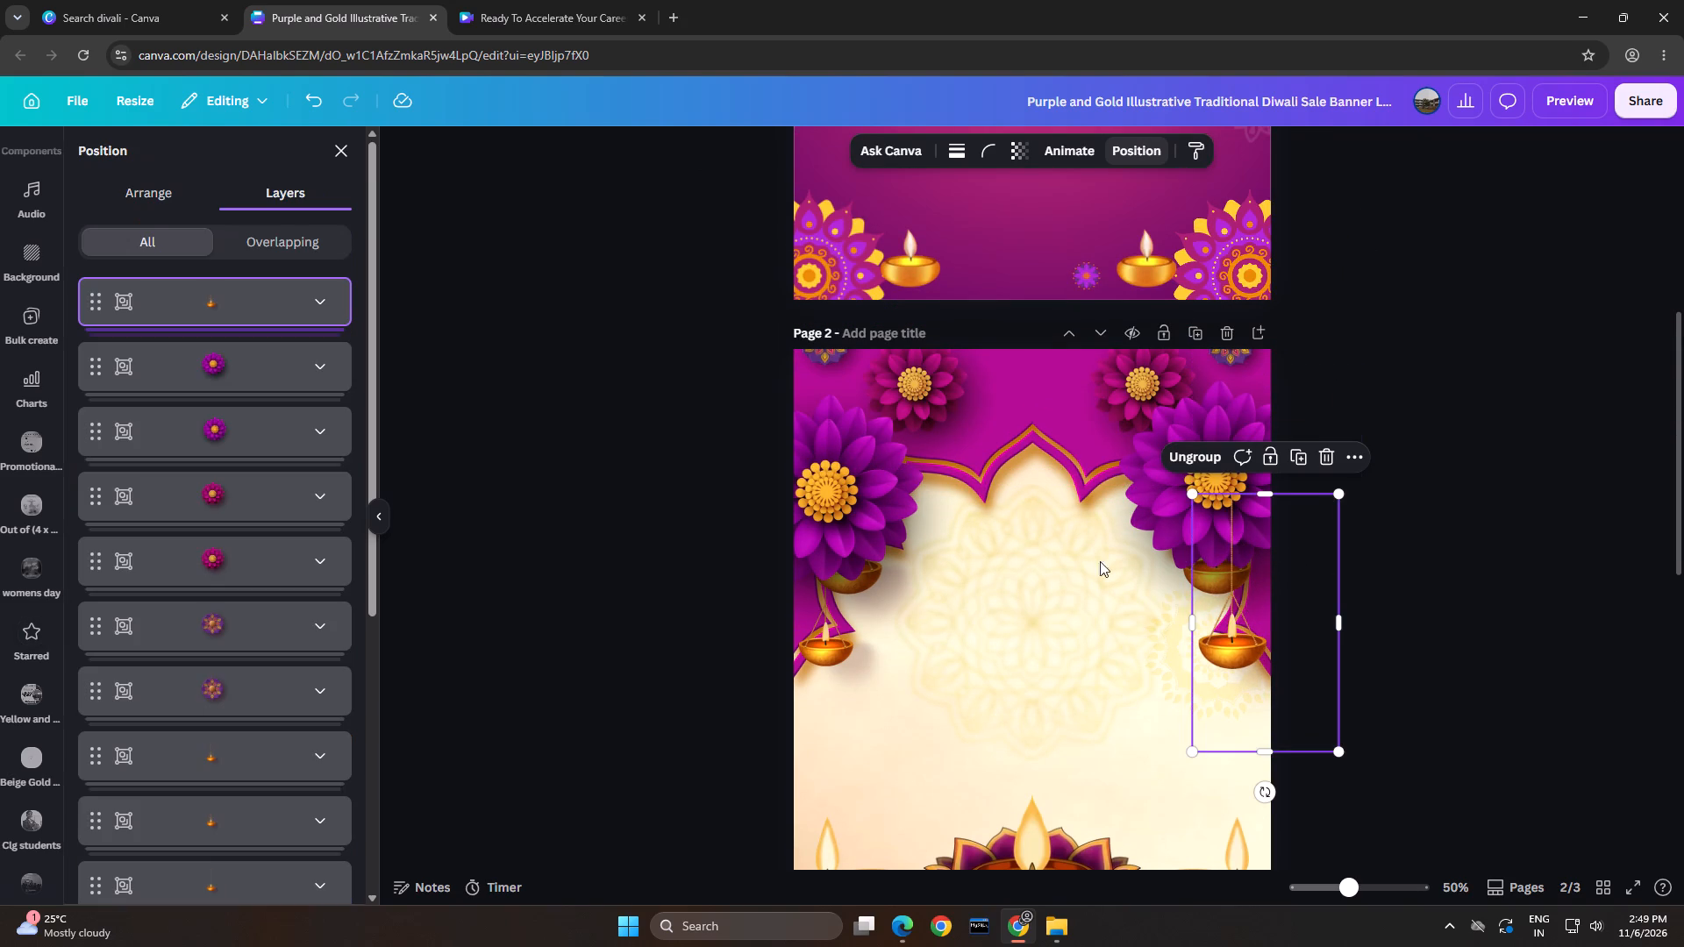
drag(272, 304, 295, 708)
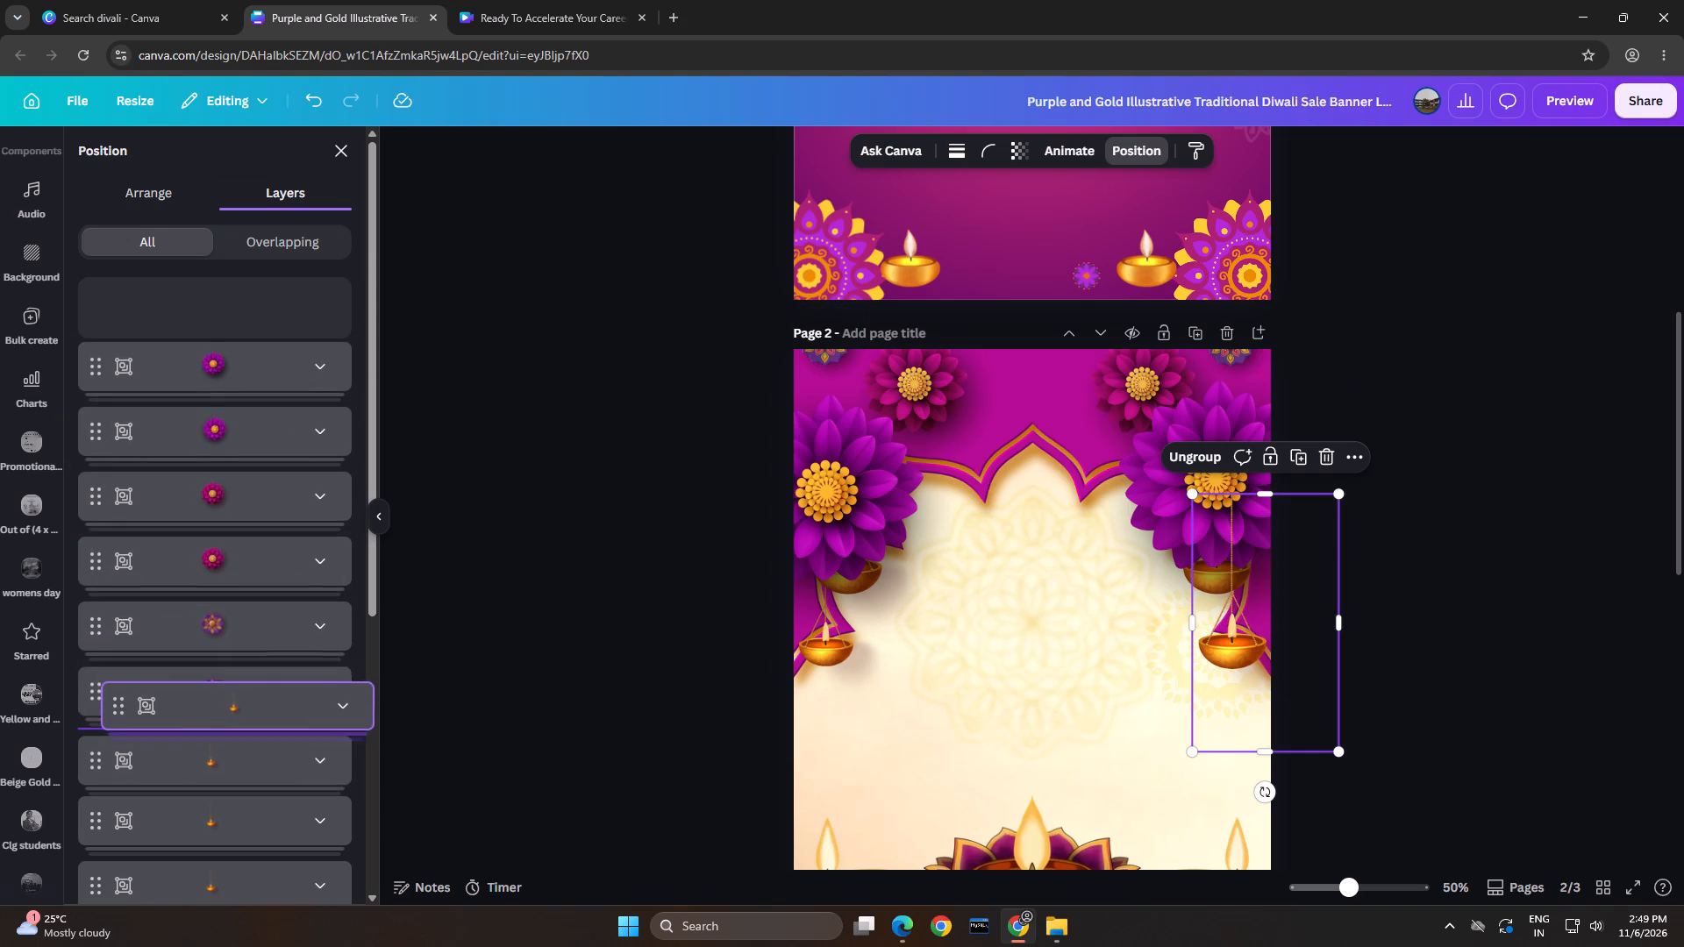
drag(295, 708, 295, 708)
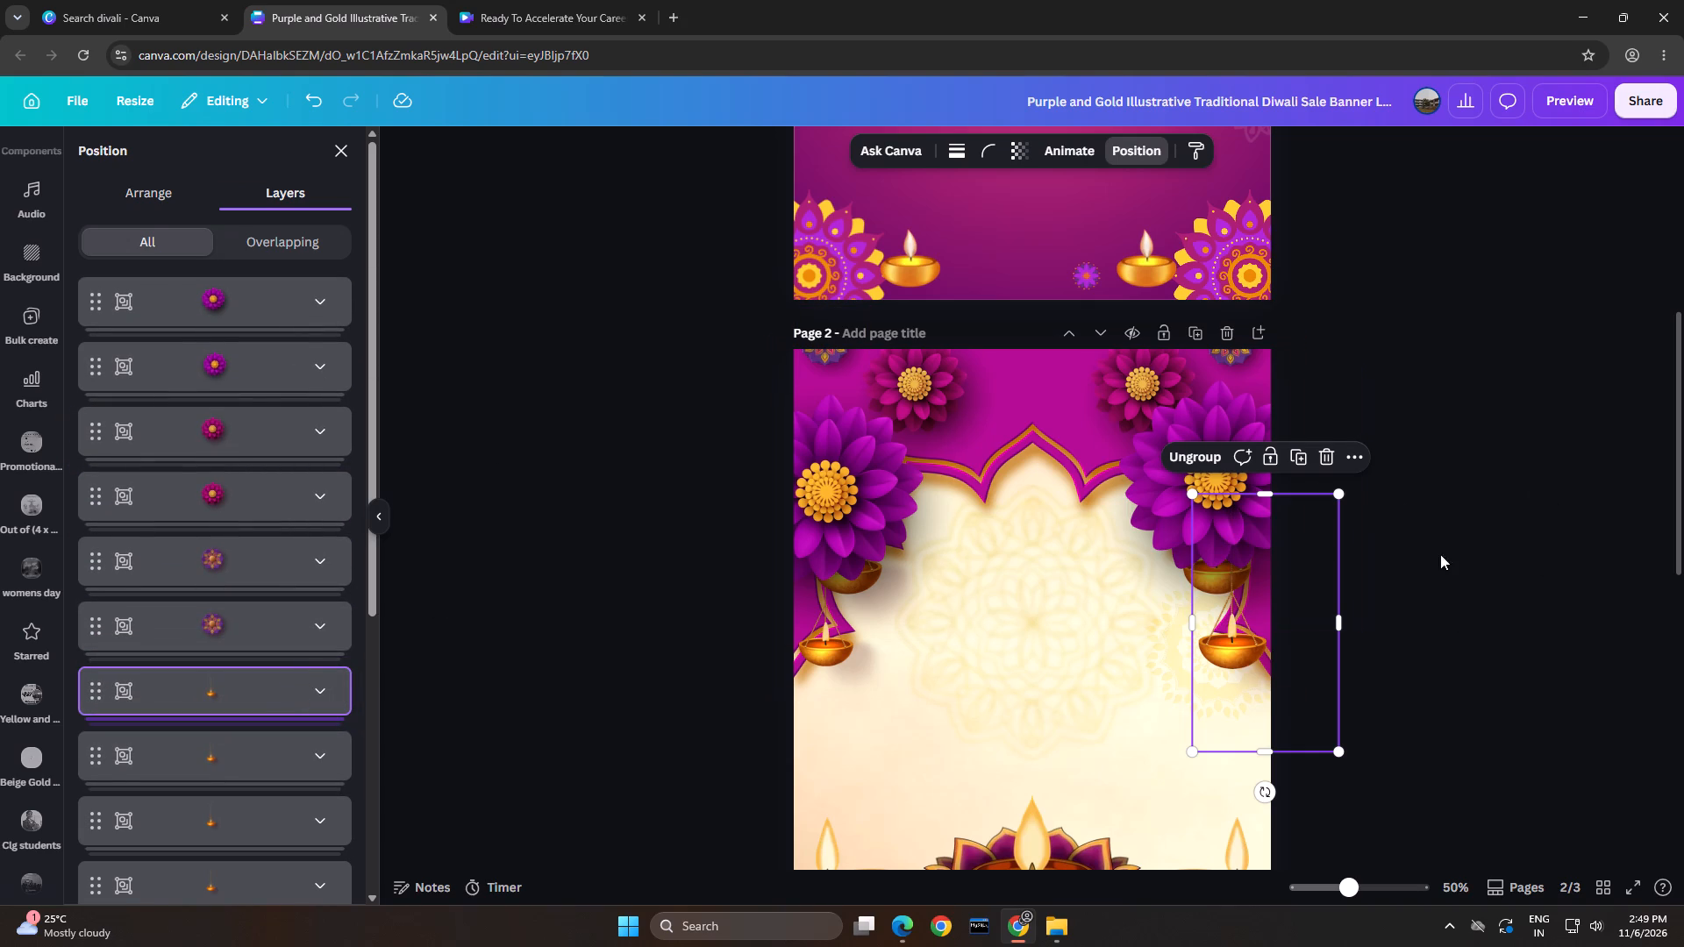
click(1437, 530)
scroll(1437, 526, down, 6)
scroll(1444, 514, up, 3)
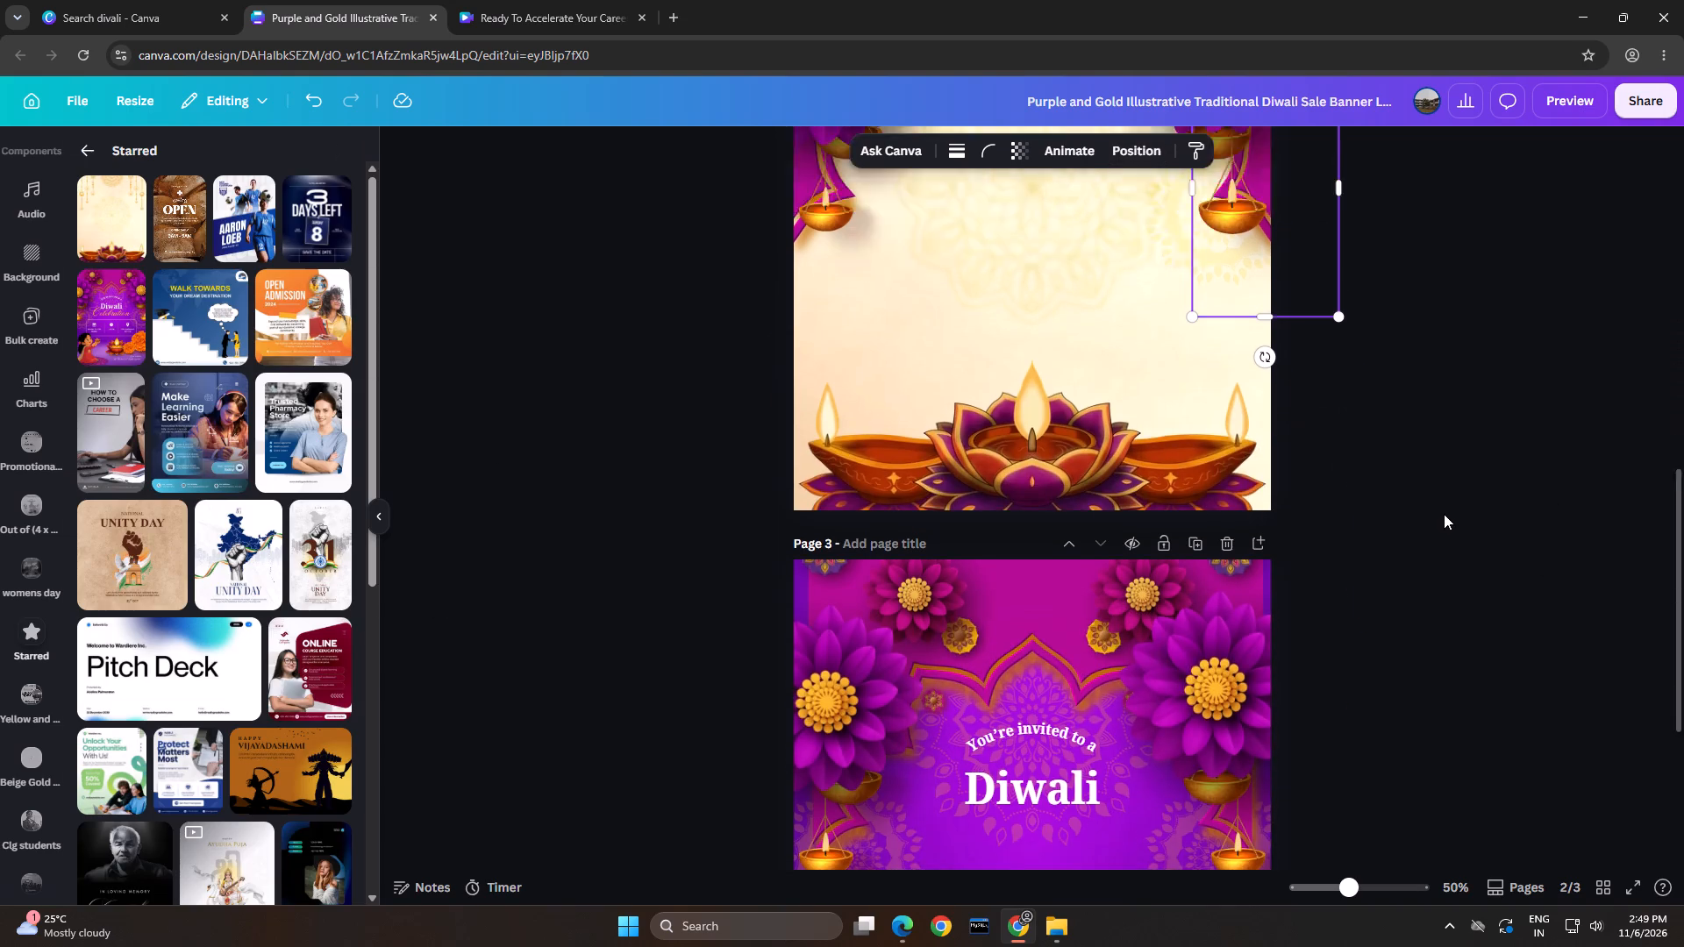
Bring the Vaisiri Institute header group on page 2 to the front of all layers.
scroll(1444, 514, up, 2)
double_click(1479, 491)
key(alt+1)
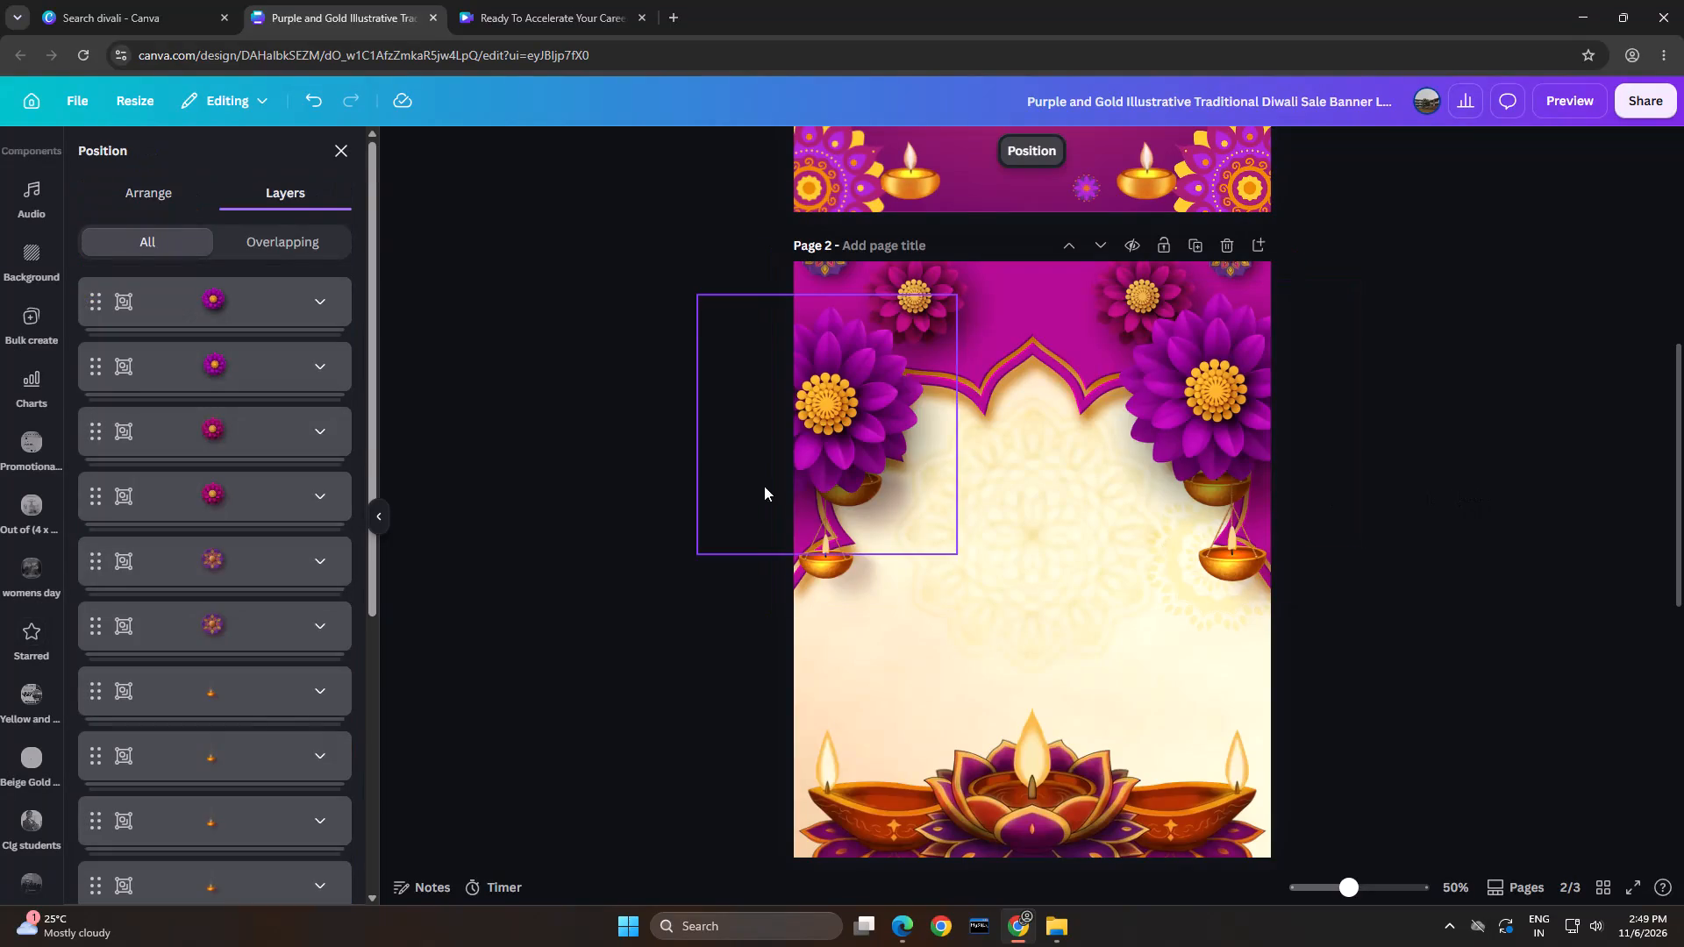
scroll(260, 467, down, 8)
drag(249, 636, 245, 450)
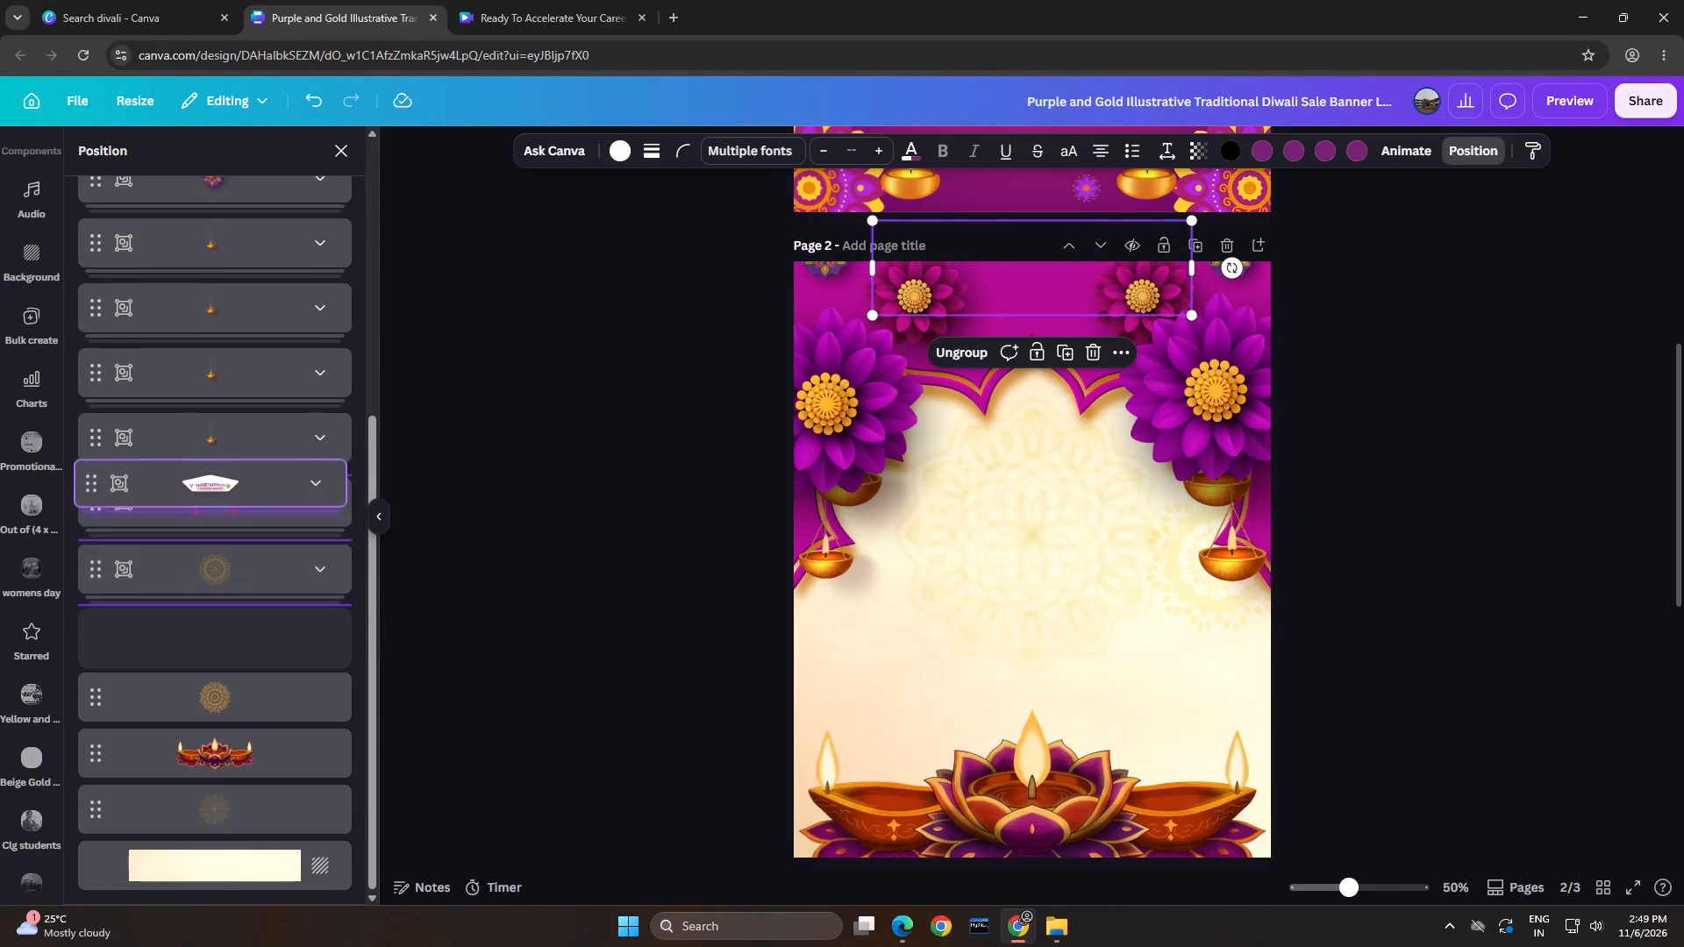
drag(245, 450, 233, 203)
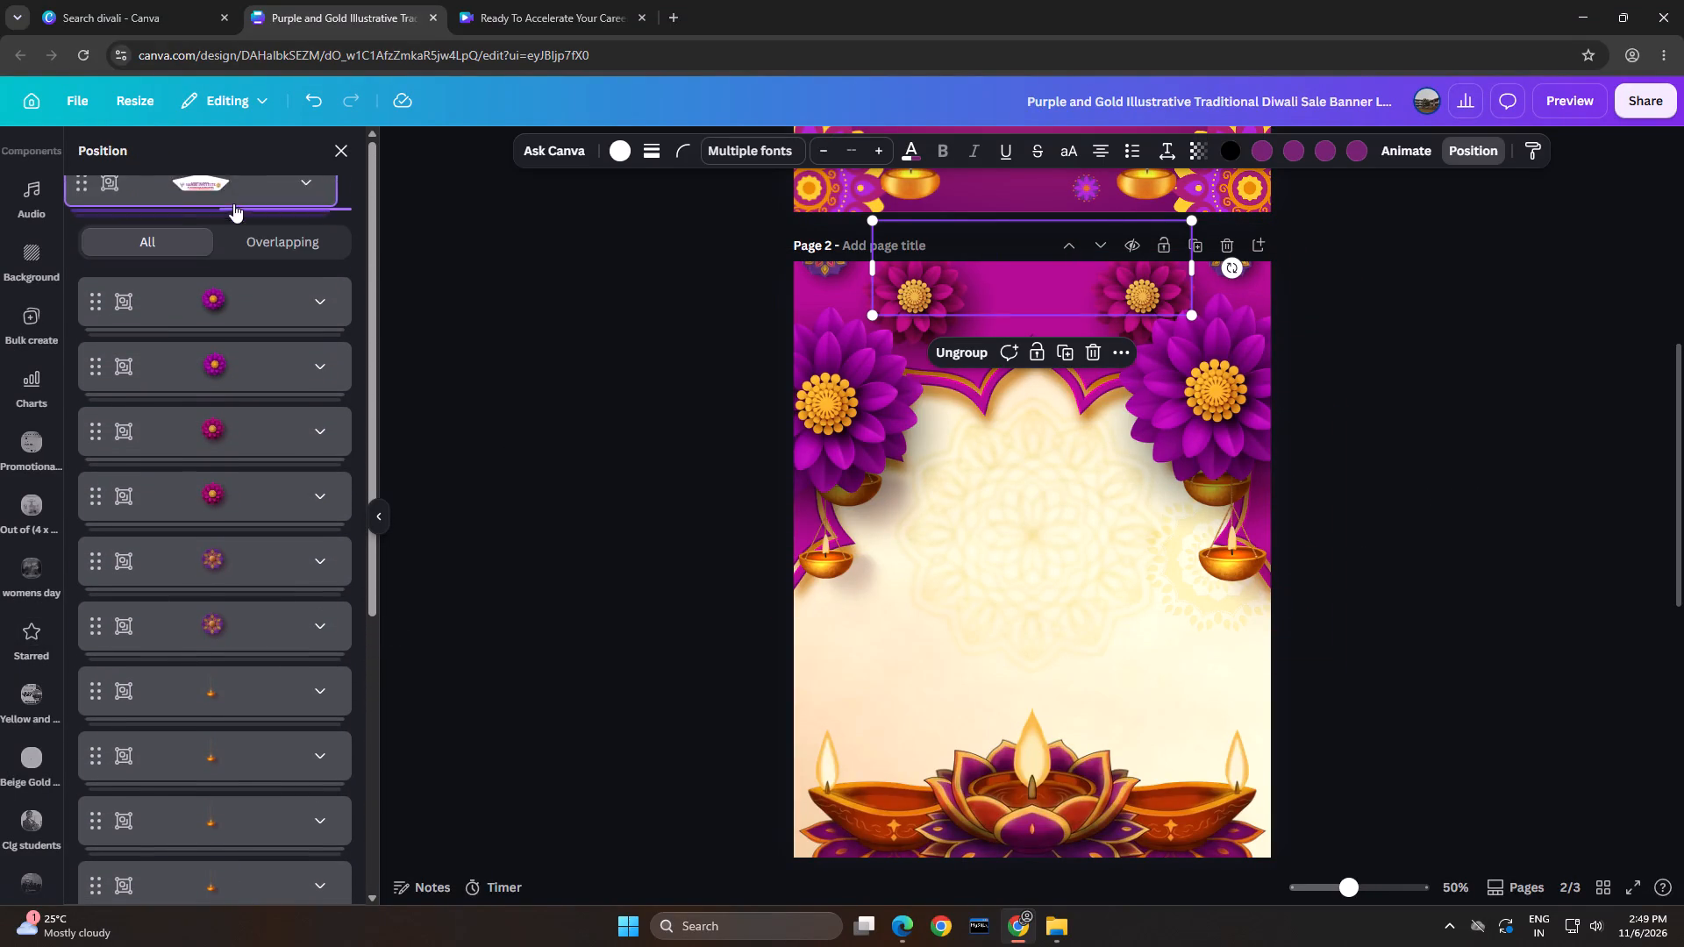
drag(233, 203, 226, 269)
scroll(246, 862, down, 3)
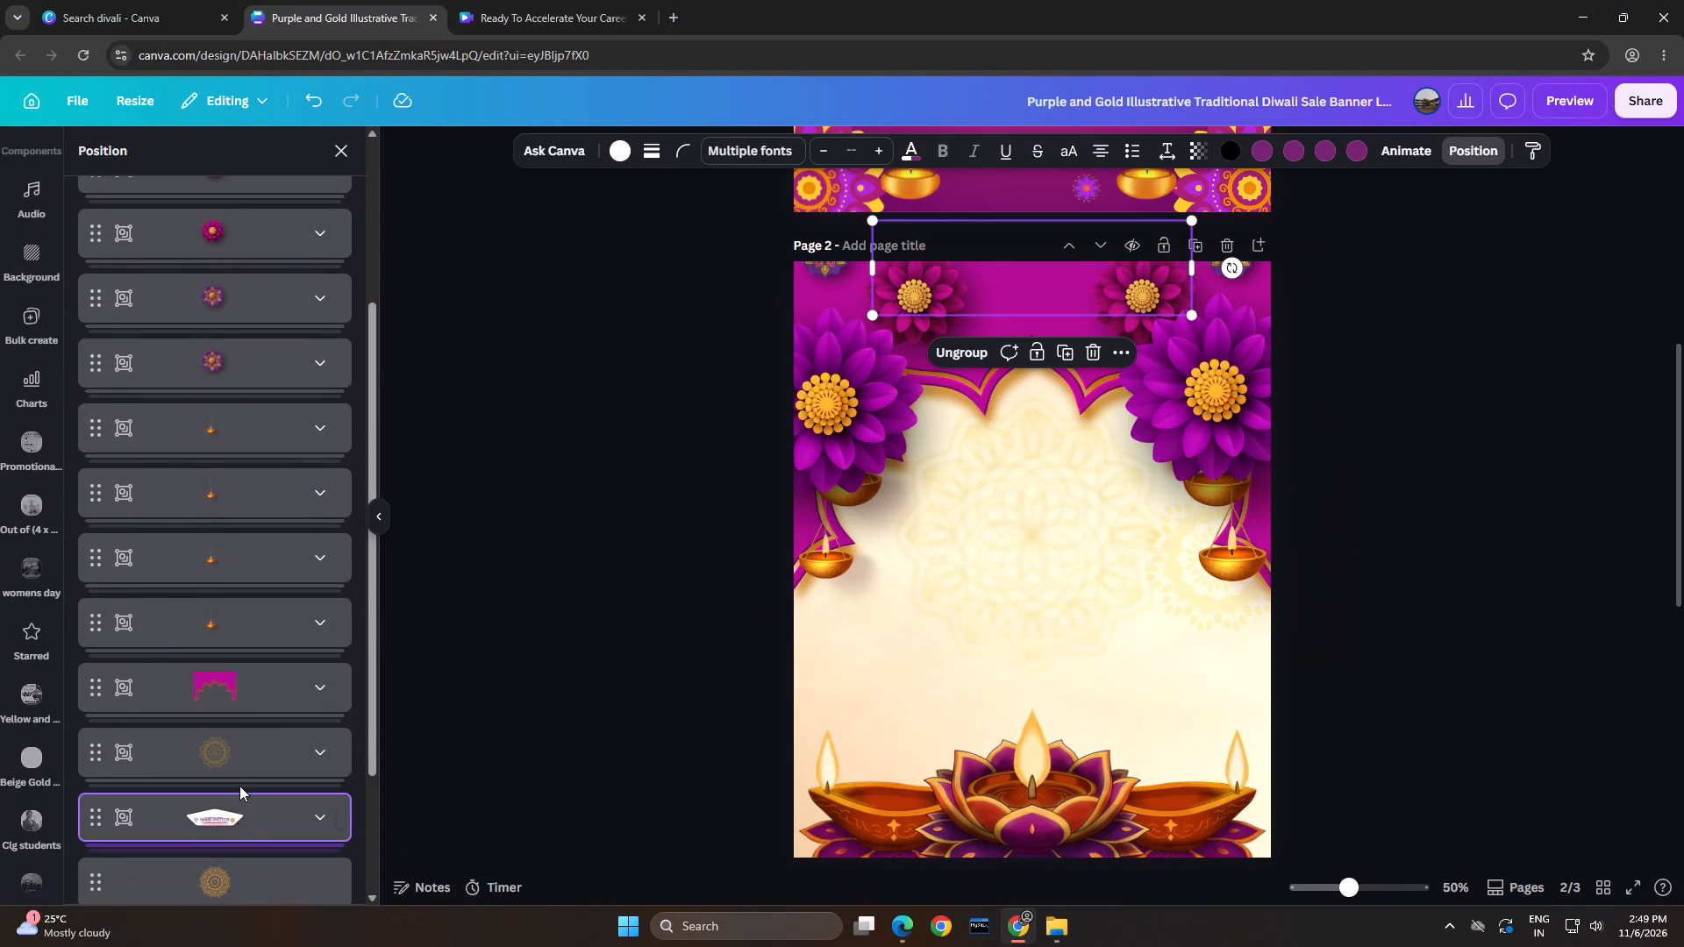
right_click(232, 815)
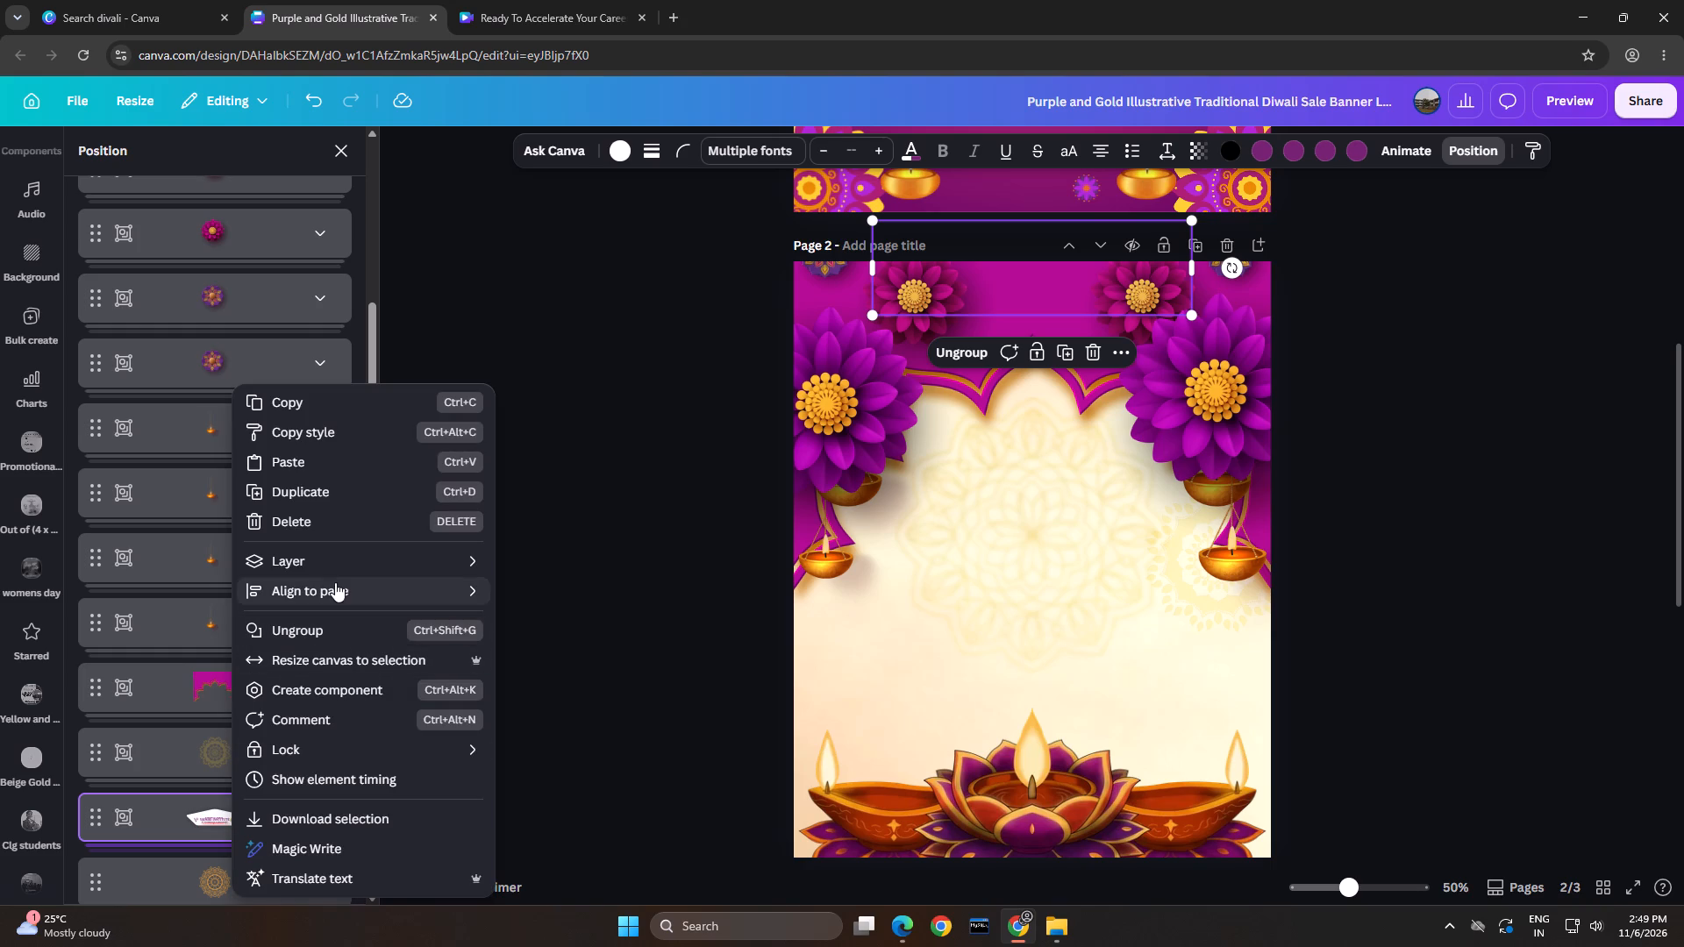
click(345, 558)
click(601, 572)
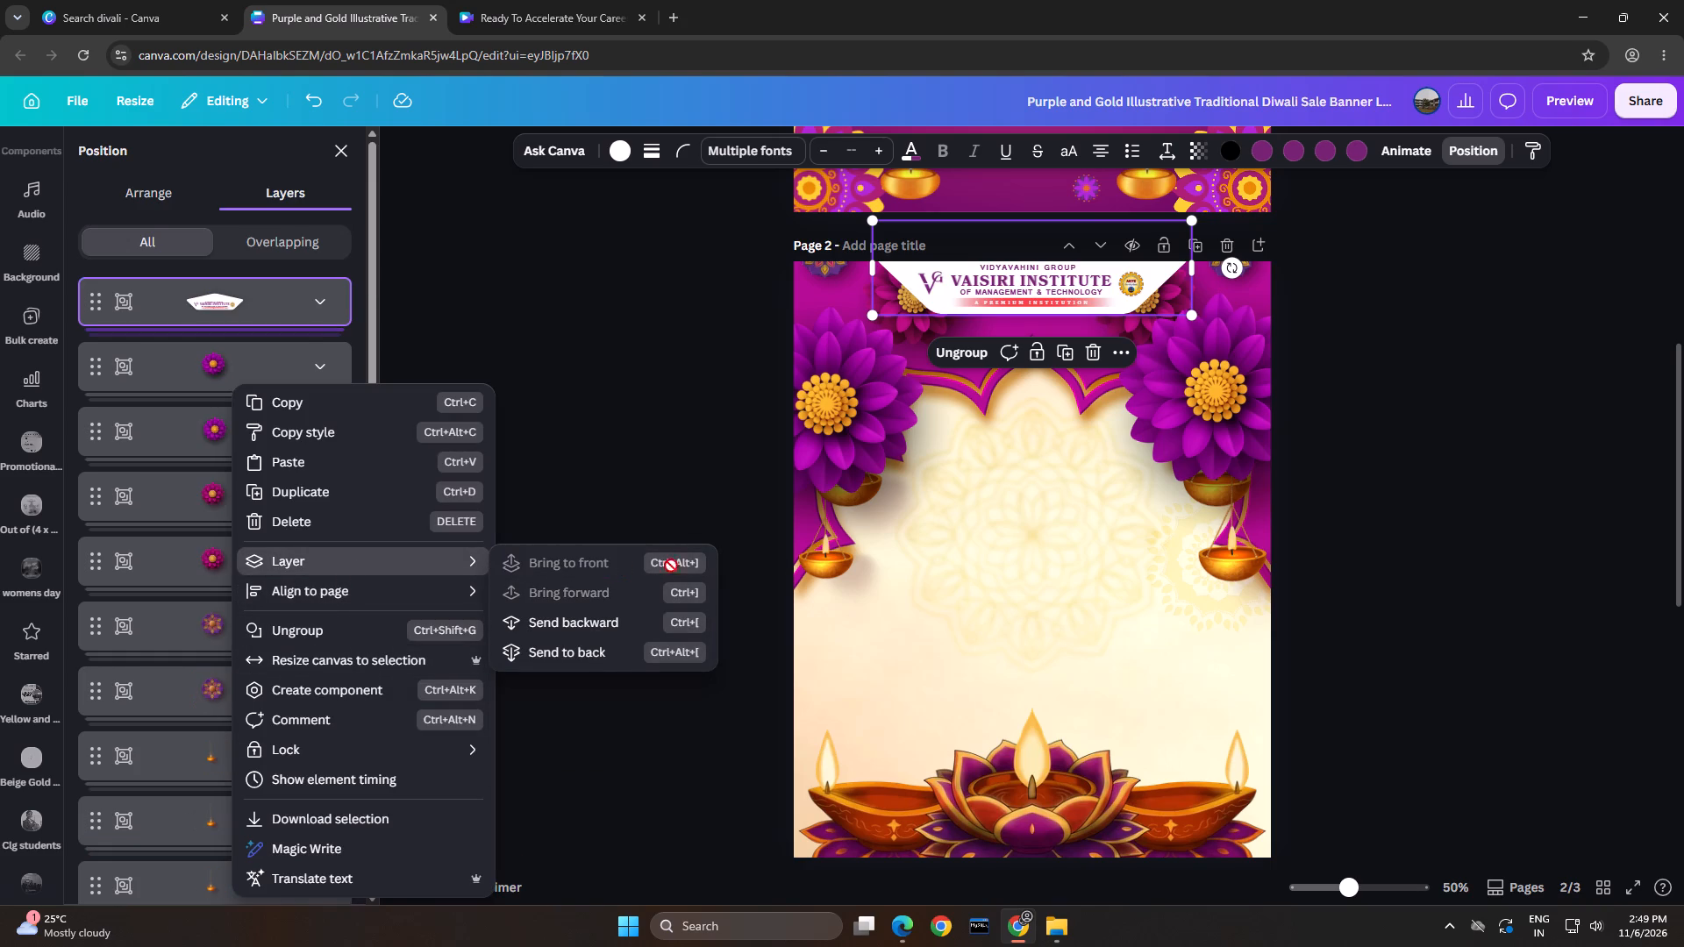
double_click(1502, 413)
double_click(1502, 413)
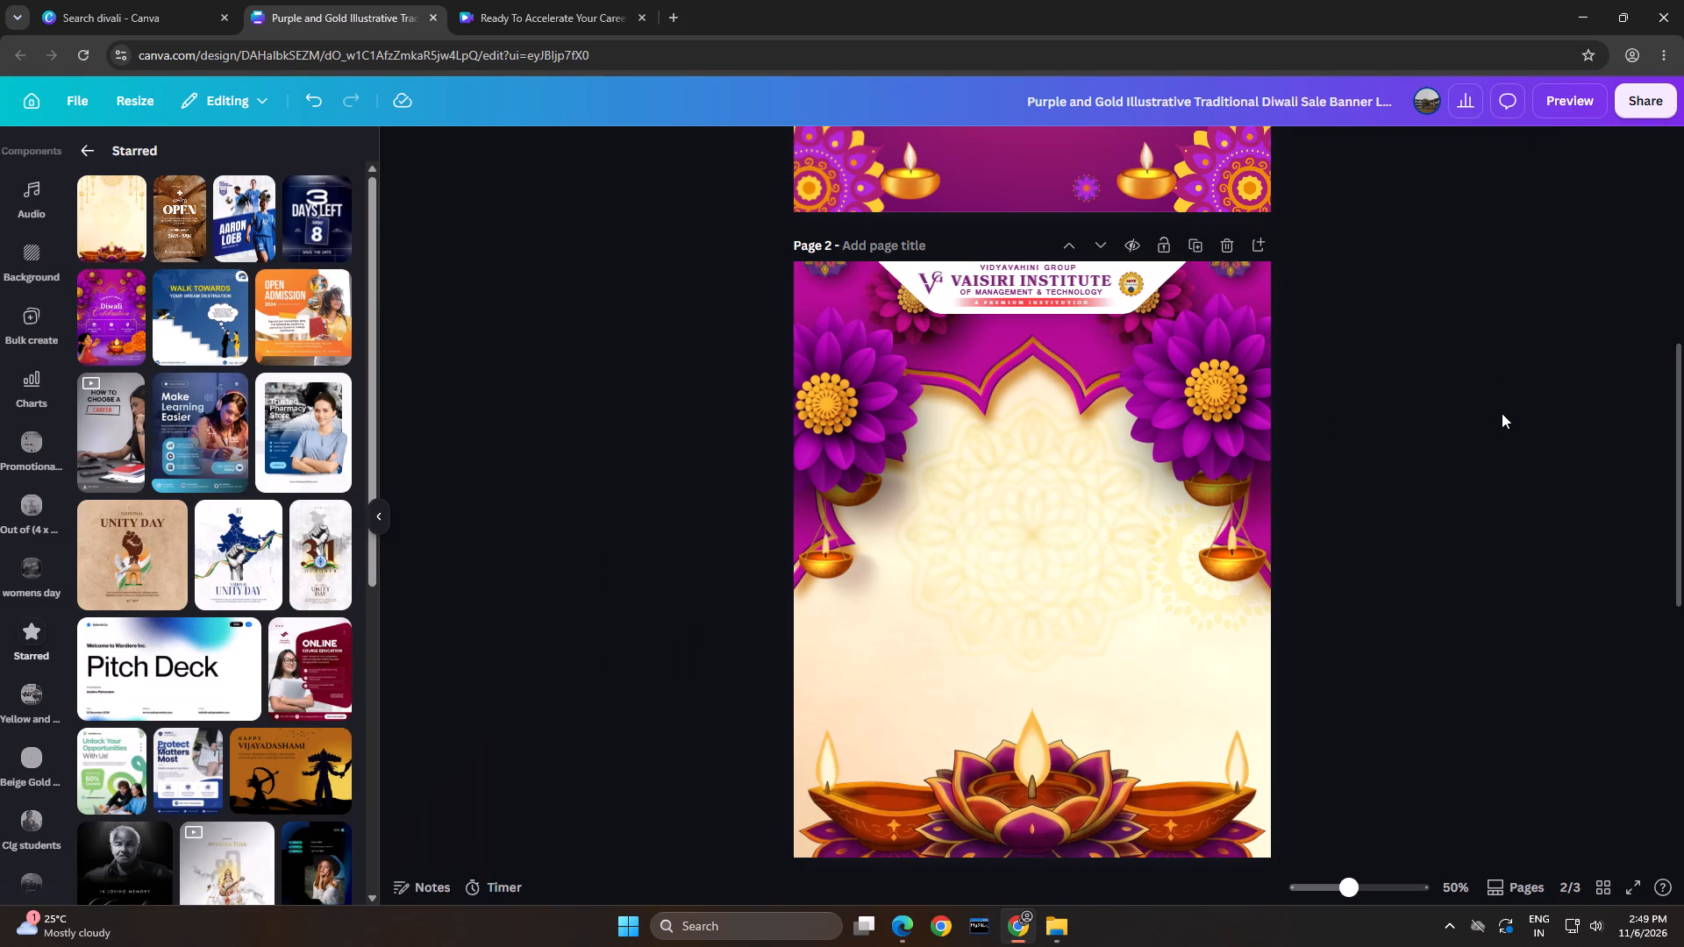
Shift the faint central mandala on page 2 slightly down, keeping it horizontally centred.
scroll(1502, 413, up, 5)
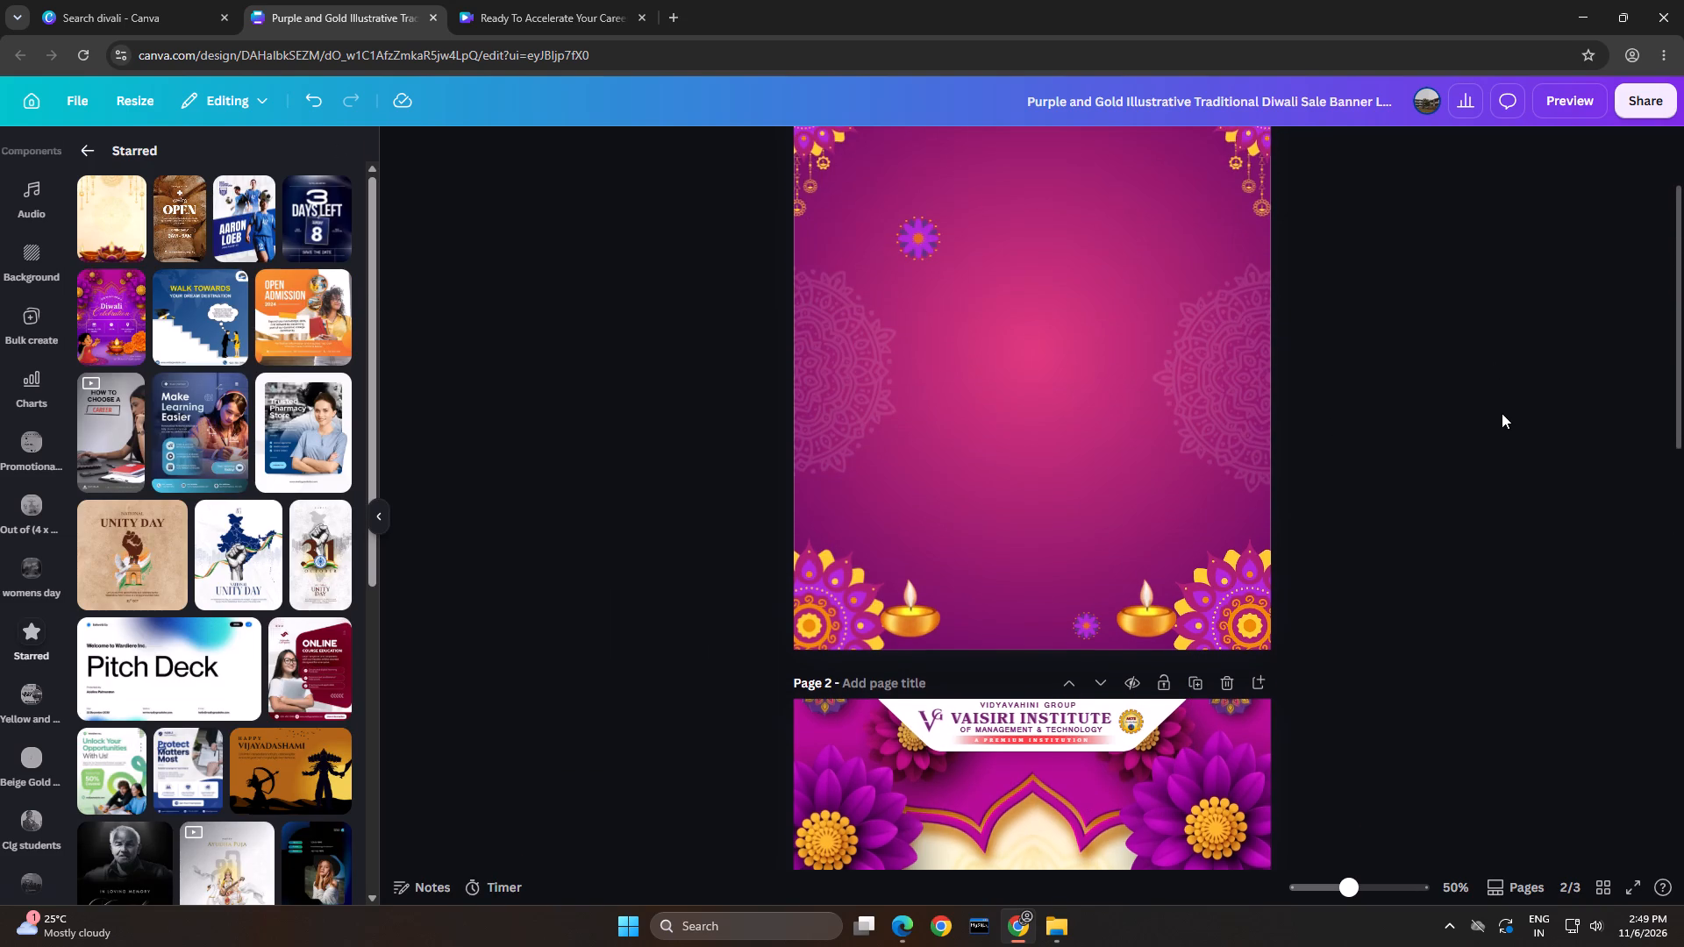
scroll(1502, 413, down, 5)
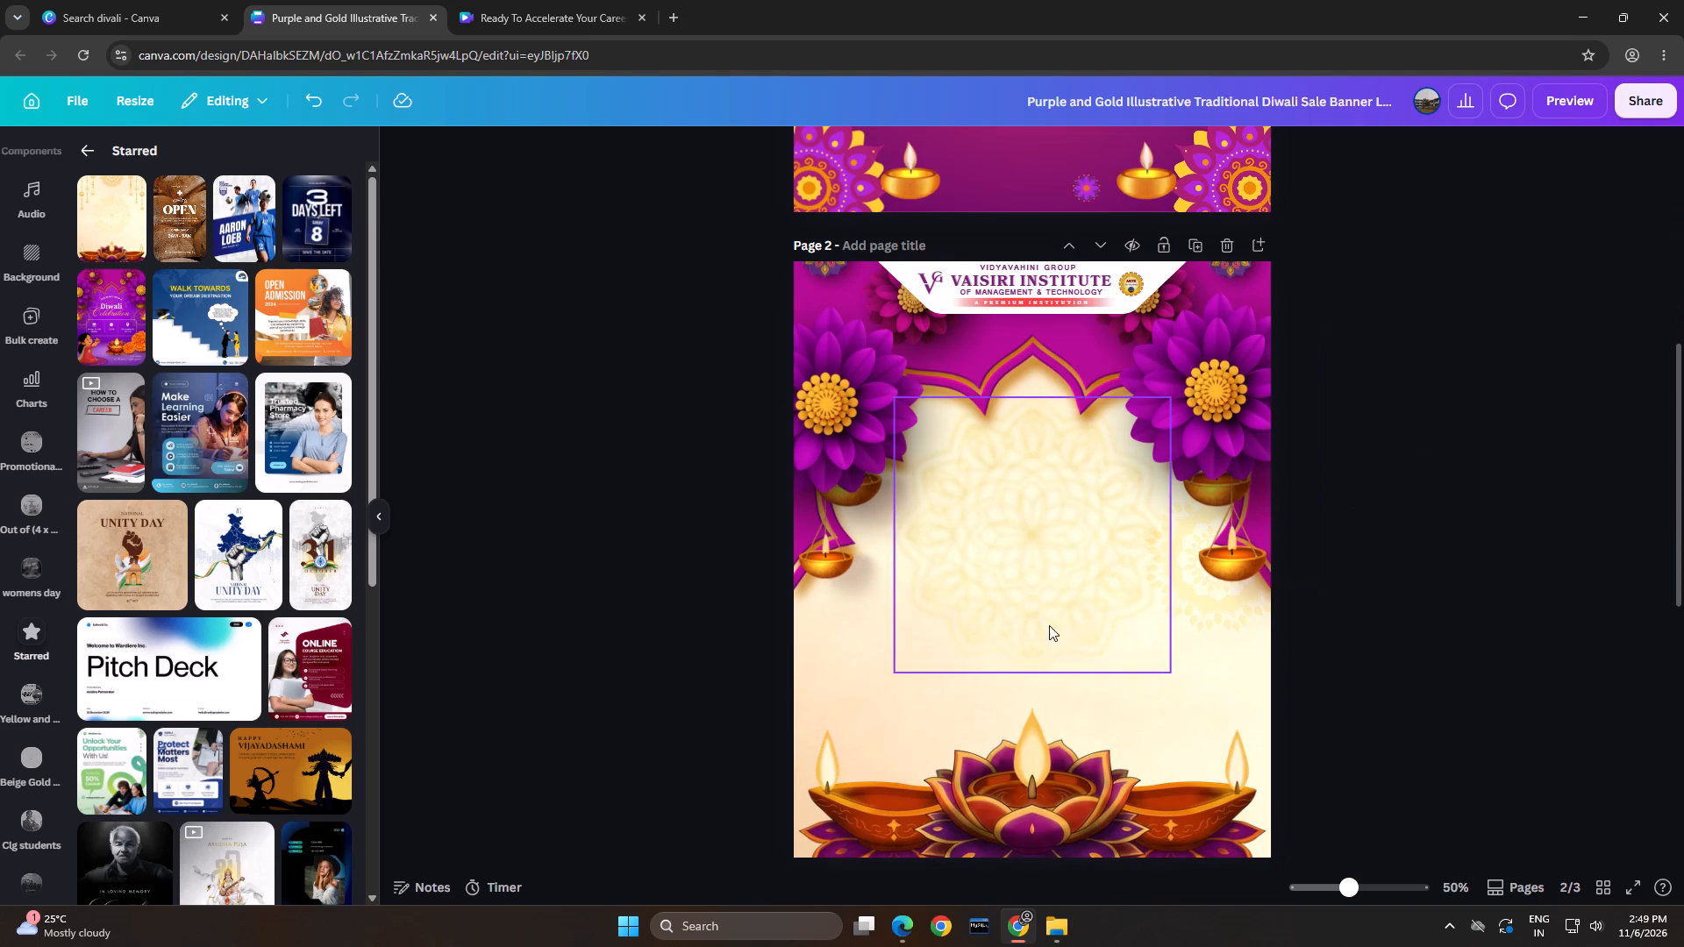
click(1005, 640)
drag(1019, 587, 1020, 601)
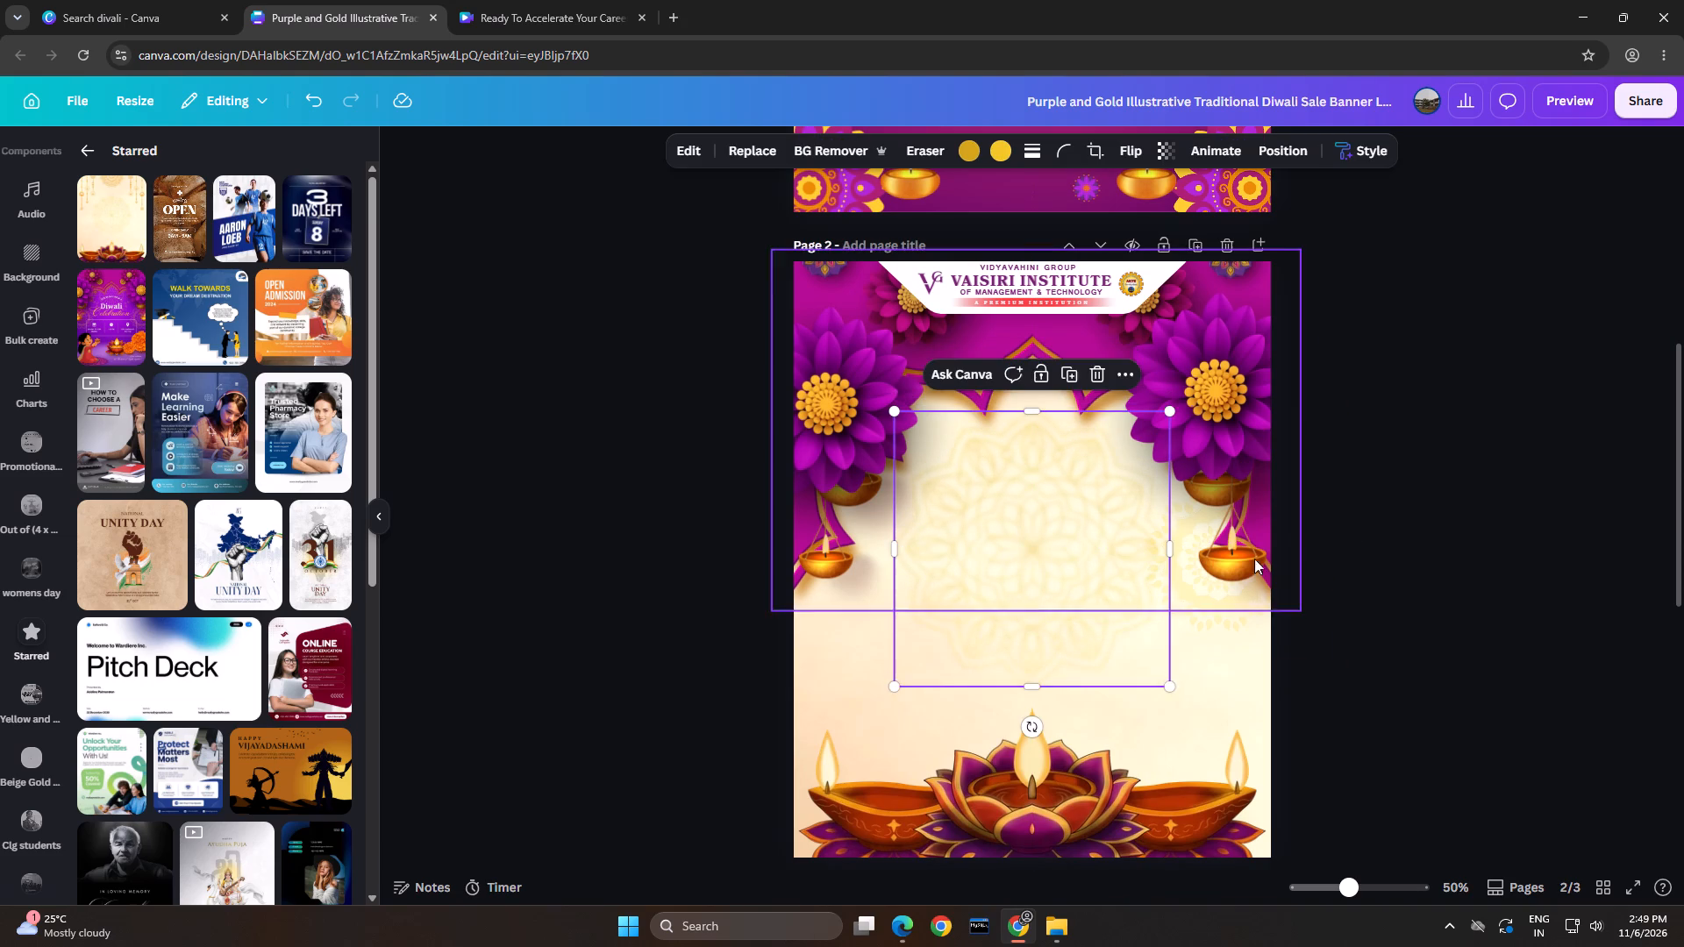
double_click(1507, 521)
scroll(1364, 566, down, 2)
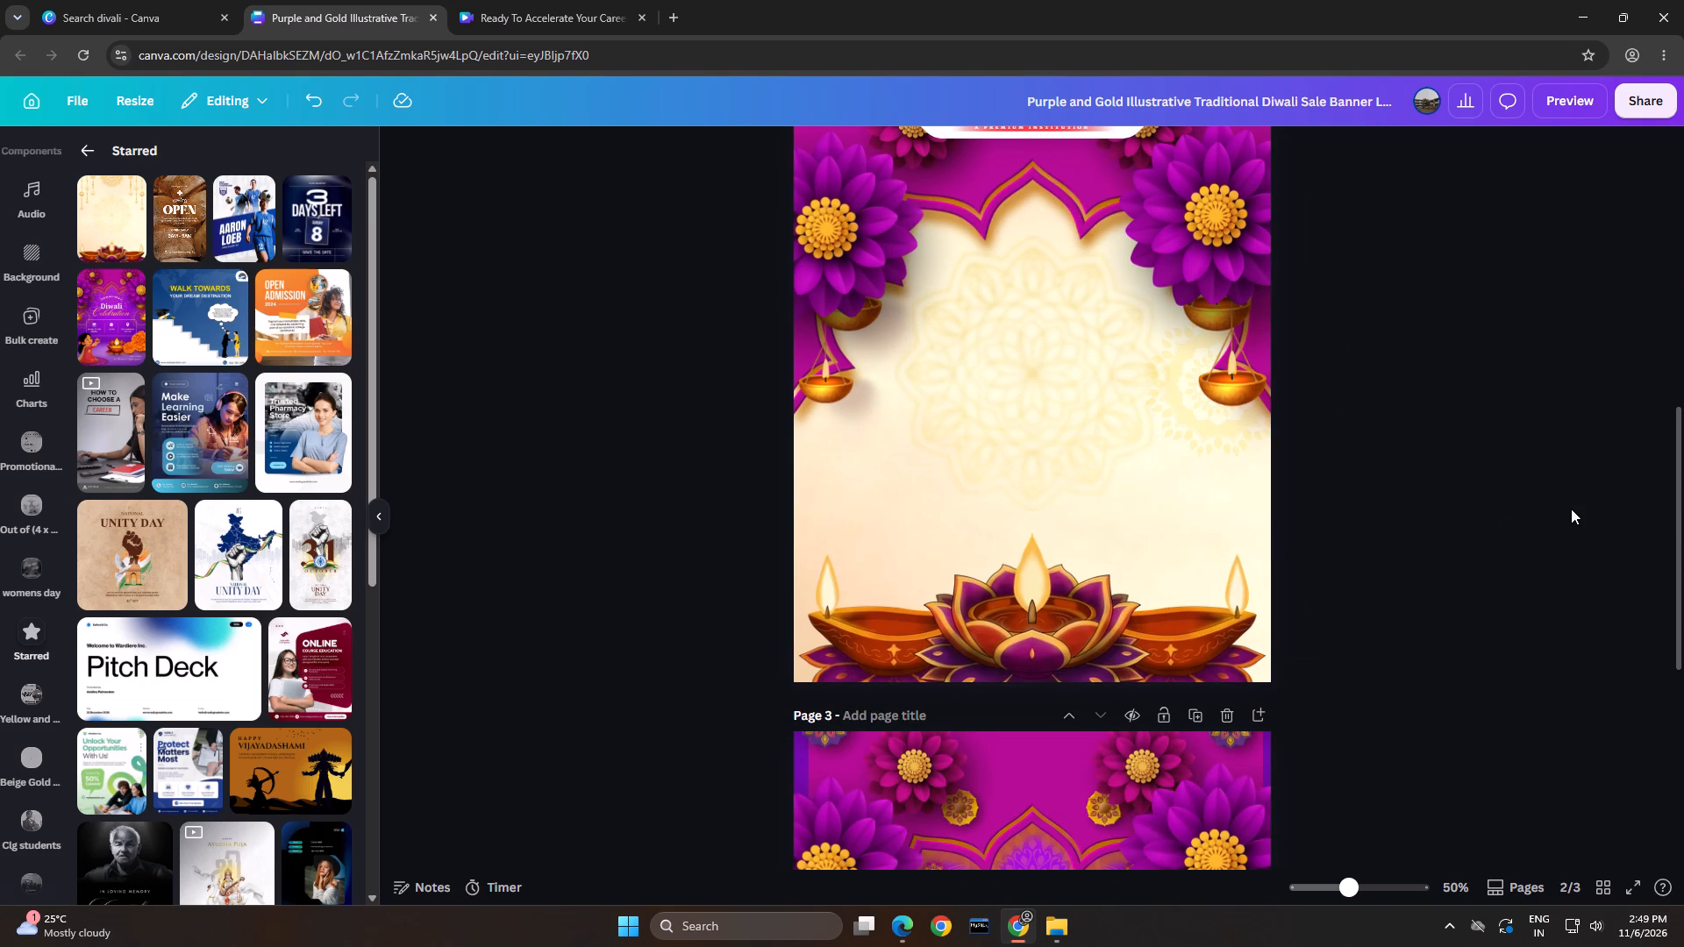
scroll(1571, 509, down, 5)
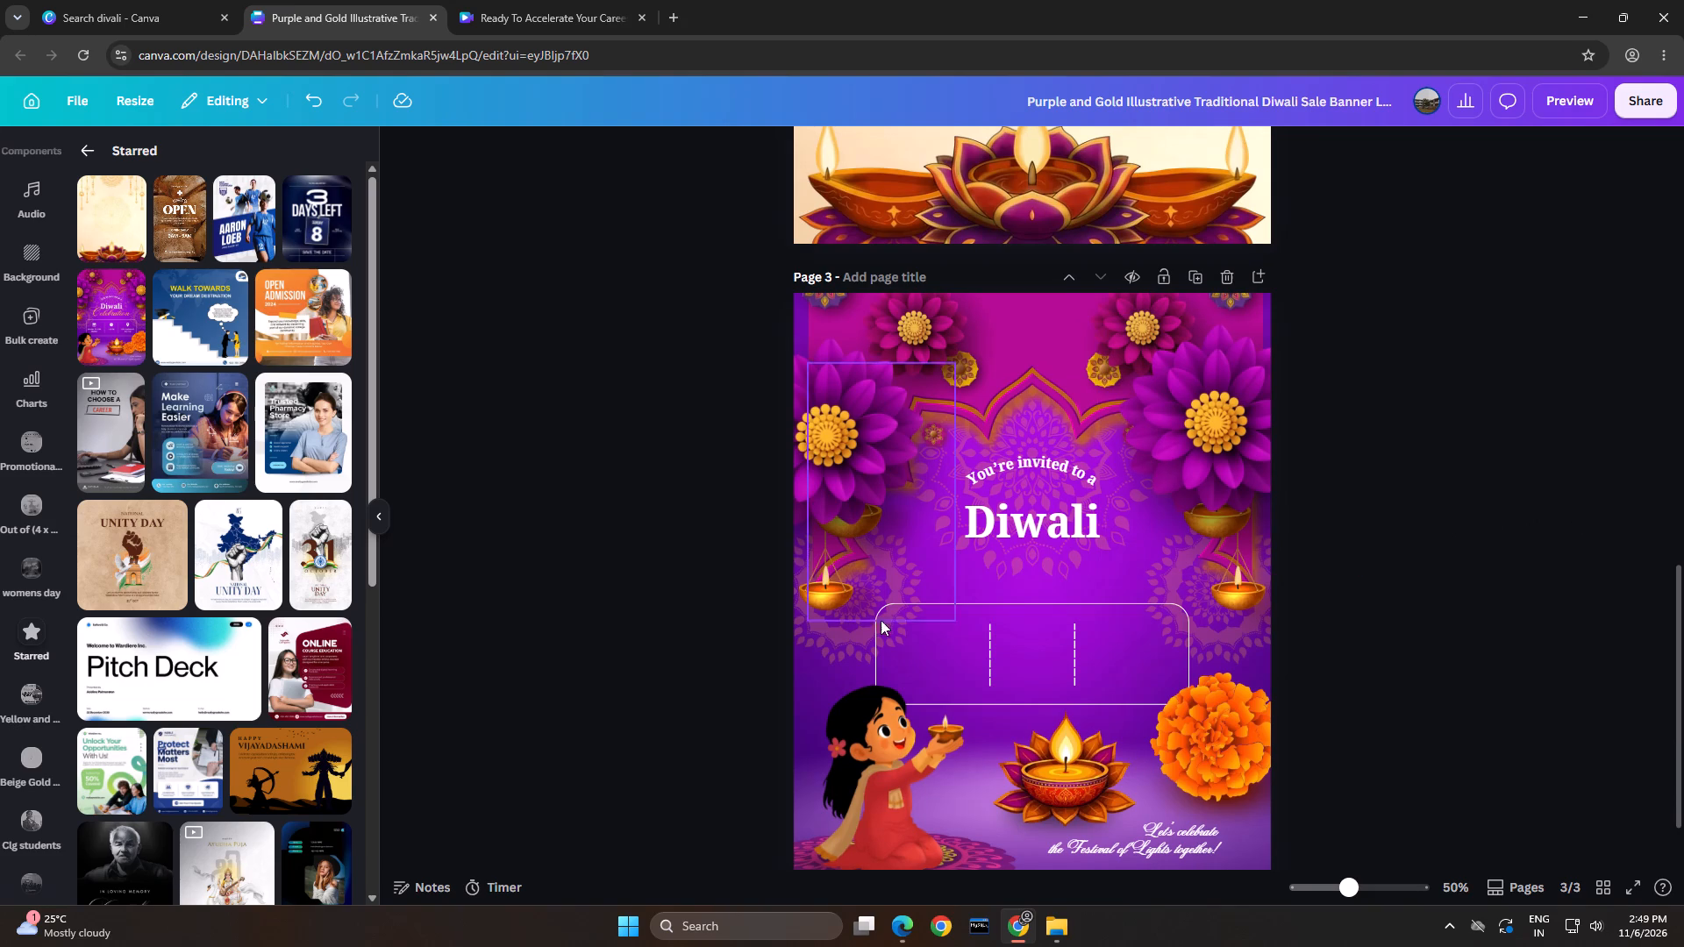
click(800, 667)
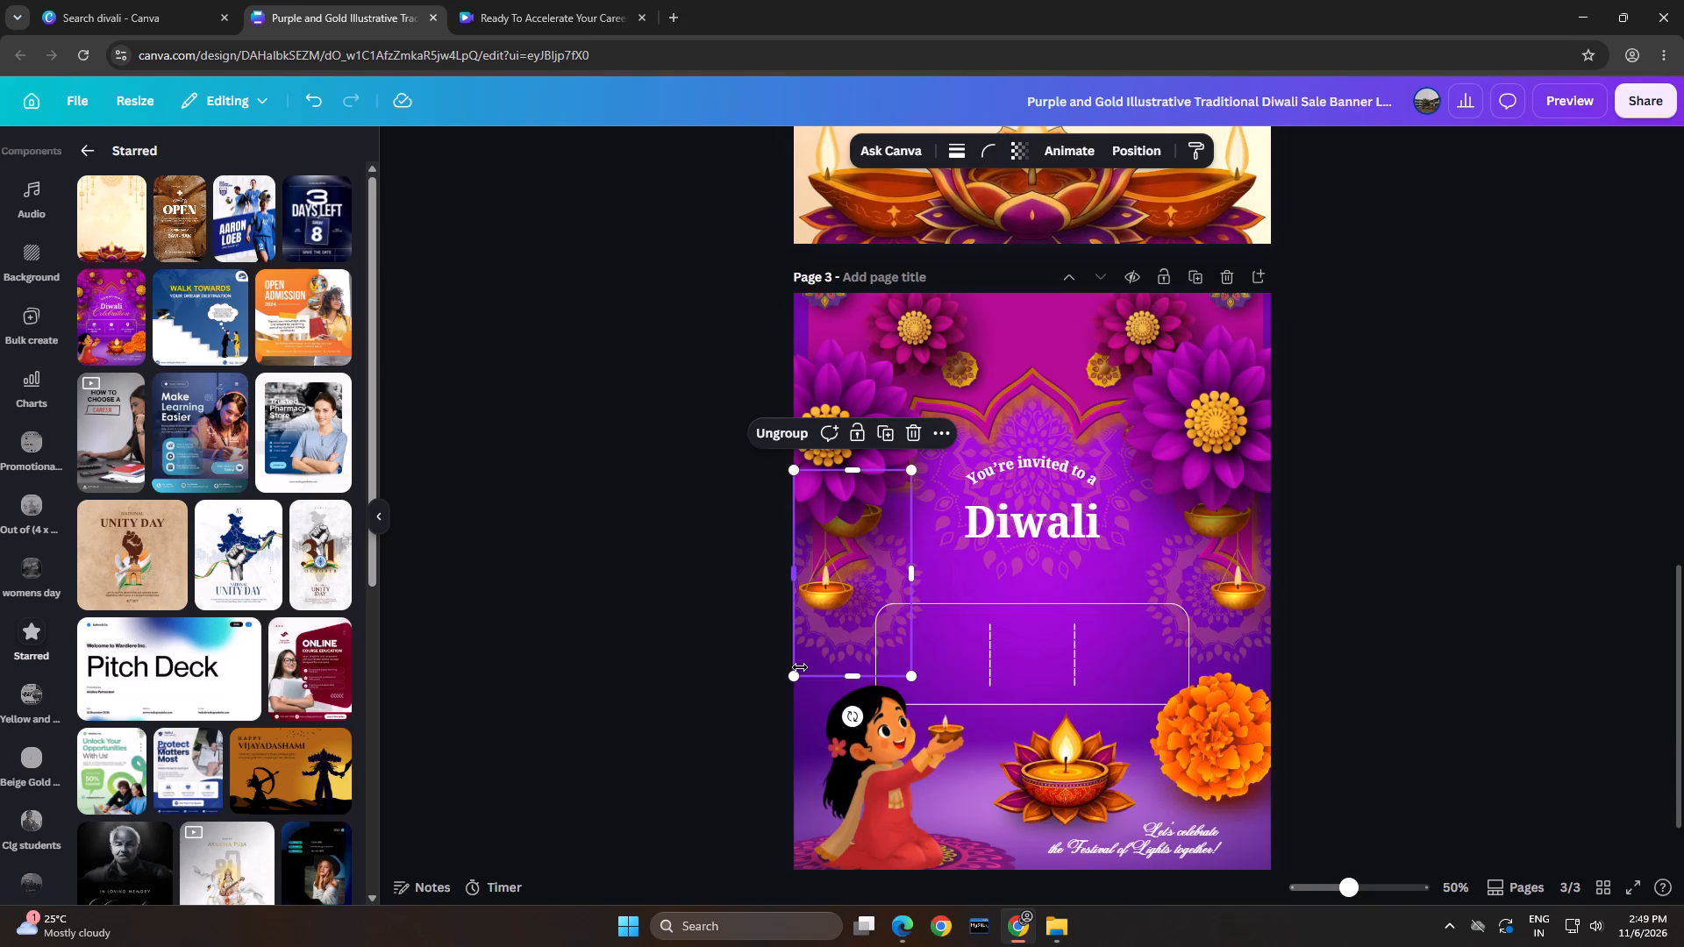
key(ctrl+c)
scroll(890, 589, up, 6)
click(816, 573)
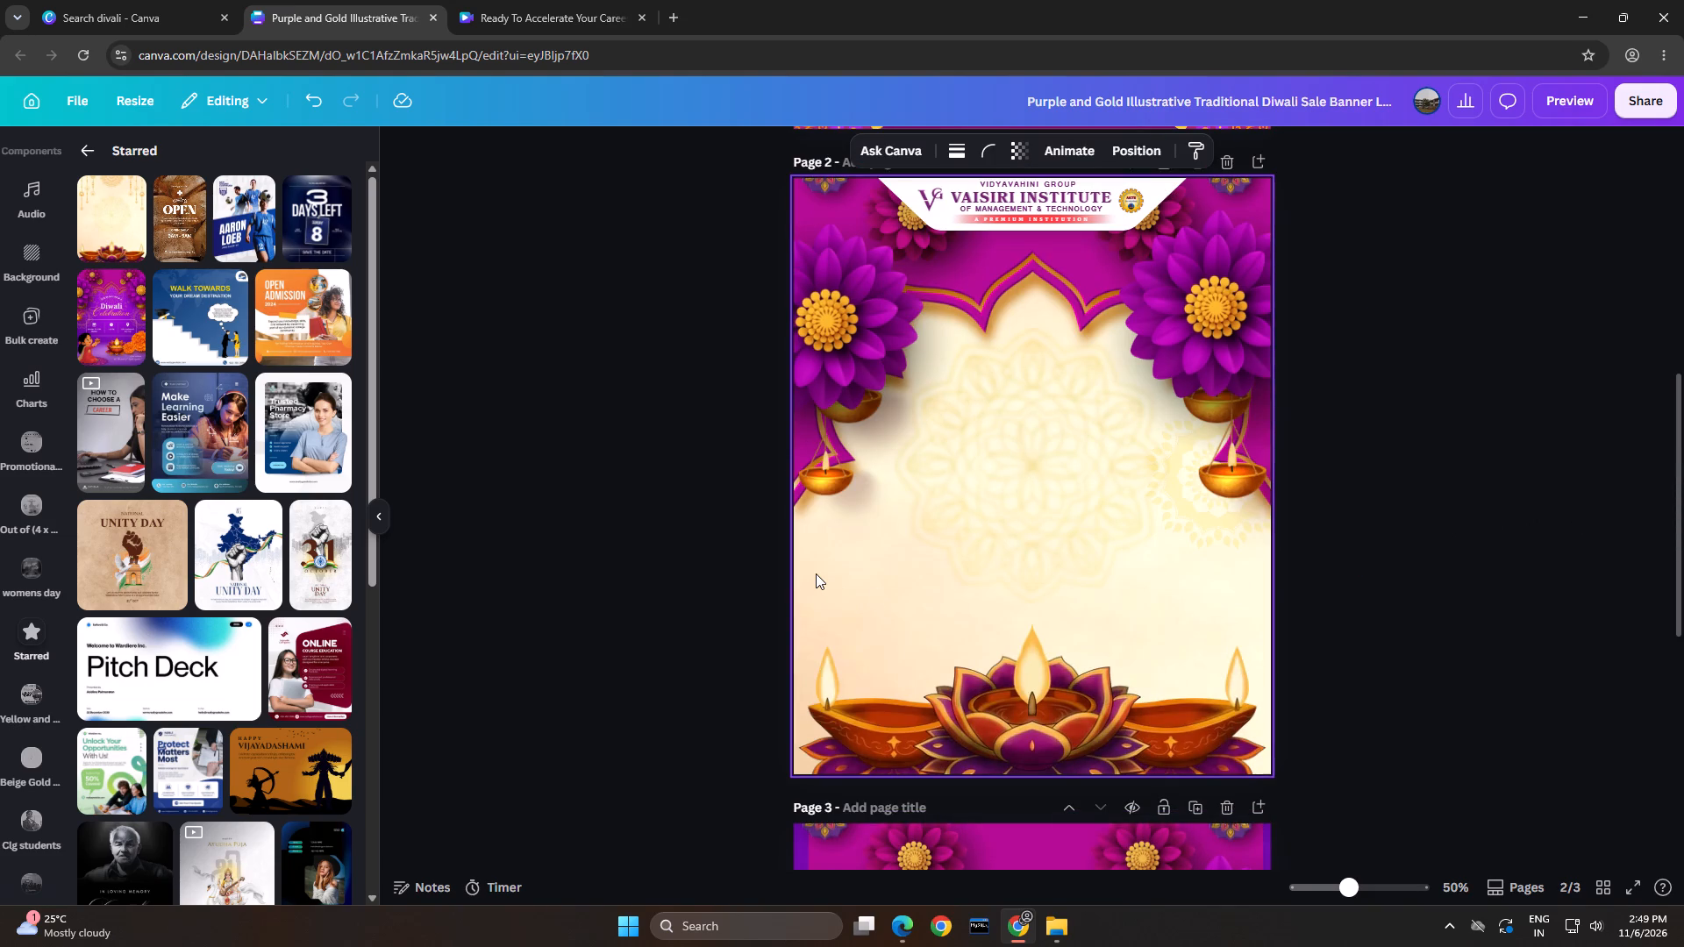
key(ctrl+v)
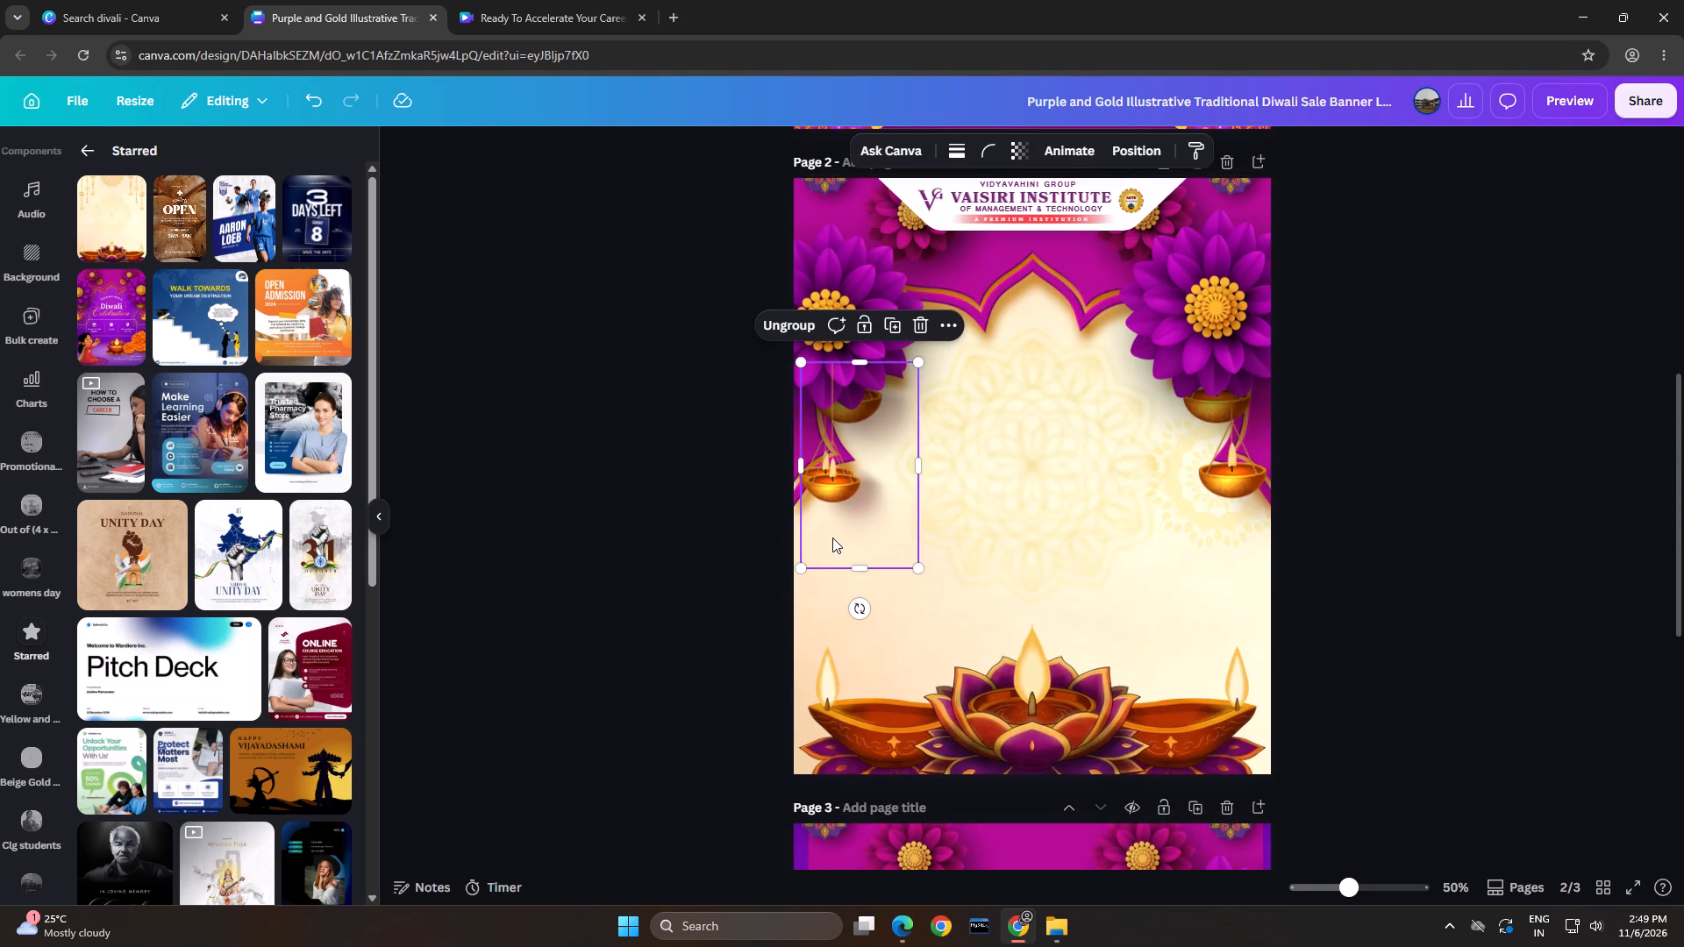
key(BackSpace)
Copy the faint mandala group behind the small hanging diya at the left edge of page 3.
scroll(1161, 546, down, 4)
click(837, 576)
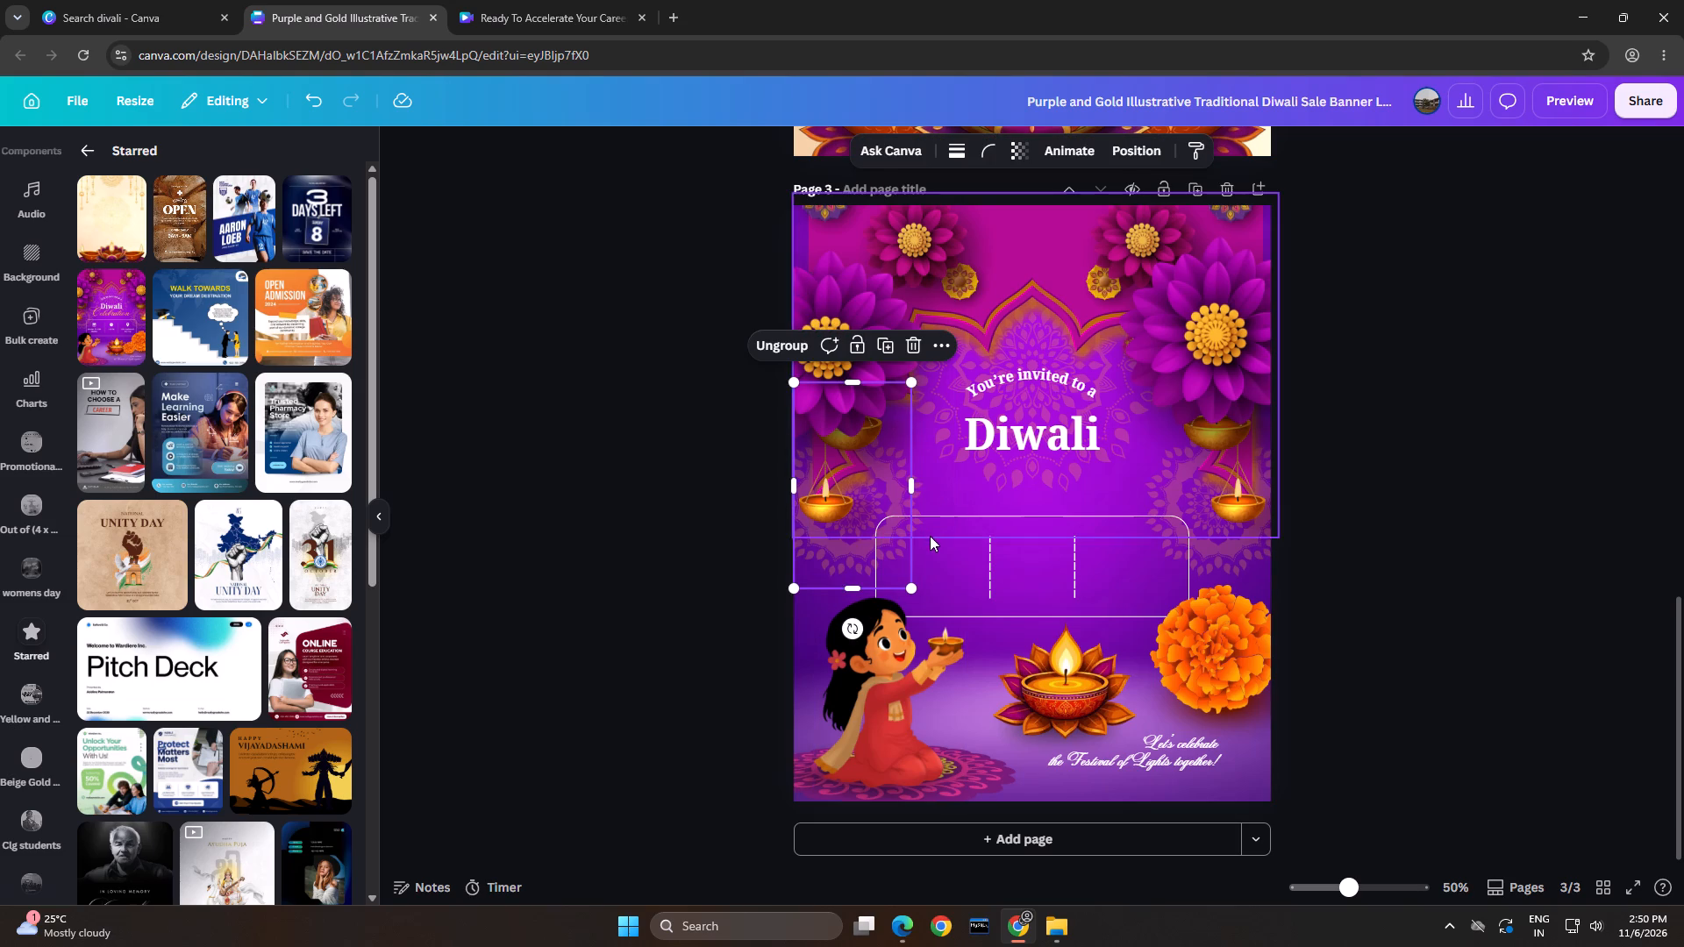
click(875, 534)
click(1112, 460)
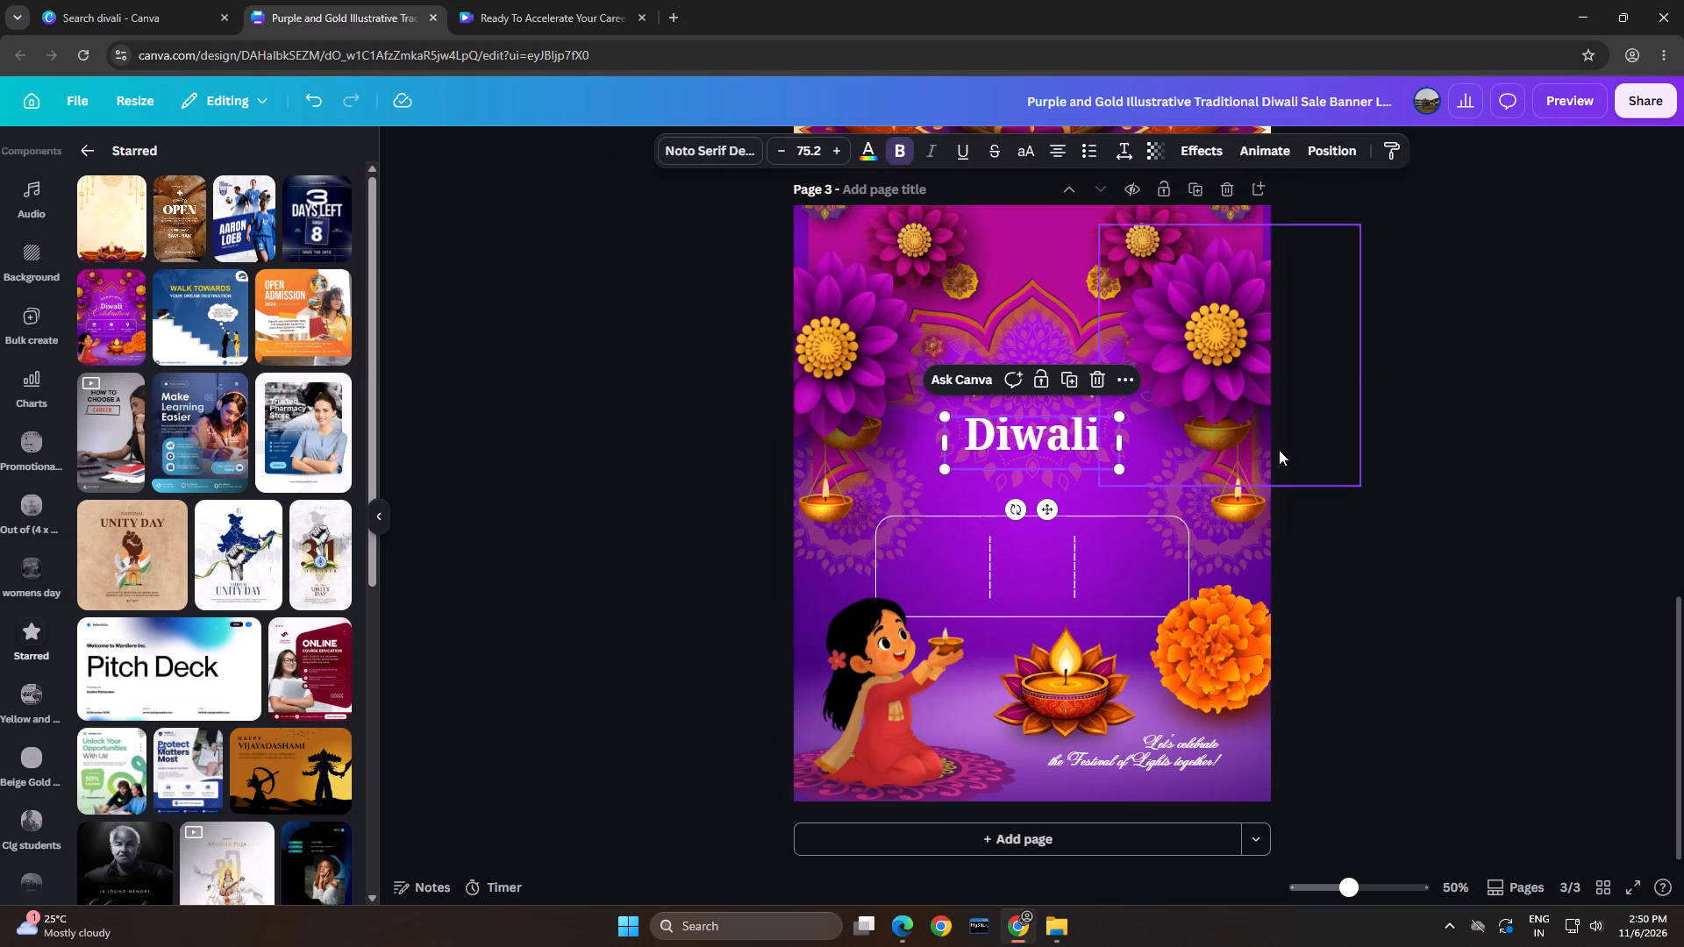
click(1635, 436)
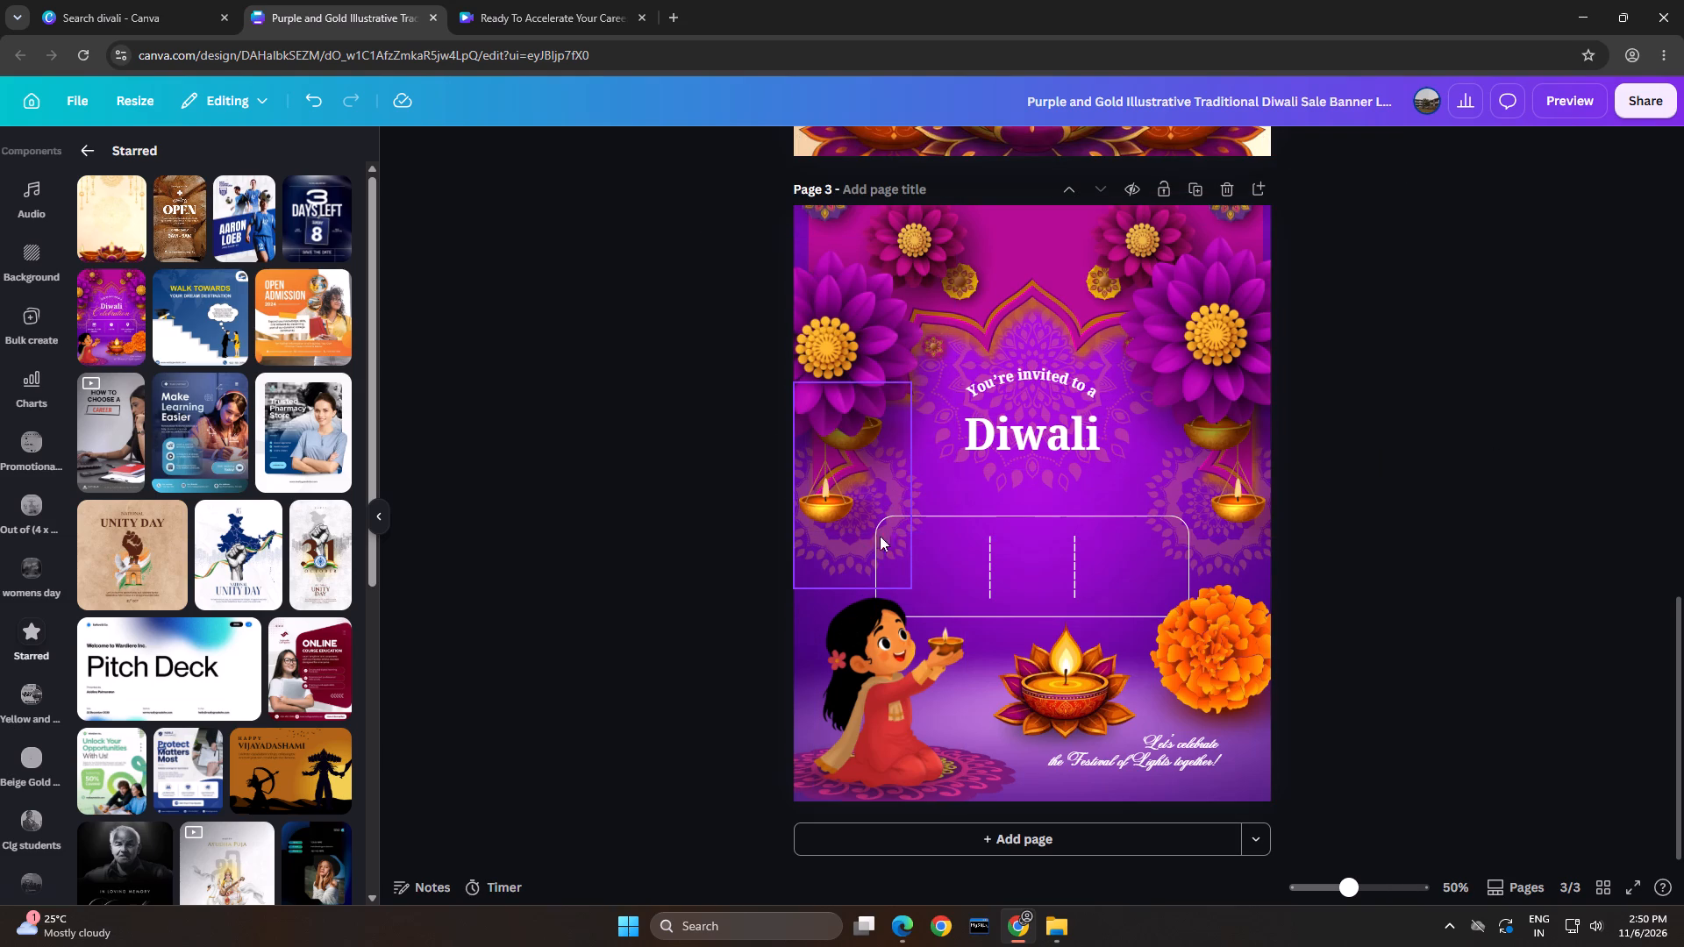
key(alt+1)
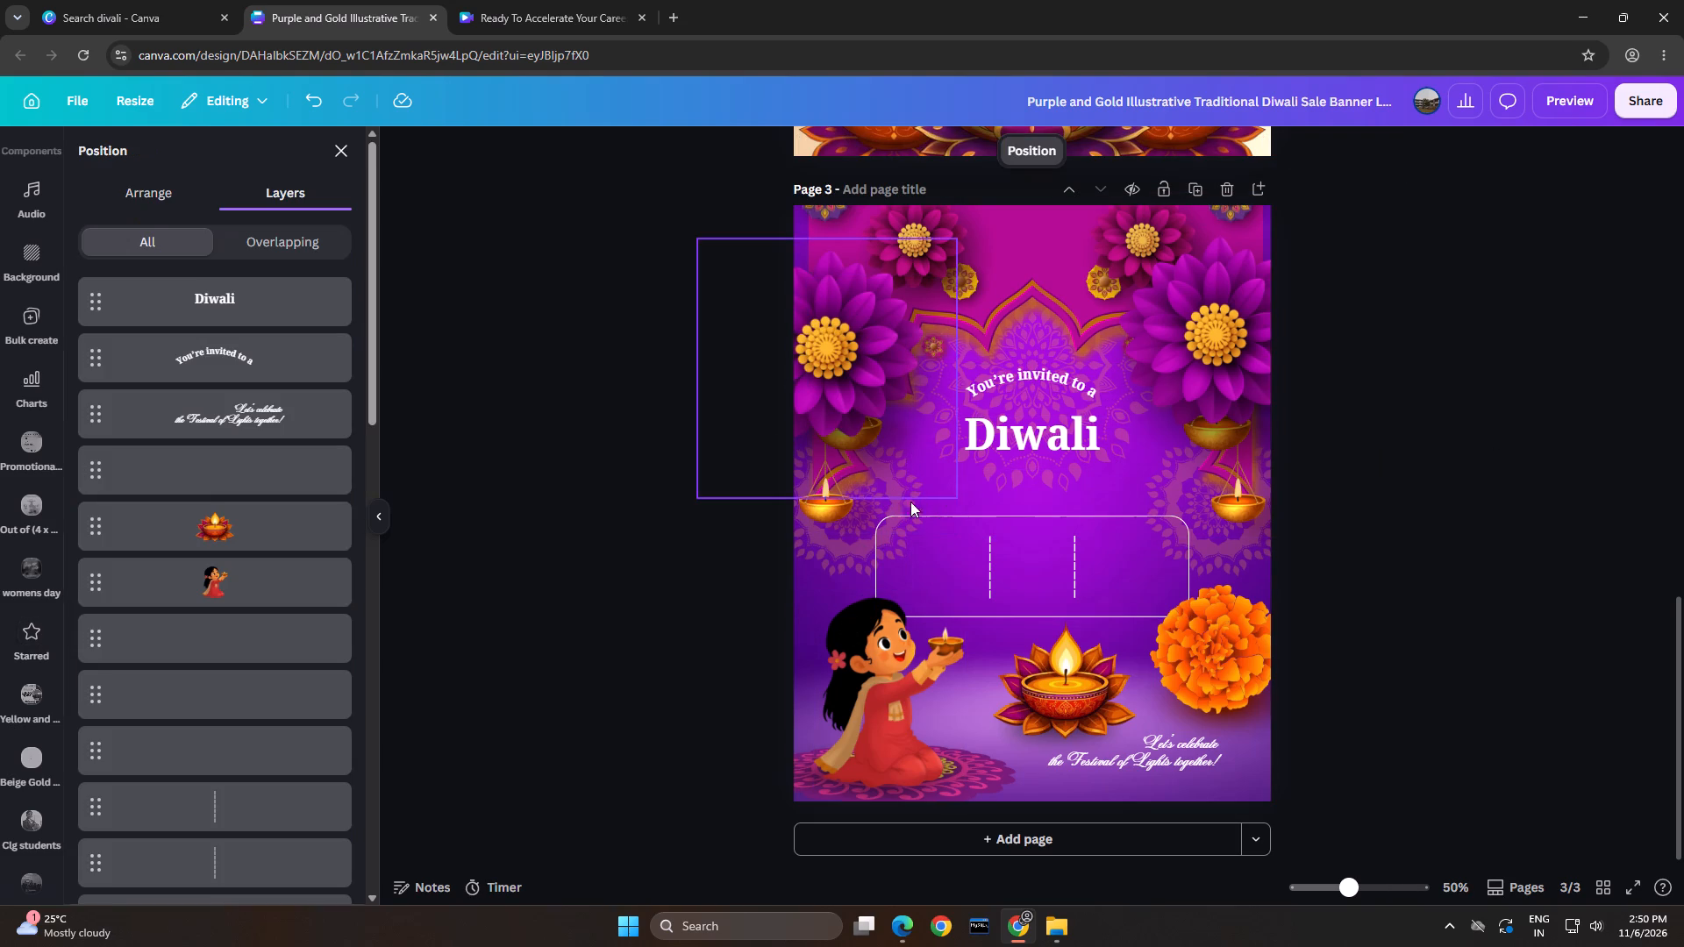
scroll(247, 475, down, 2)
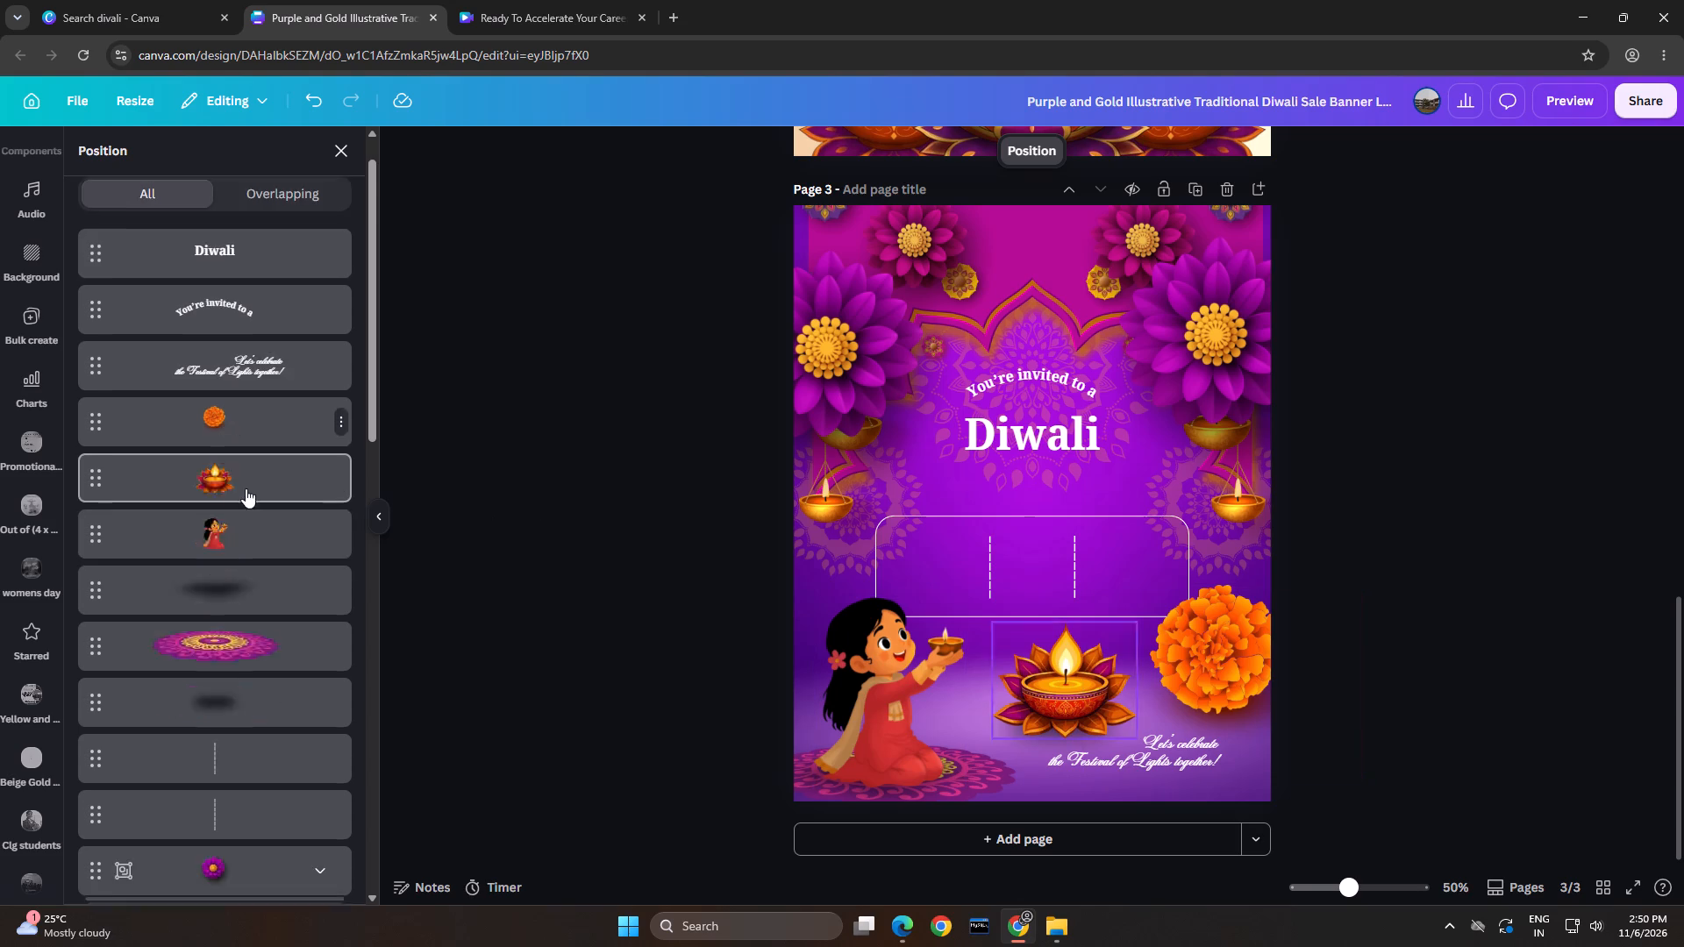
scroll(246, 488, down, 2)
scroll(230, 675, down, 2)
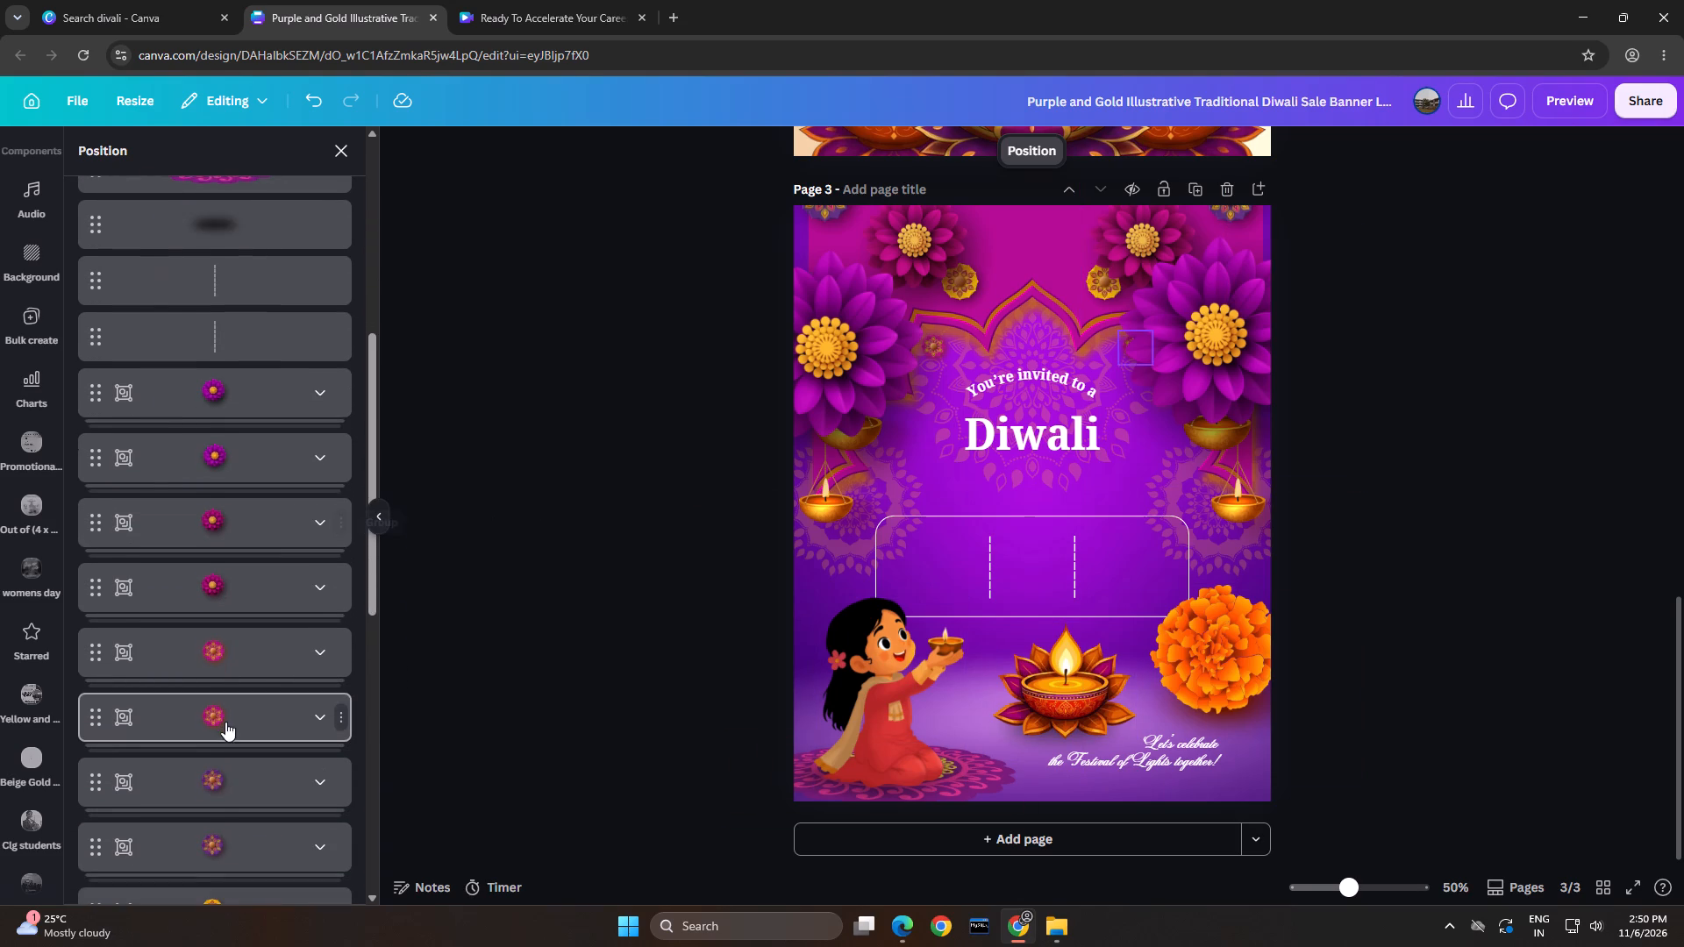
scroll(233, 698, down, 3)
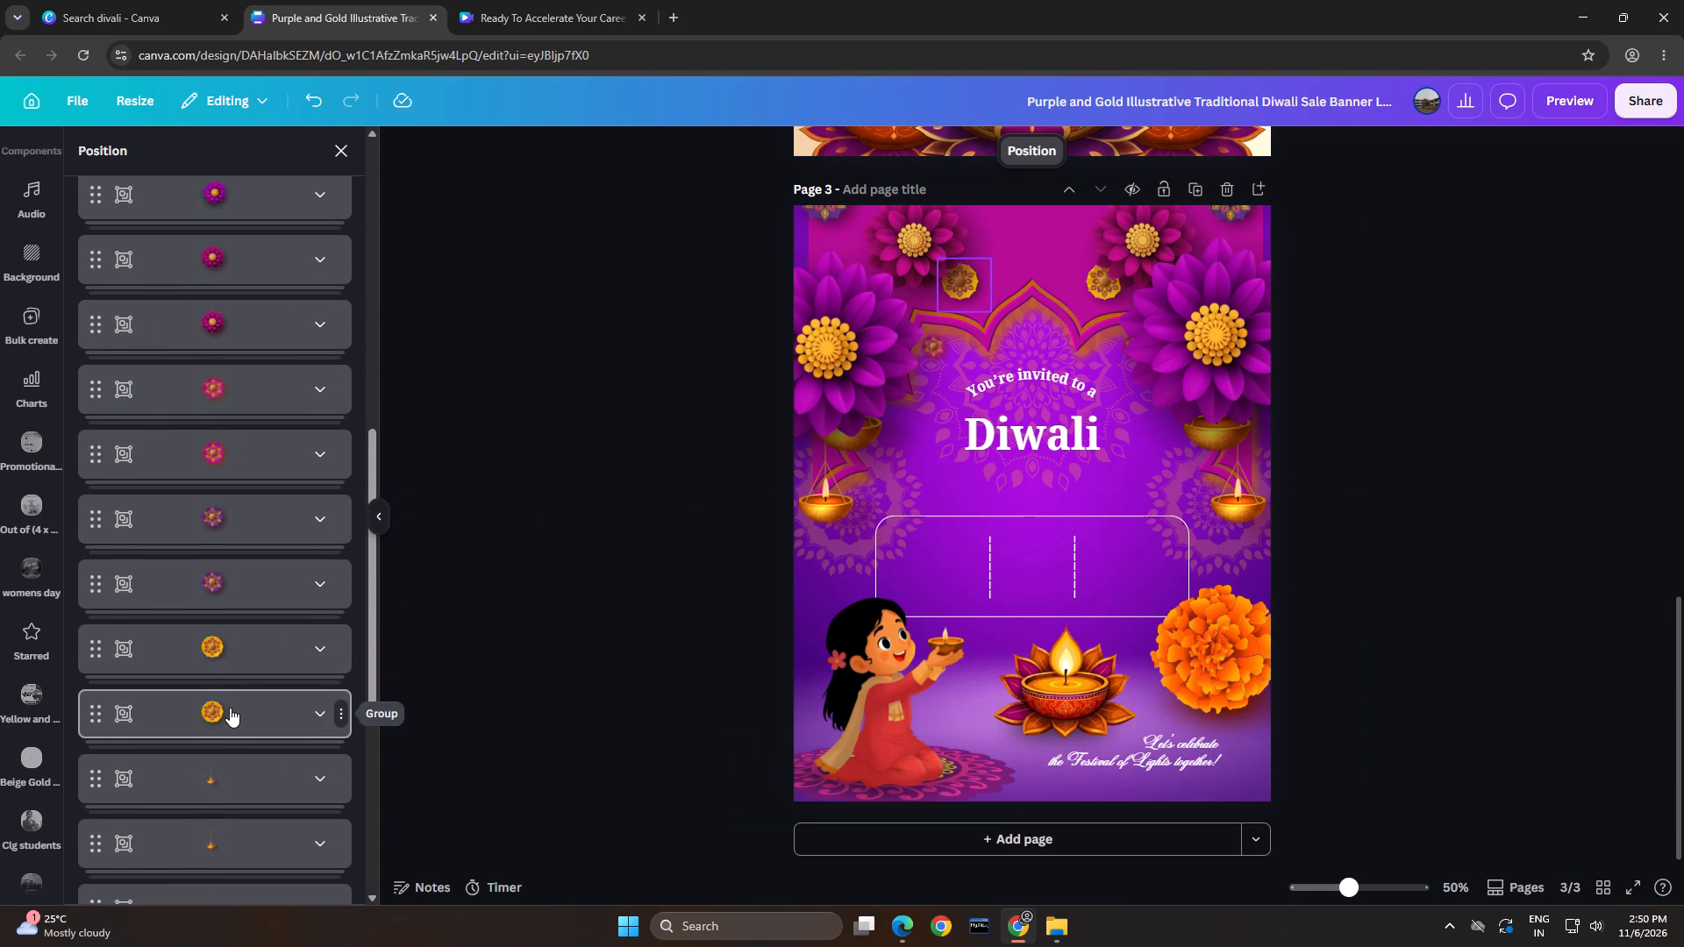
scroll(230, 708, down, 5)
click(227, 725)
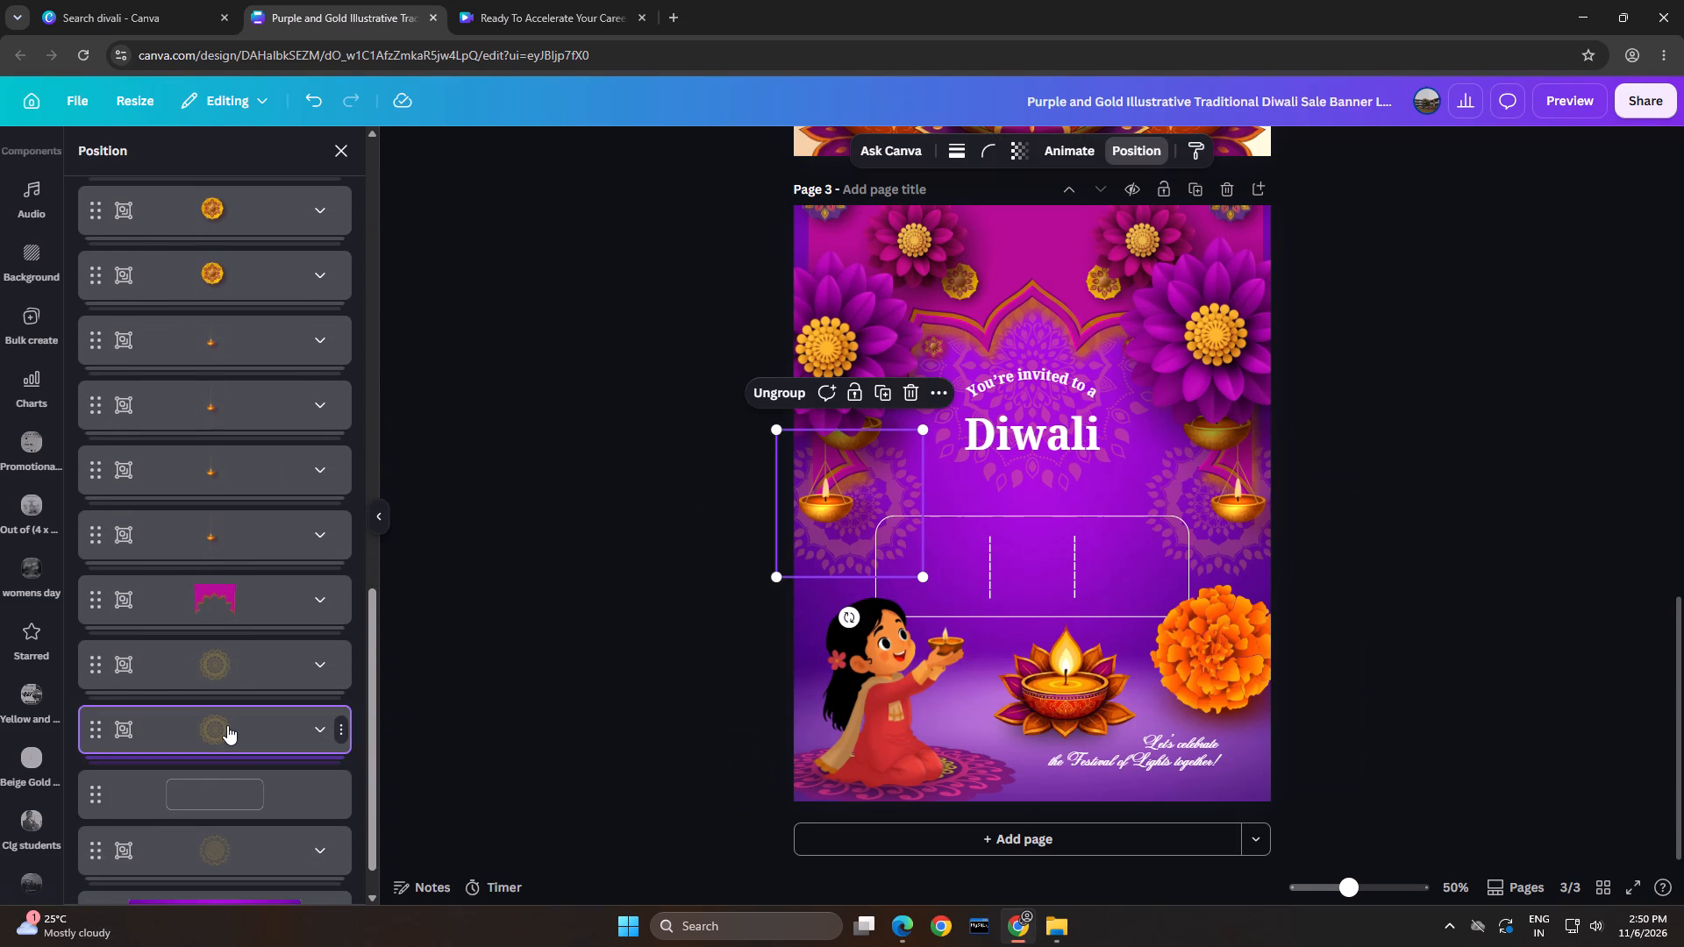
key(ctrl+c)
Paste the copied mandala group onto page 2, behind the matching small diya's position.
click(520, 6)
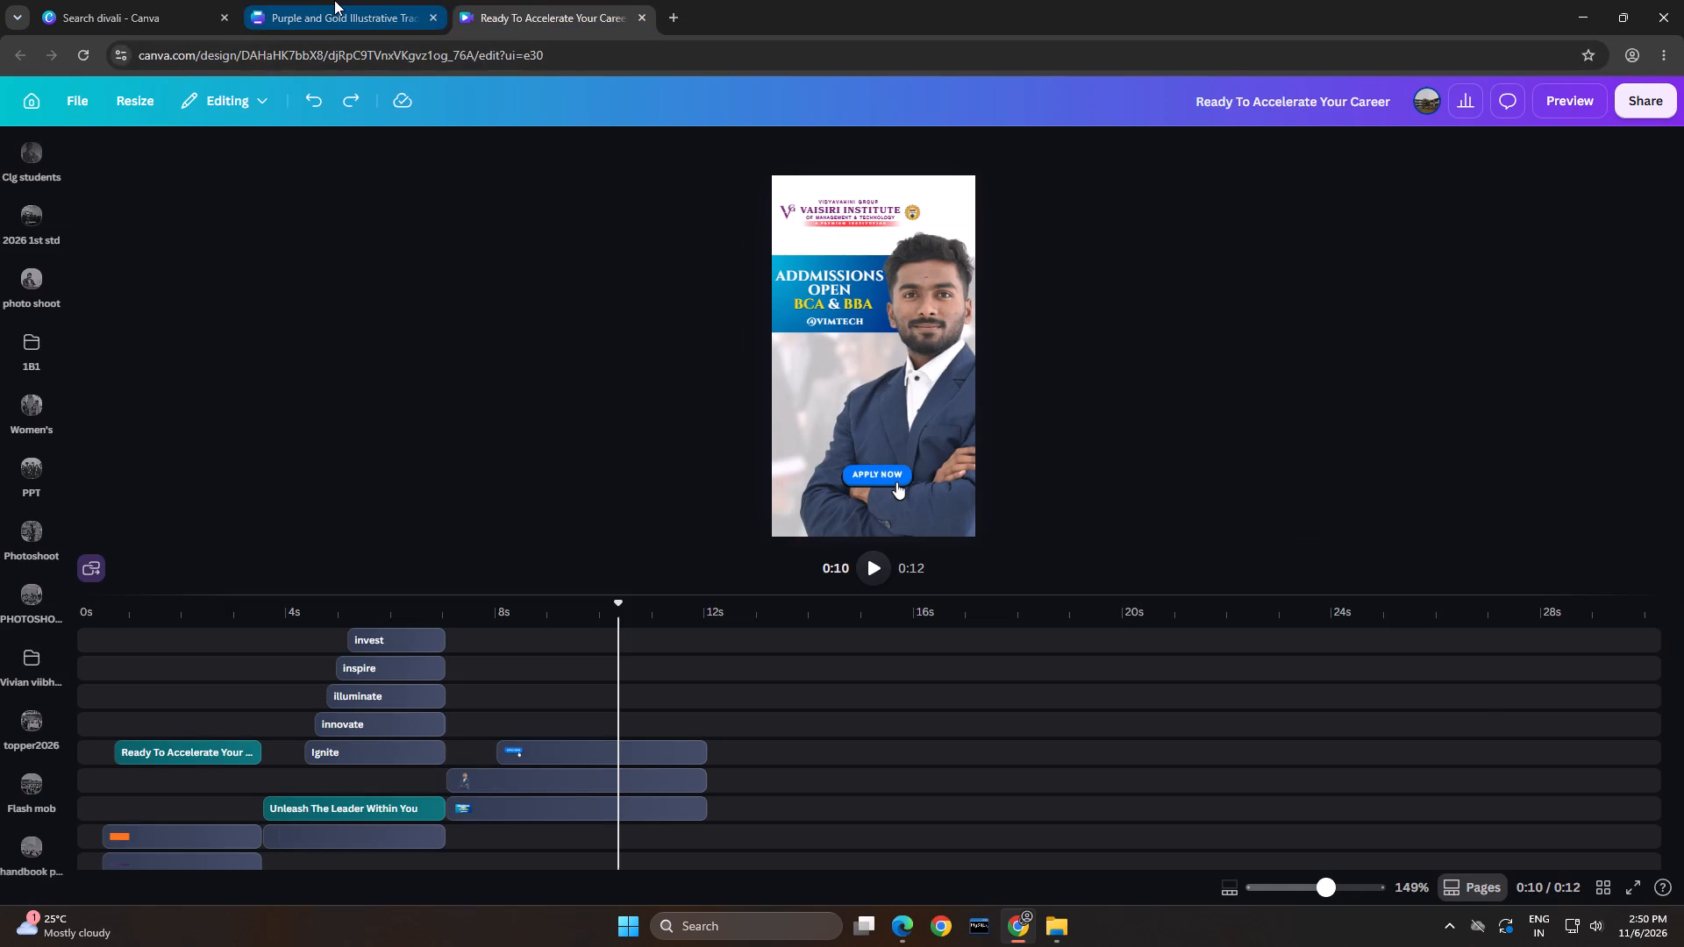
click(334, 0)
scroll(1342, 539, up, 5)
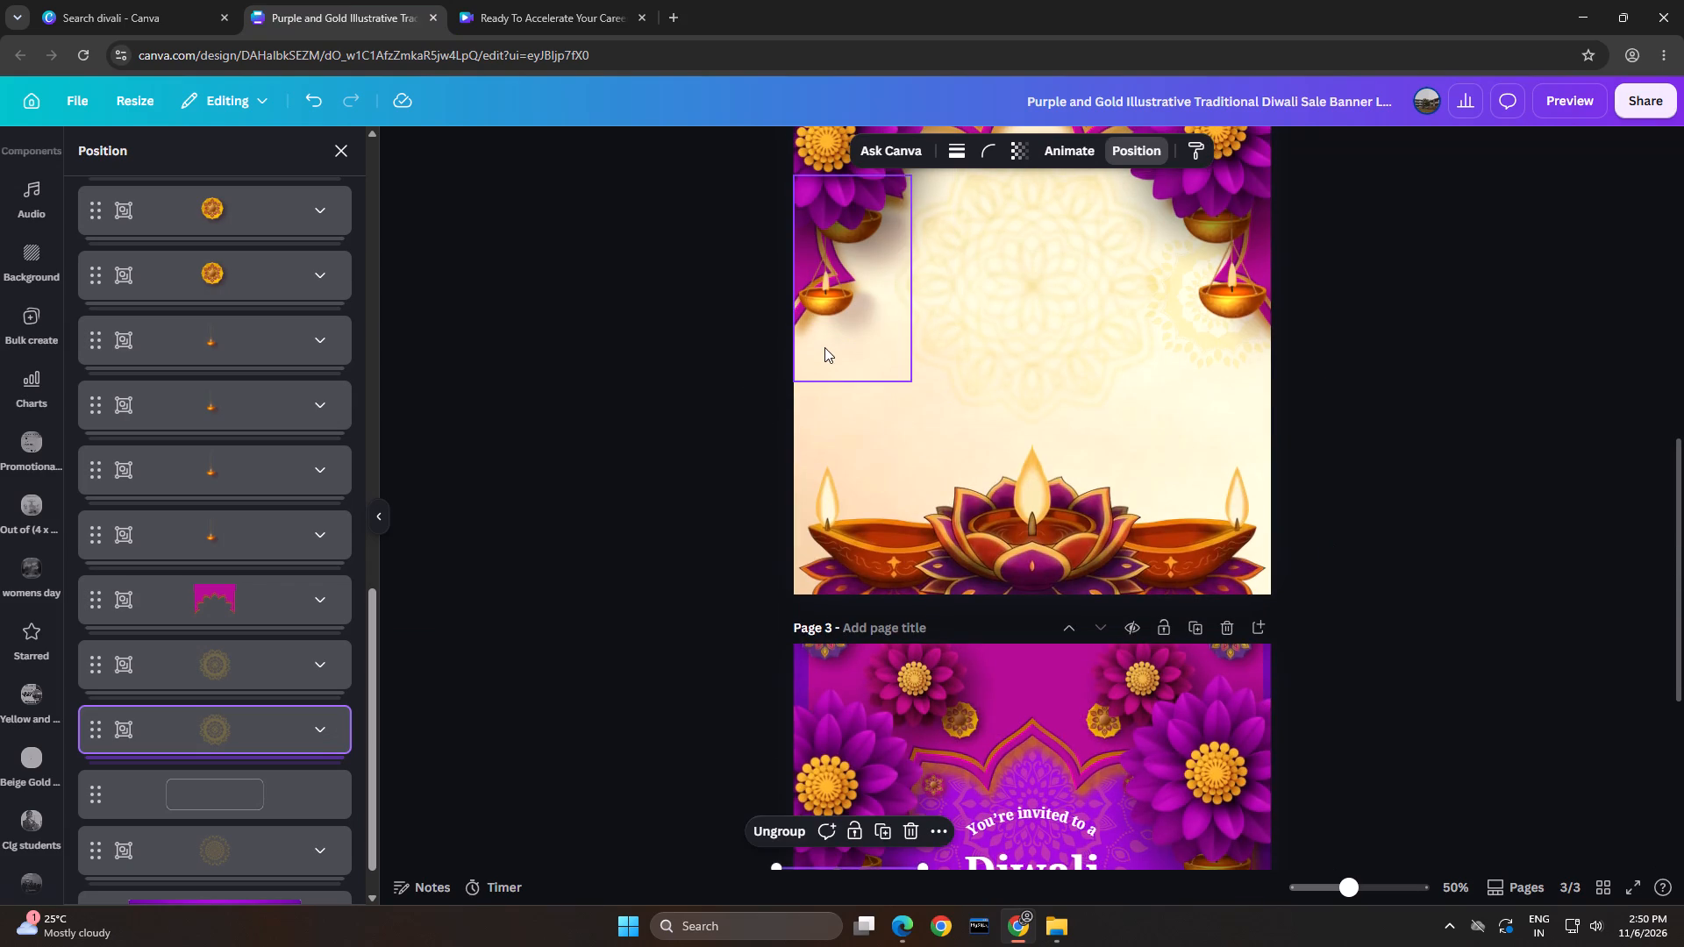
key(ctrl+v)
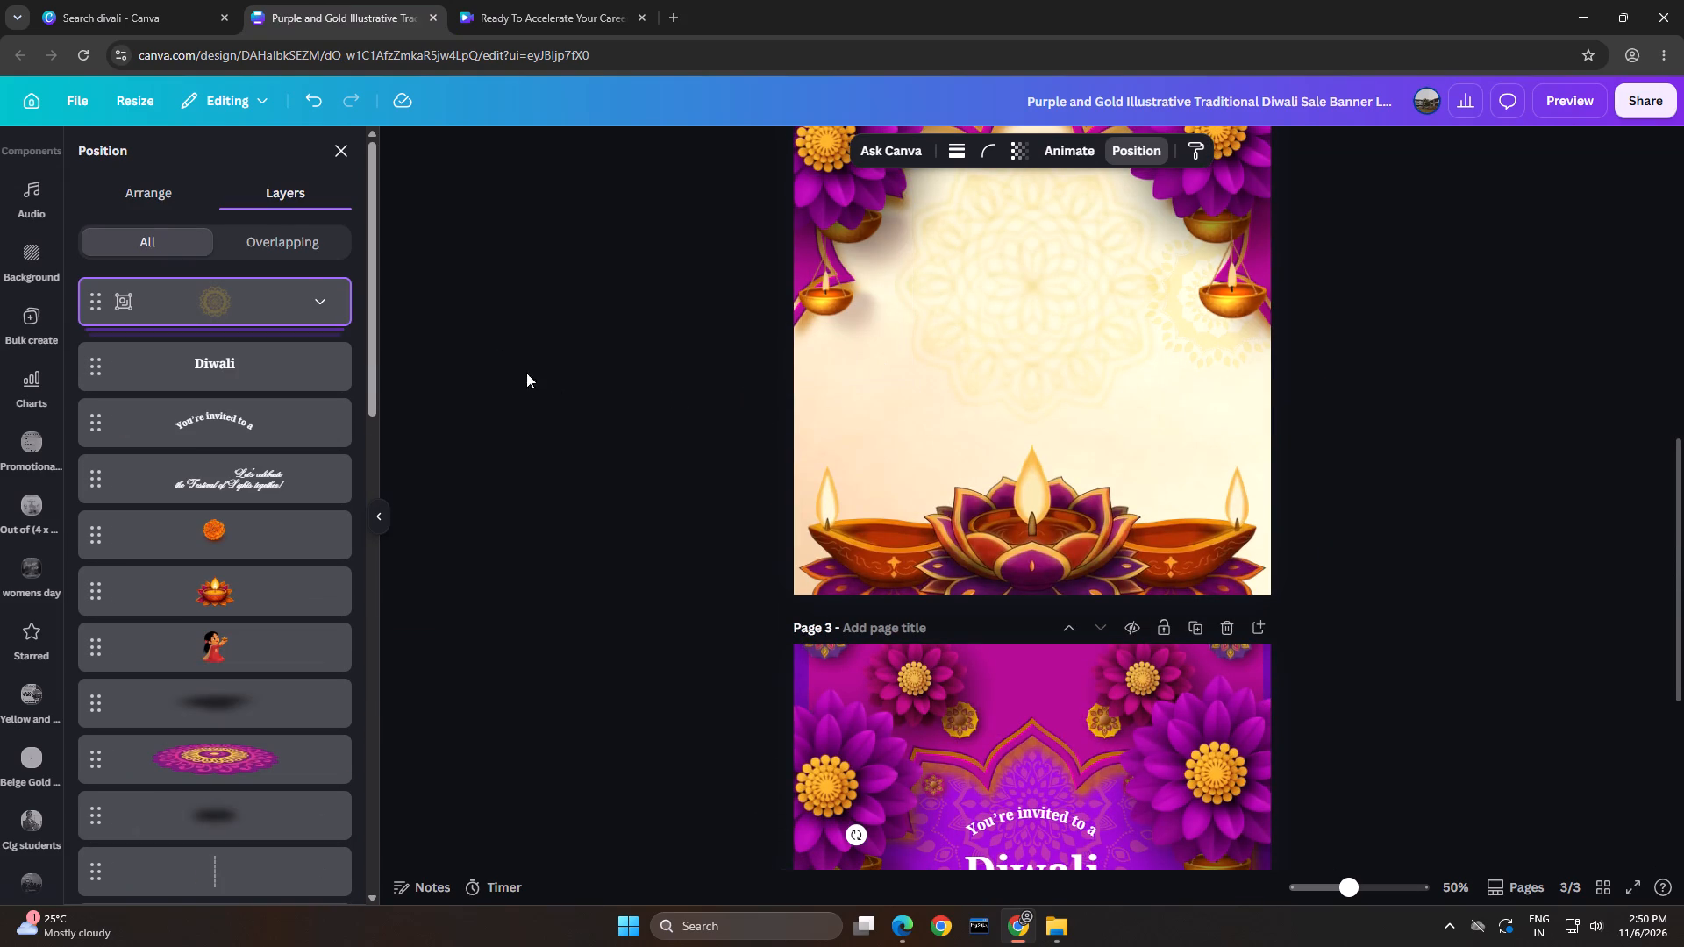
scroll(263, 324, up, 4)
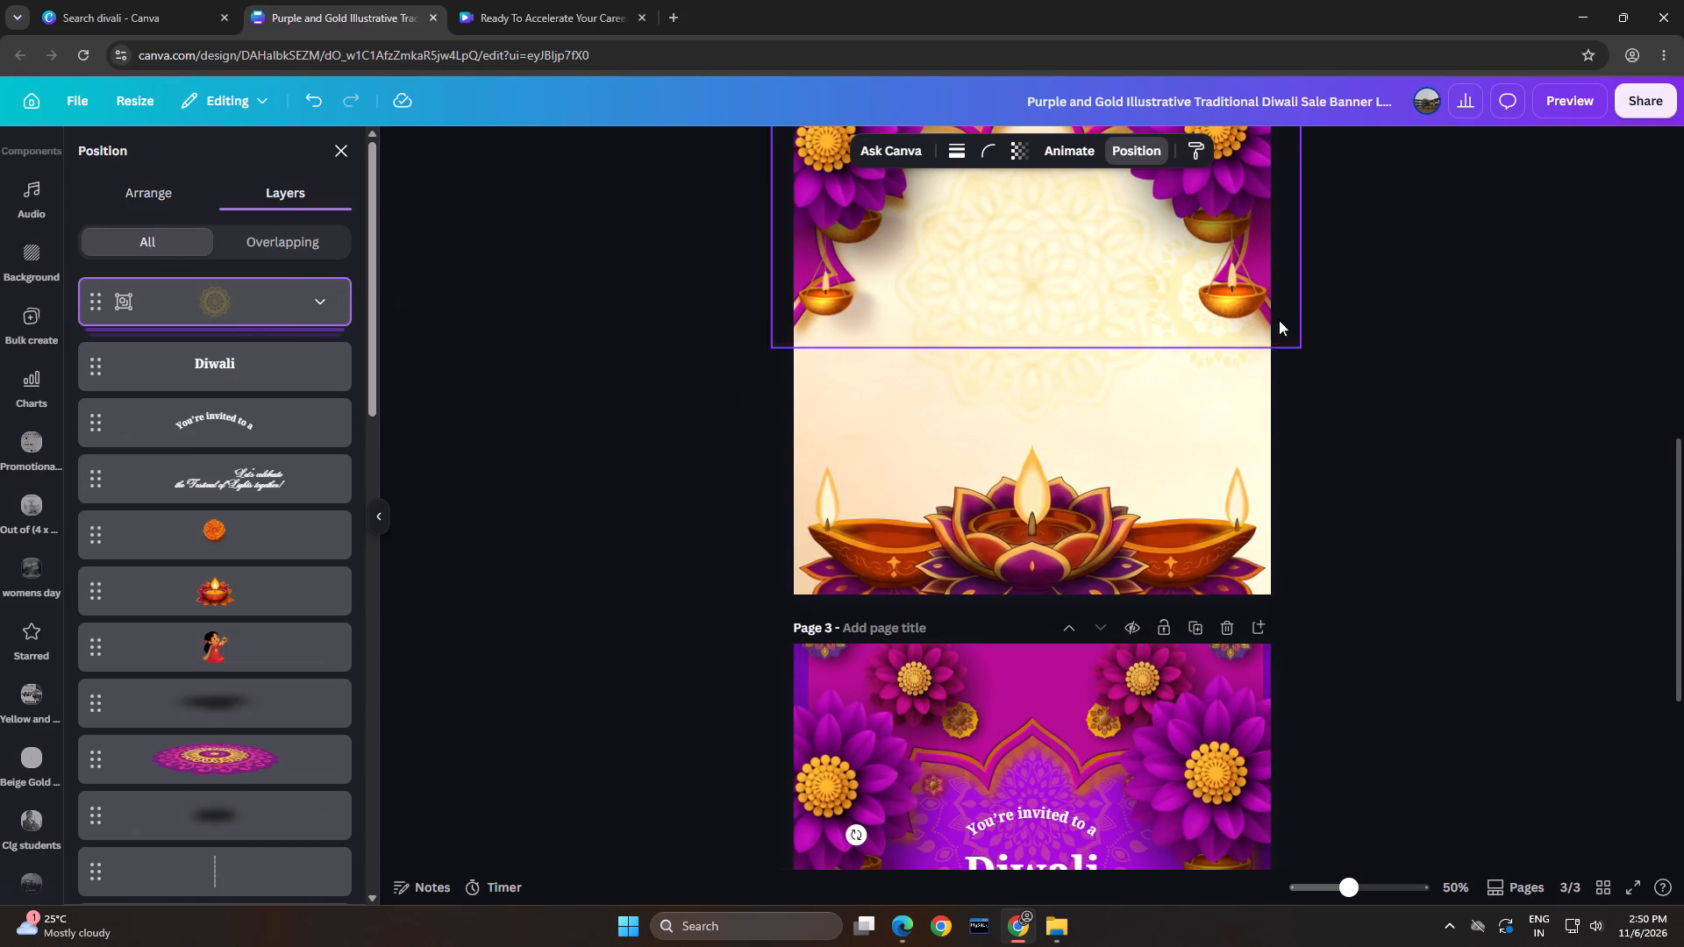
scroll(1475, 328, up, 3)
scroll(960, 476, down, 2)
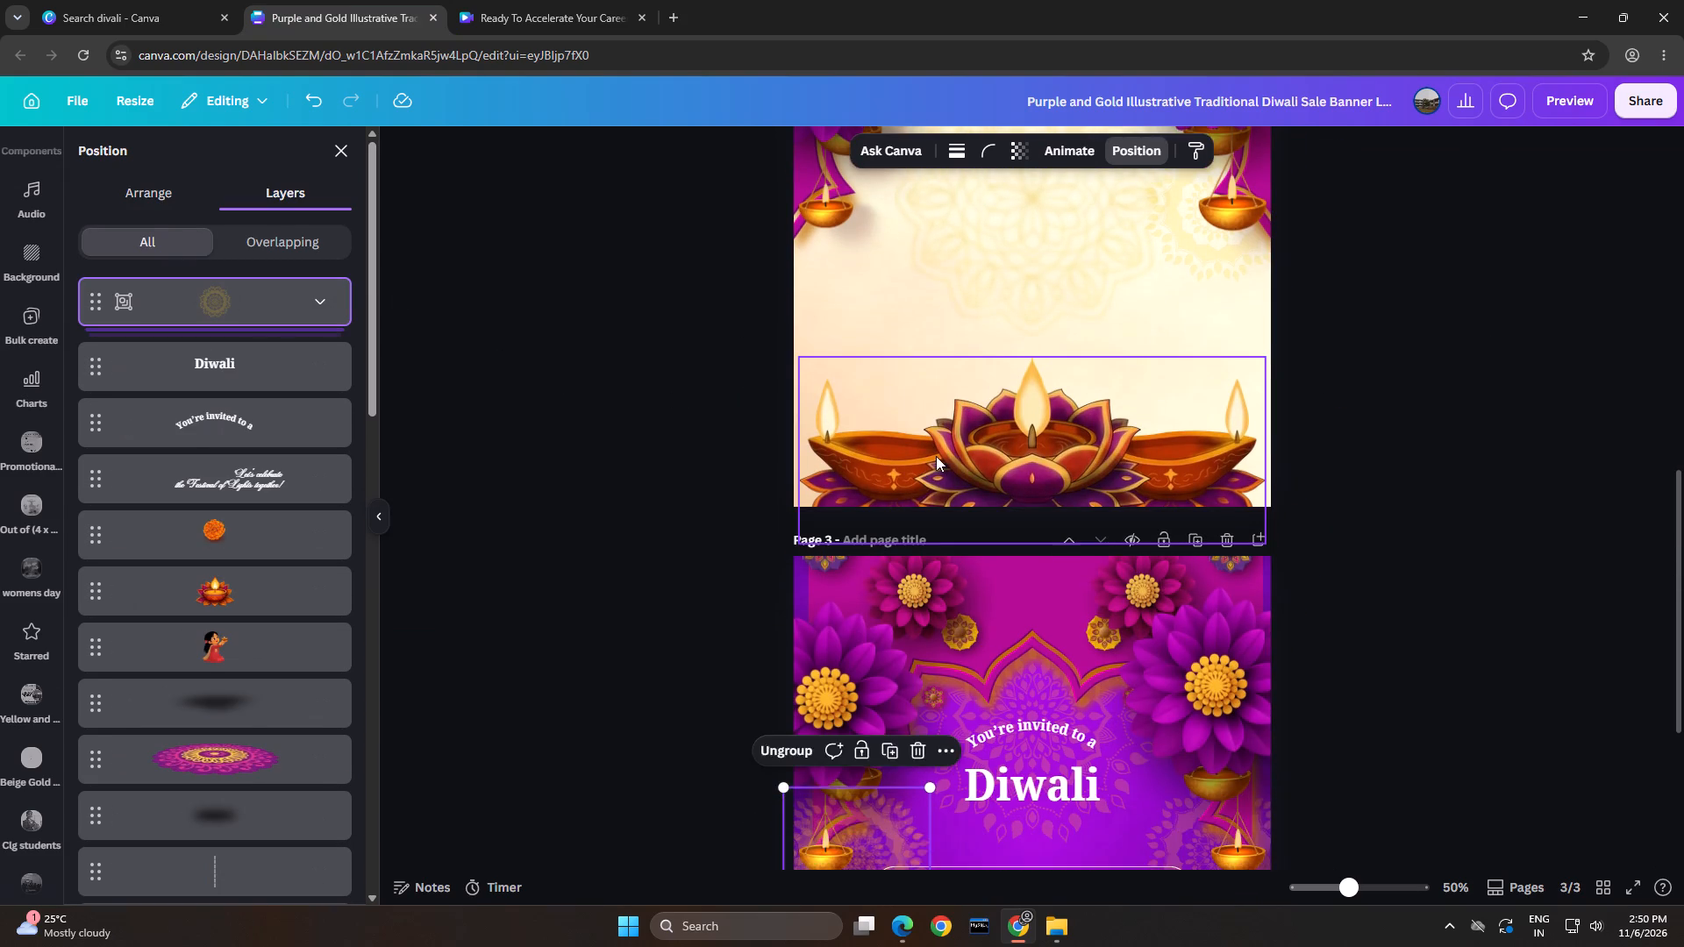
scroll(936, 456, up, 4)
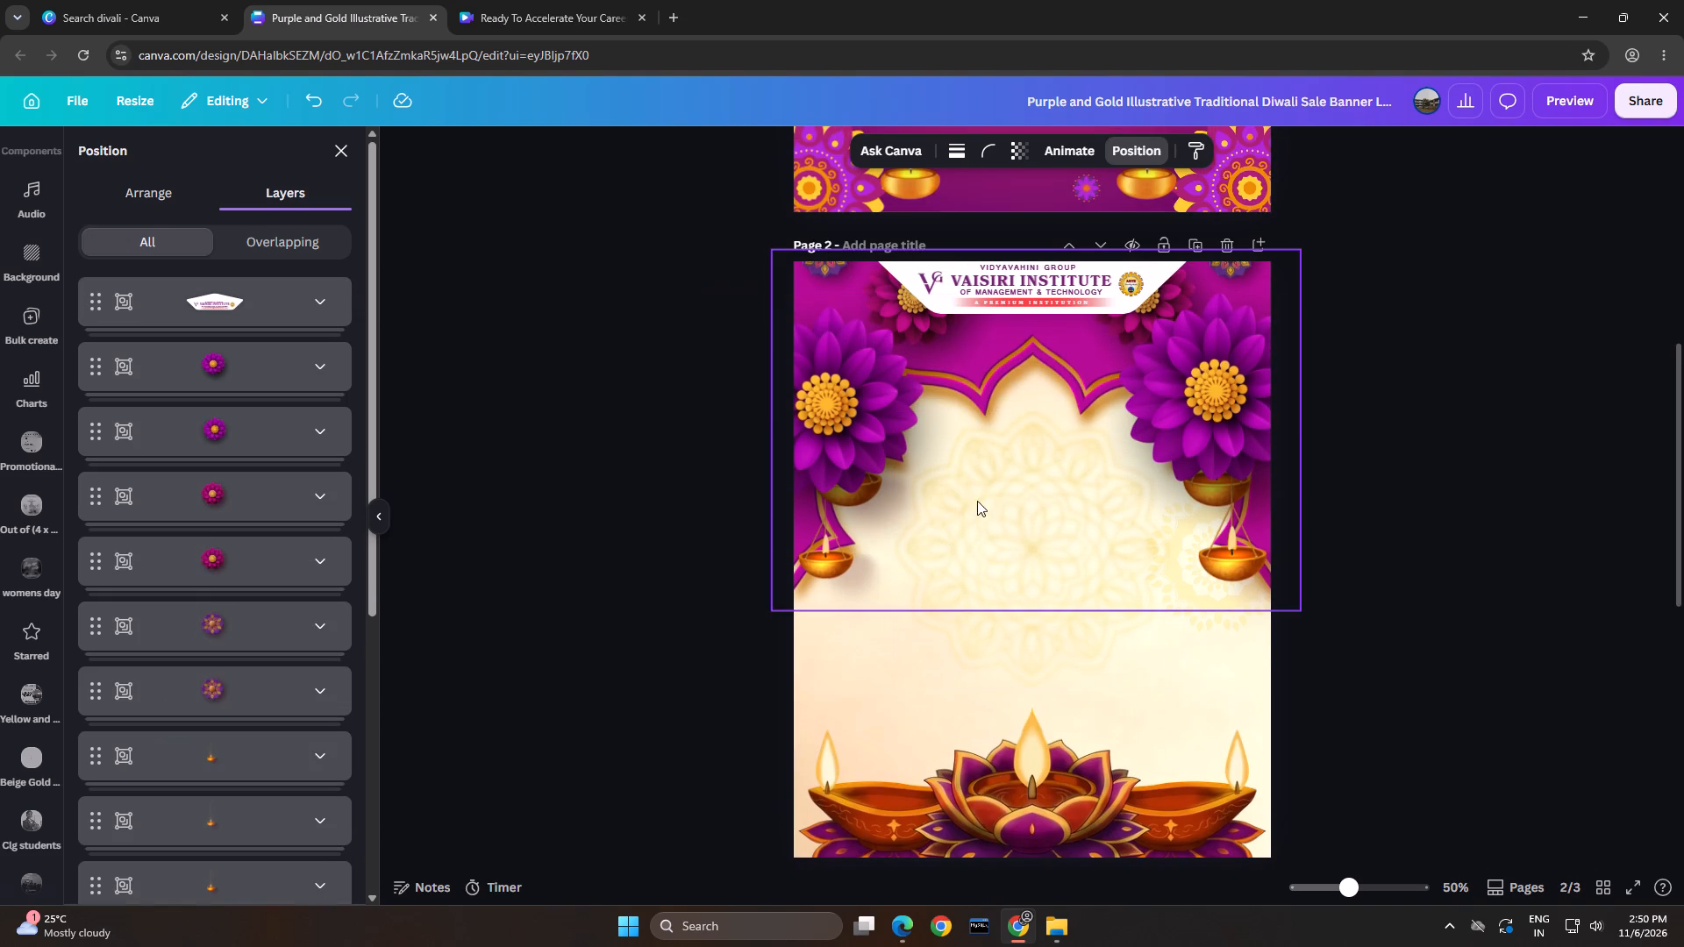
click(1012, 520)
key(ctrl+v)
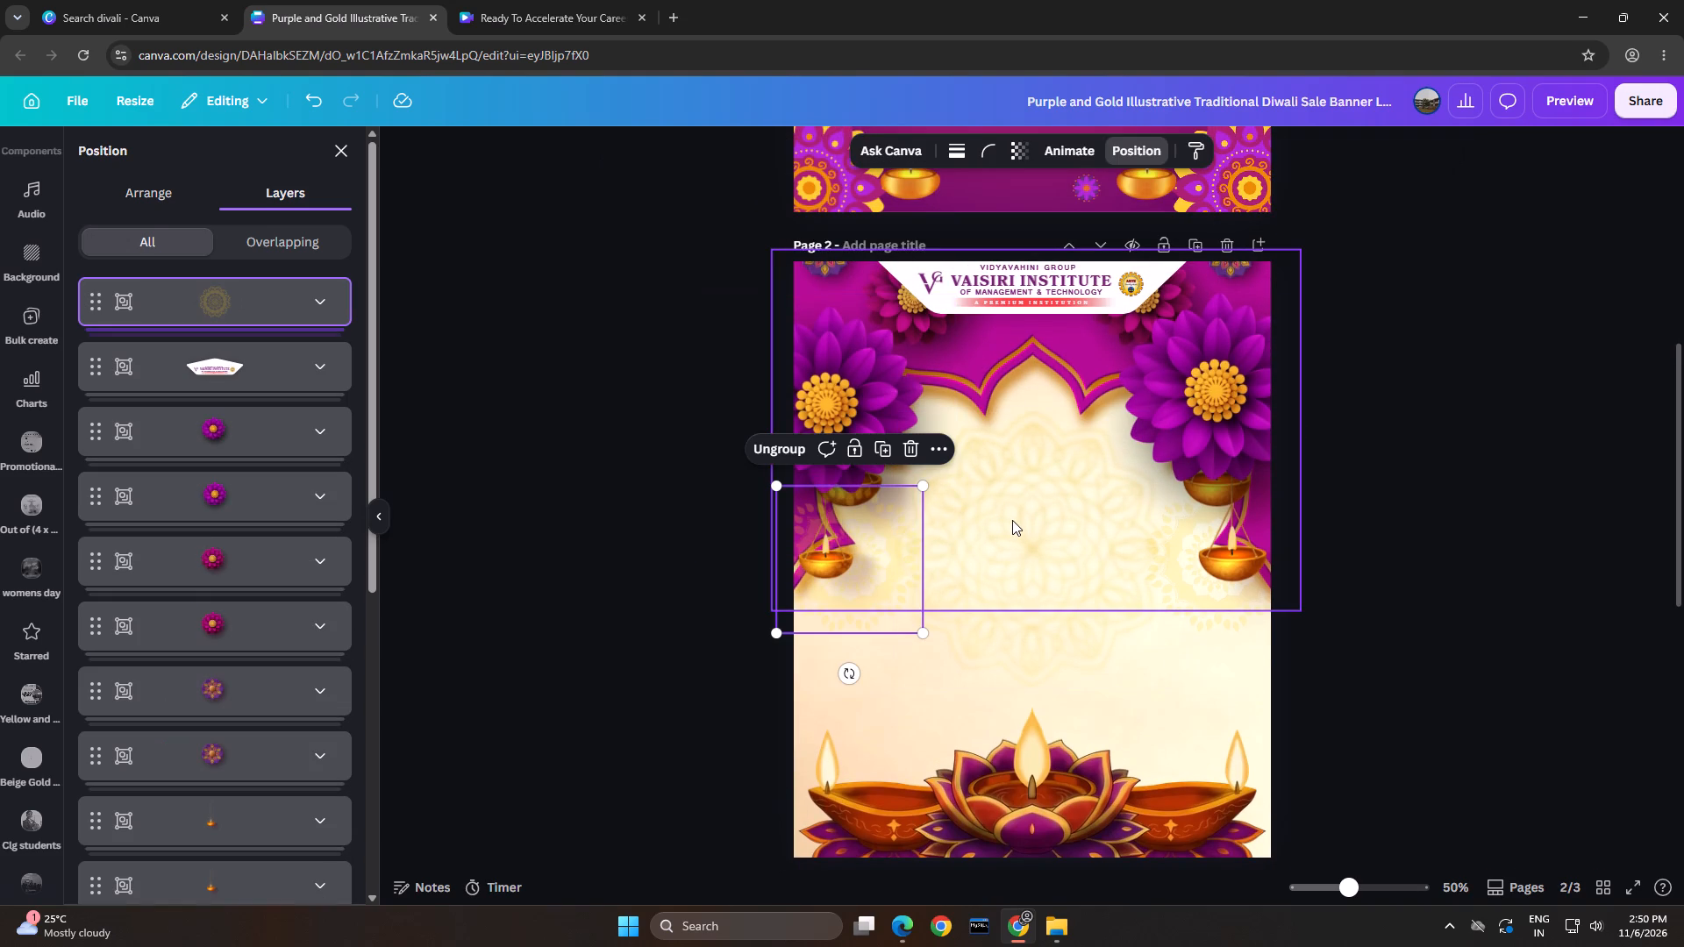
Reorder the pasted mandala on page 2 to sit just below the purple arch group and above the other mandala group.
drag(275, 296, 270, 411)
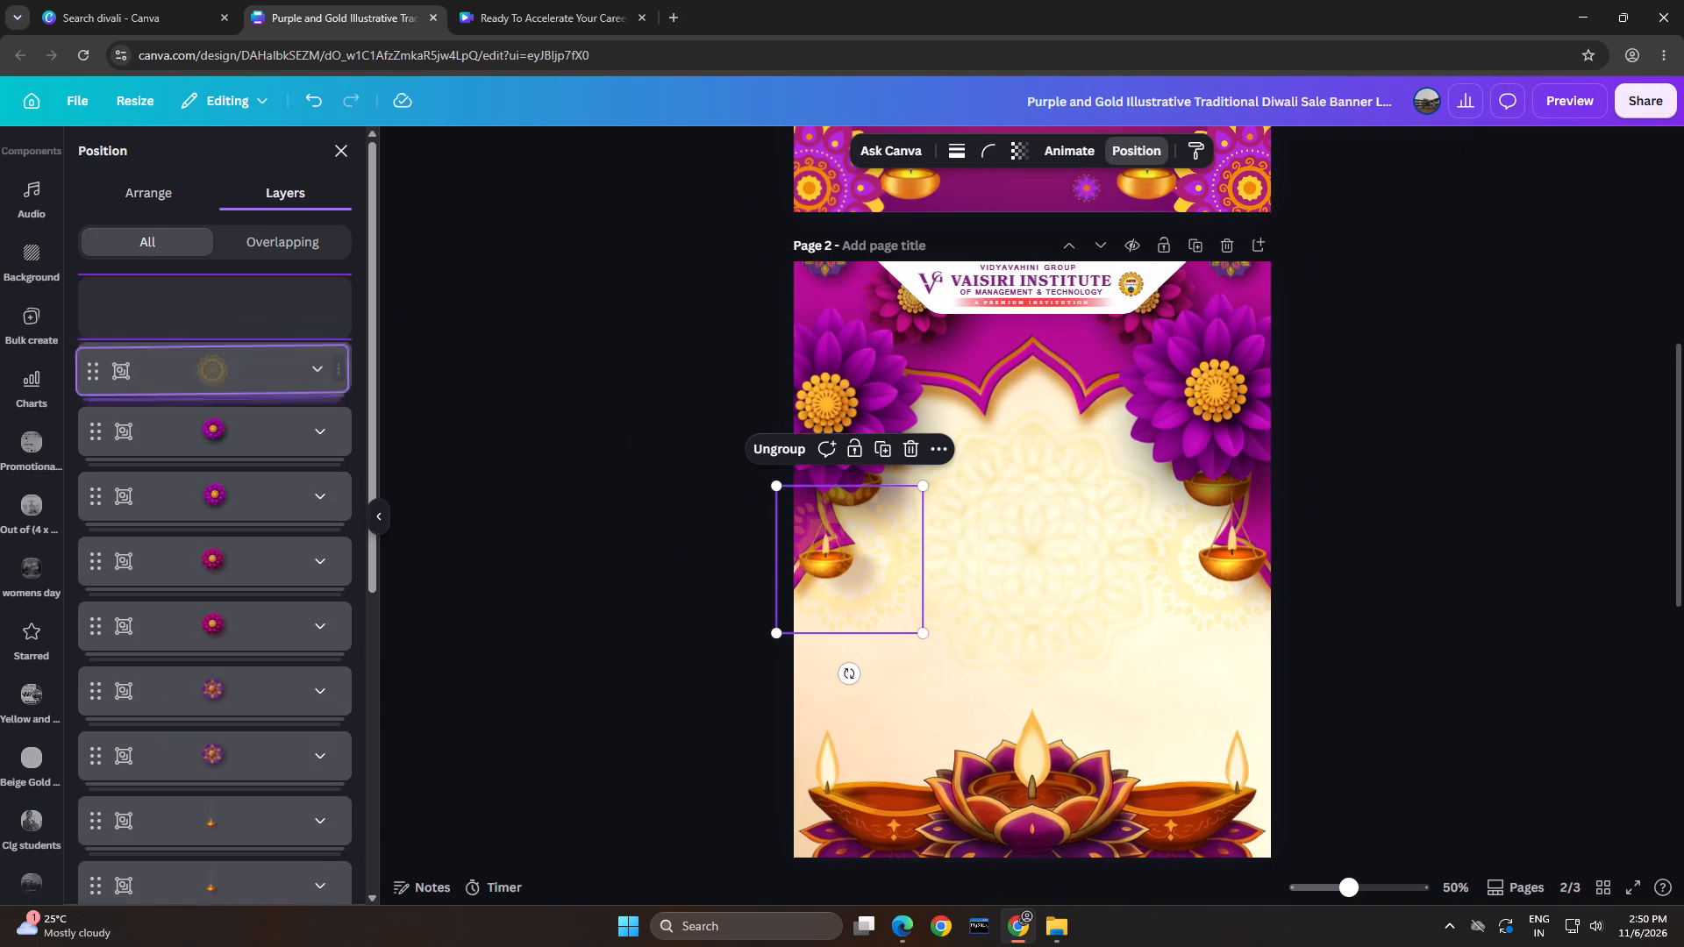
drag(270, 411, 259, 765)
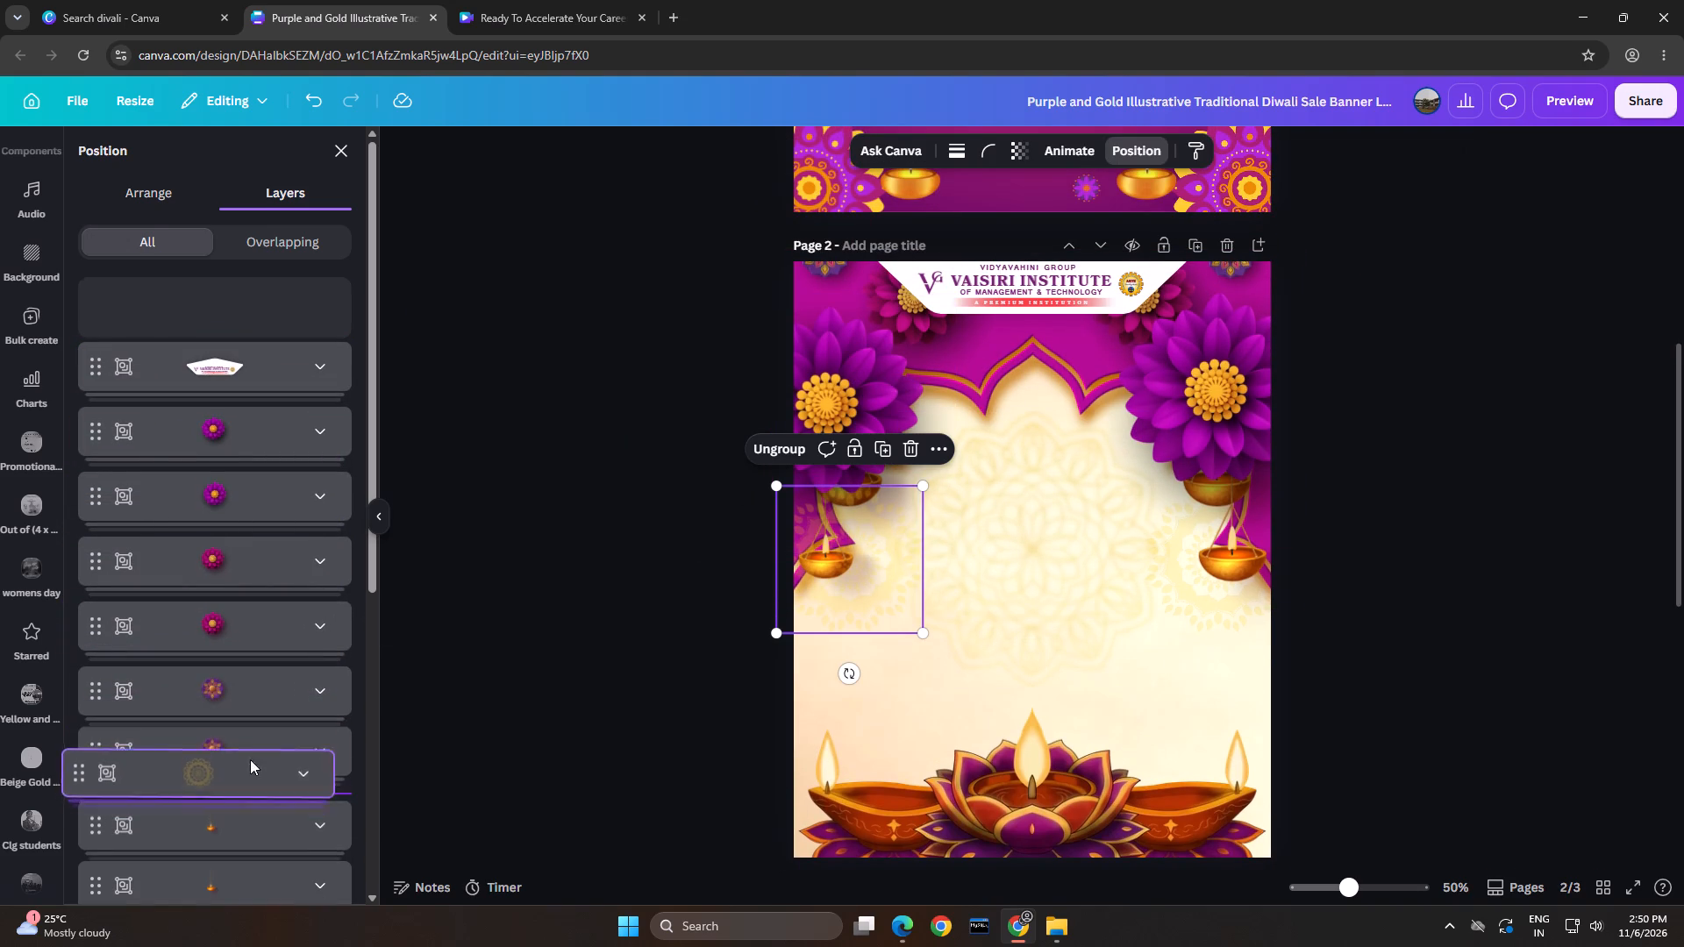
scroll(262, 681, down, 2)
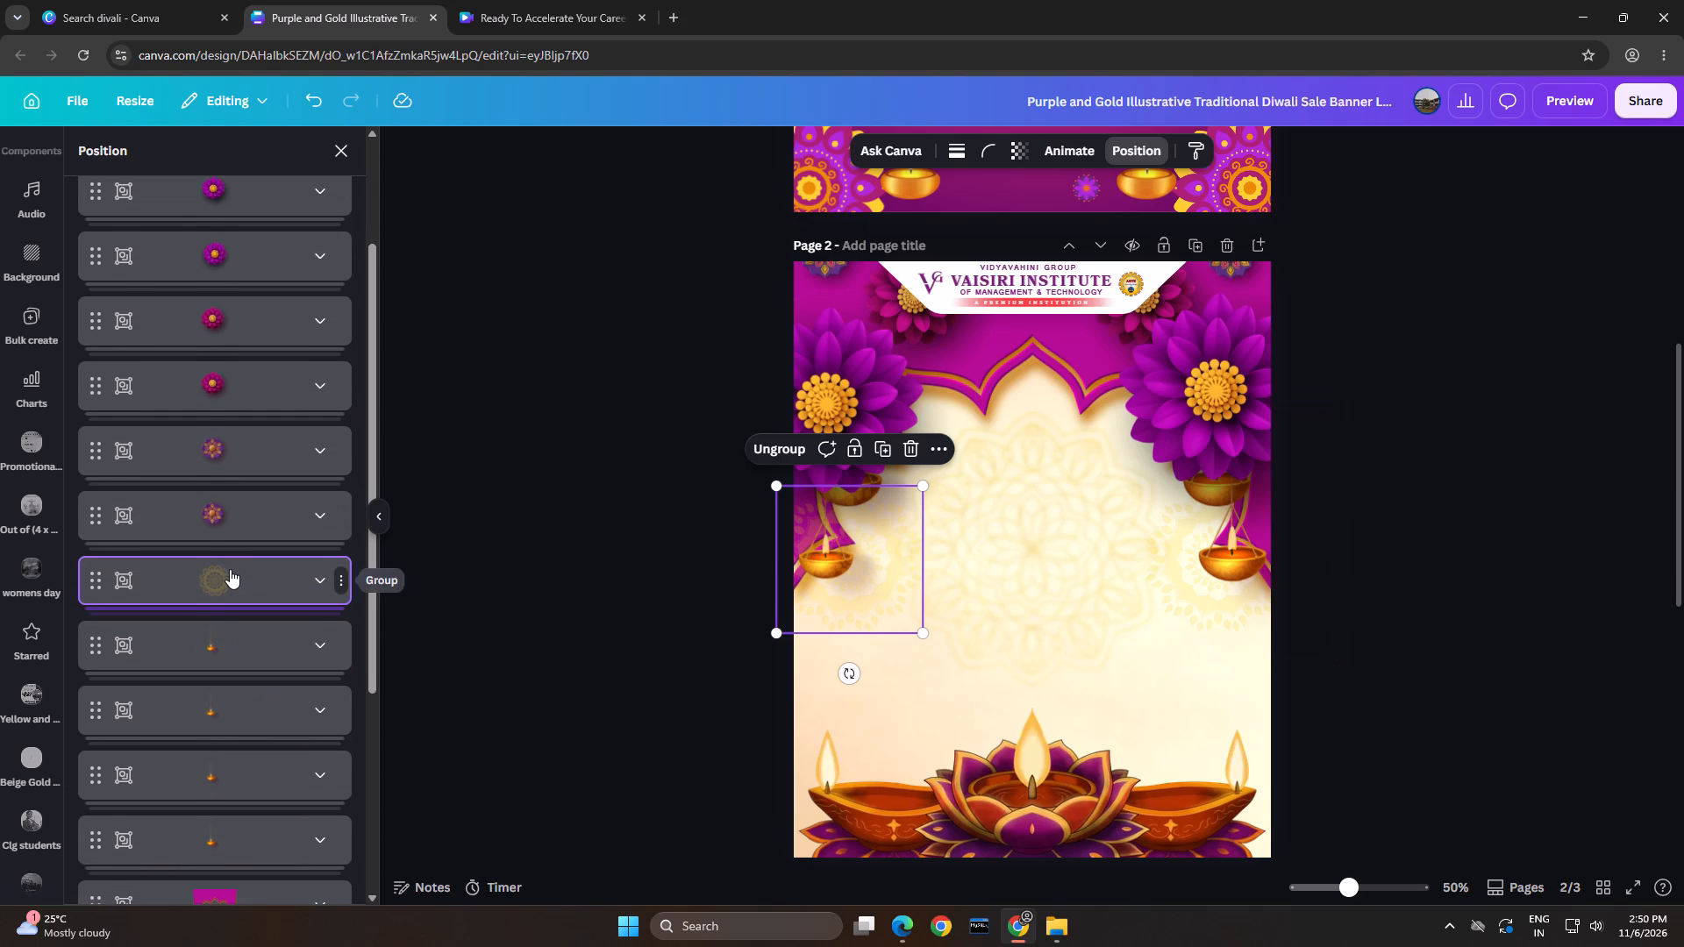
drag(228, 579, 218, 795)
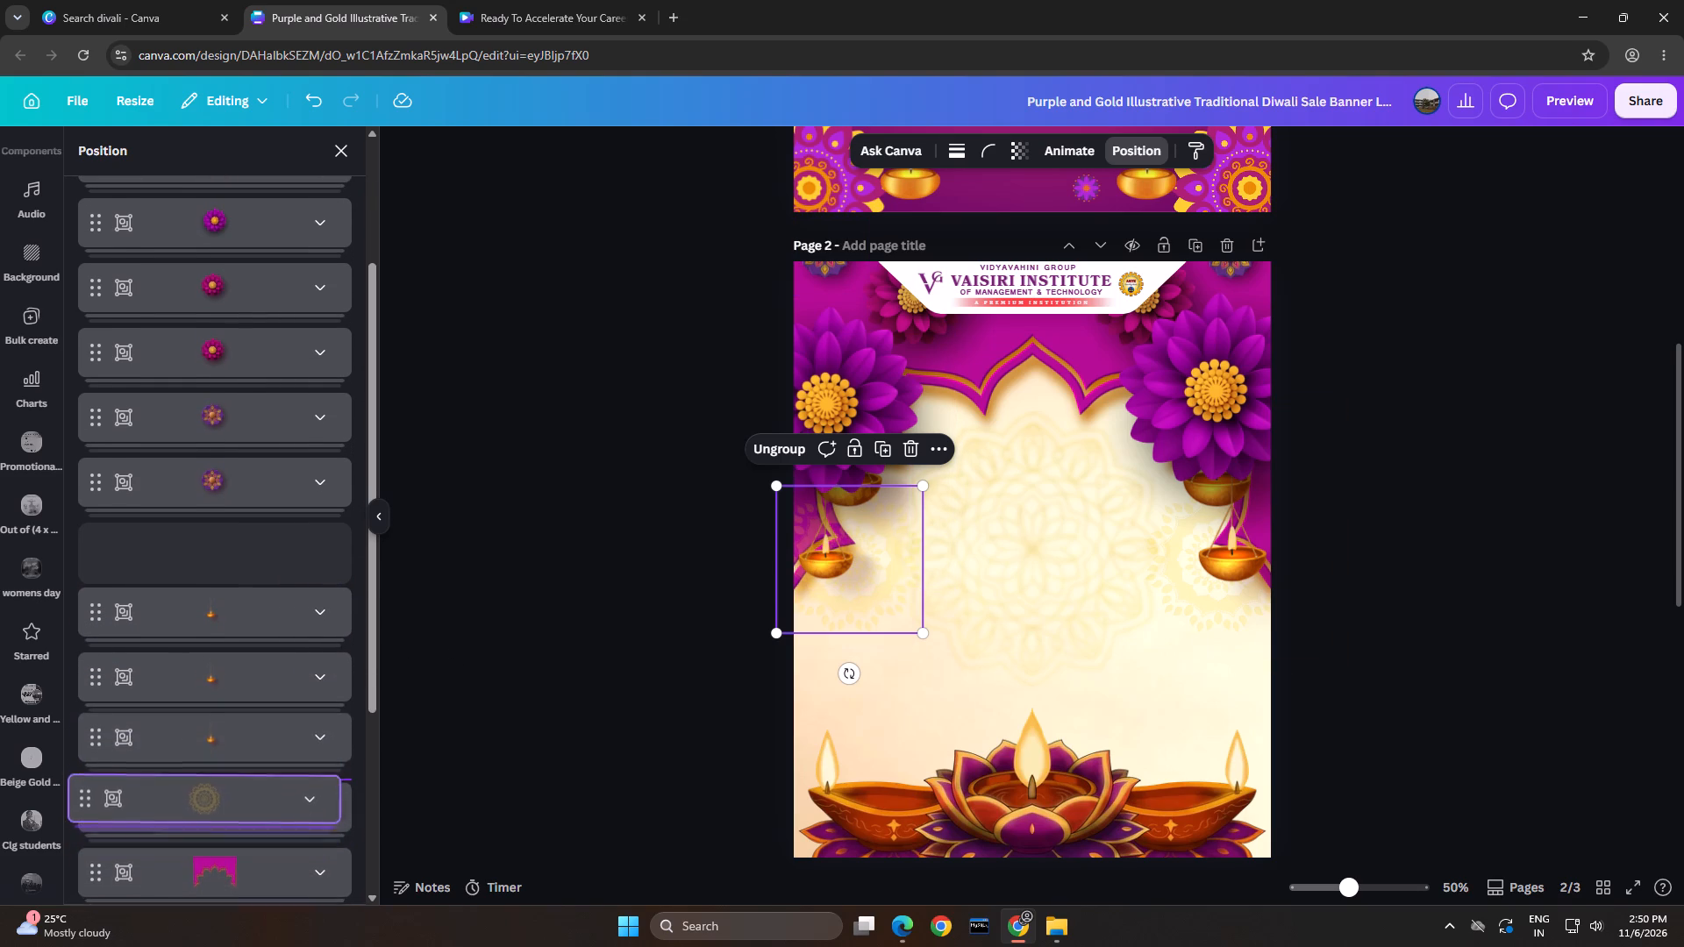
drag(218, 795, 218, 794)
scroll(237, 739, down, 2)
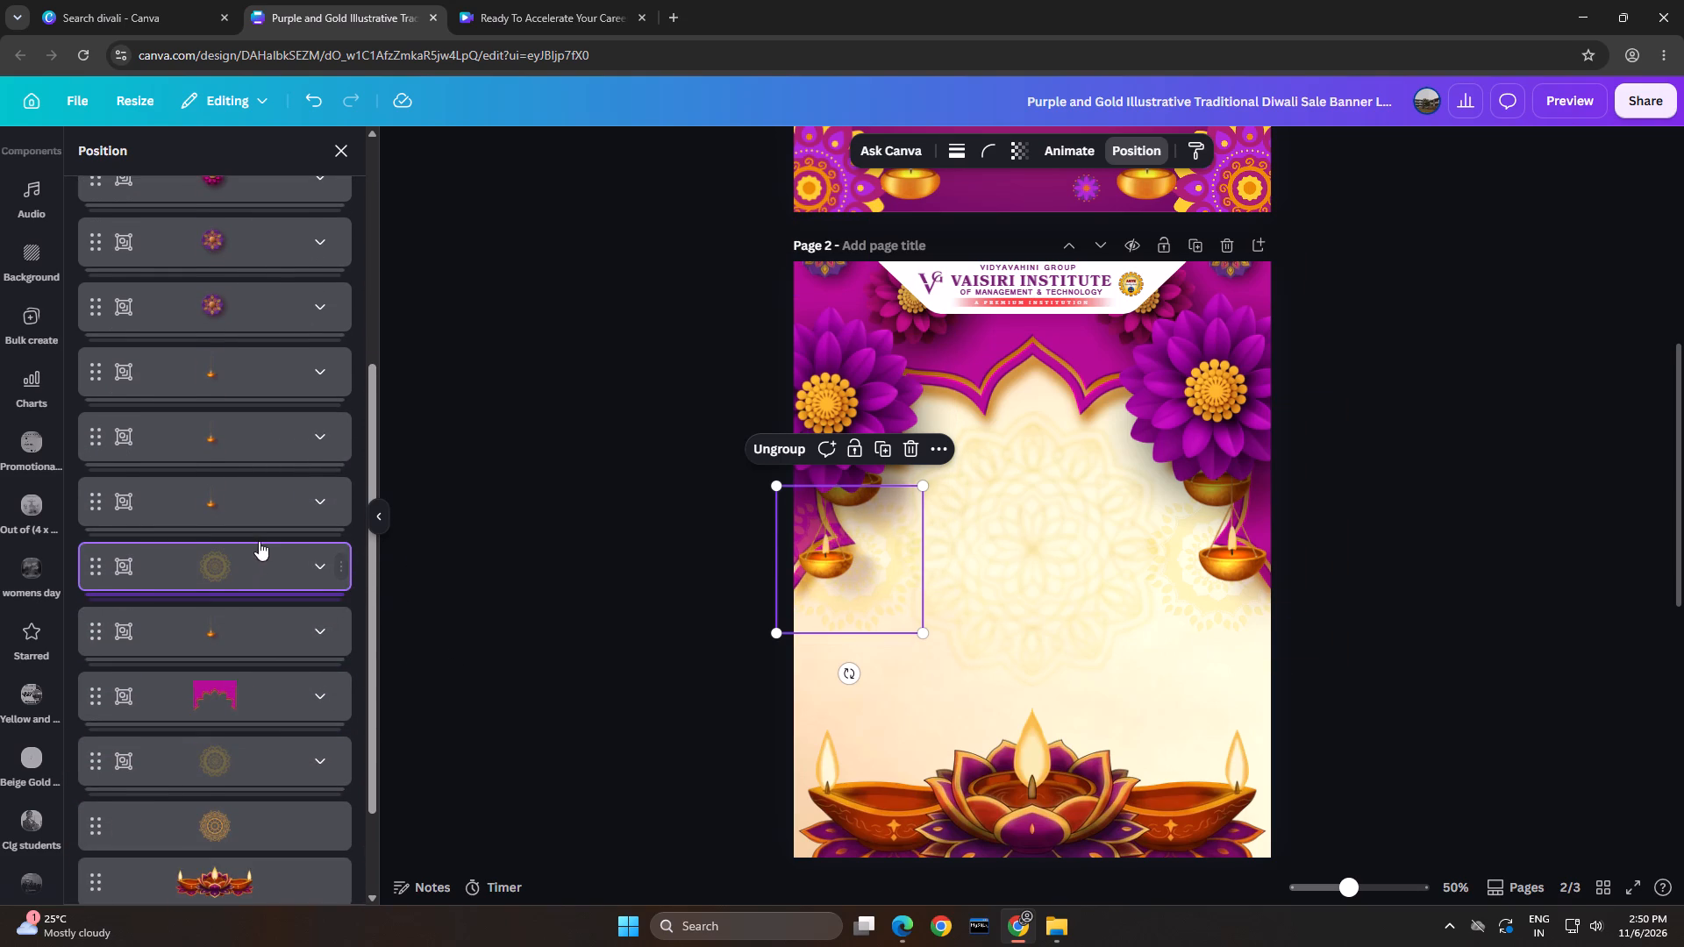
drag(251, 556, 252, 654)
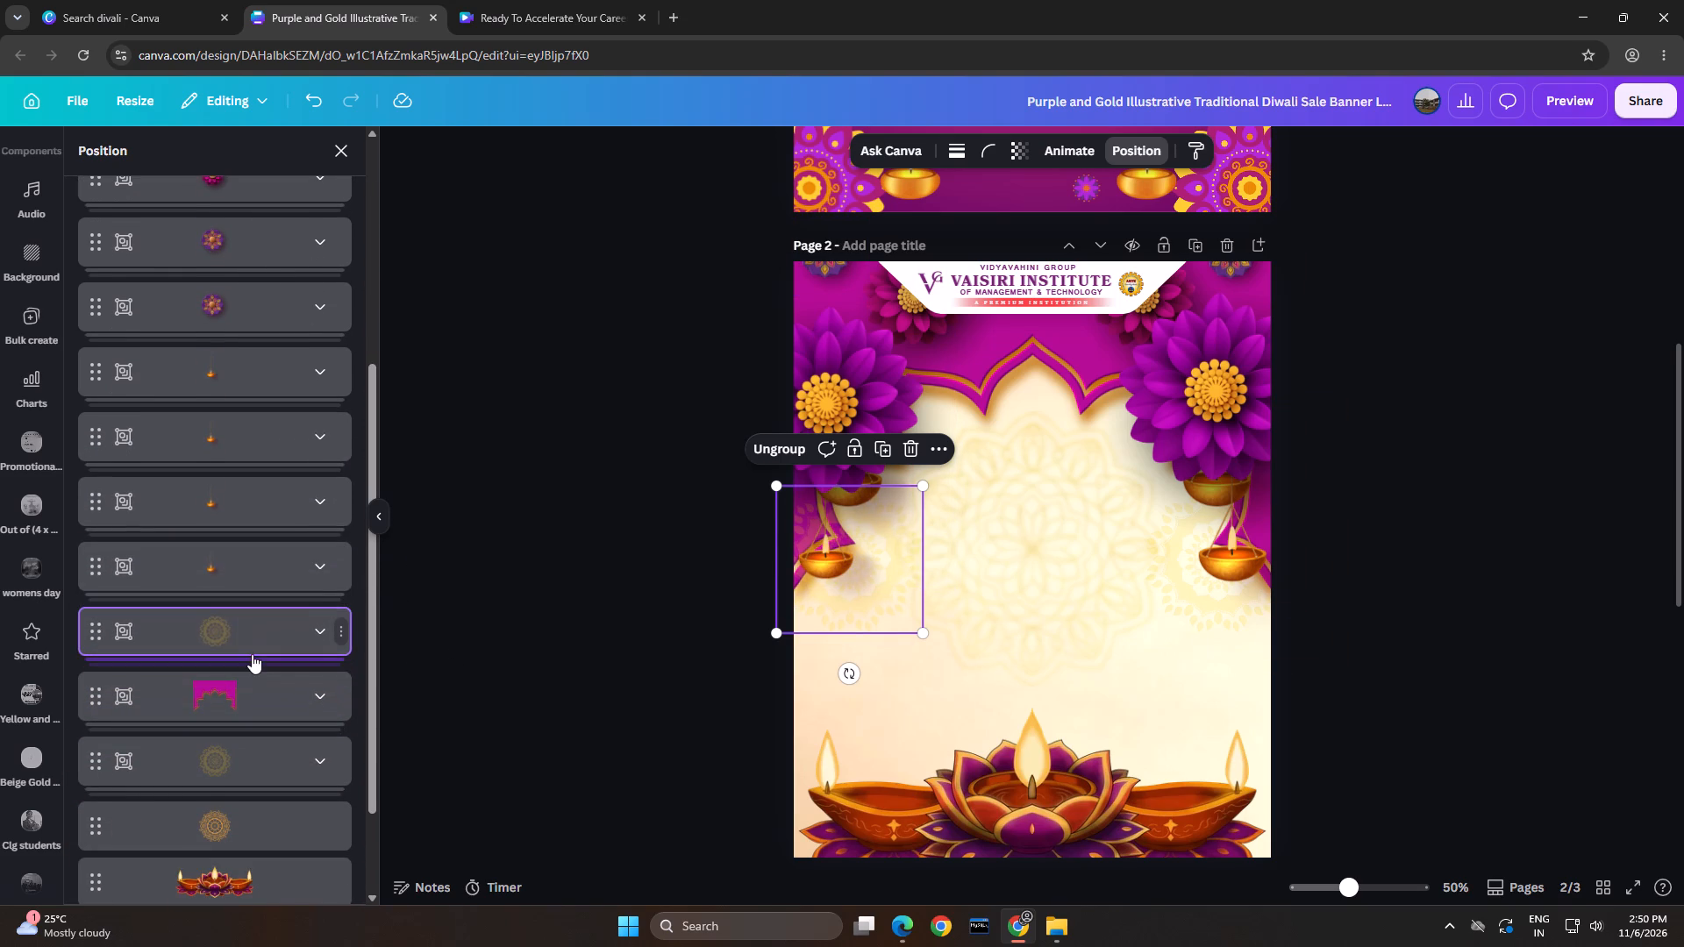
drag(289, 619, 288, 737)
scroll(289, 648, down, 1)
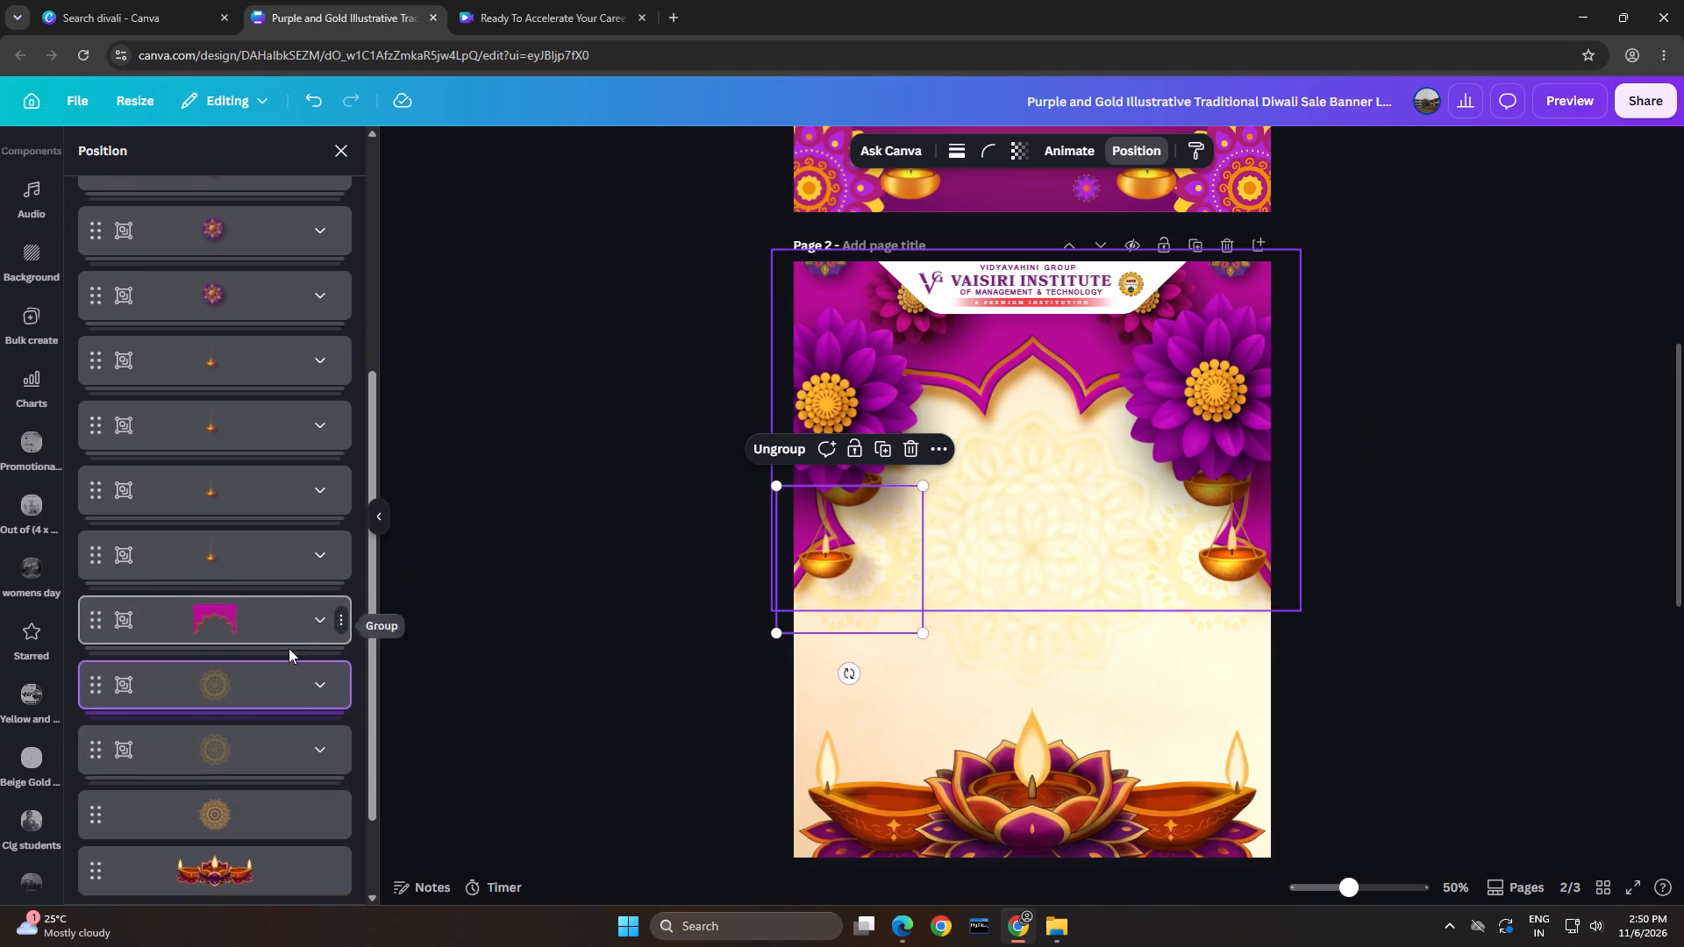
Move the orange mandala hidden behind the page 2 header down to the centre of the arch opening.
scroll(289, 648, down, 1)
click(263, 633)
click(260, 687)
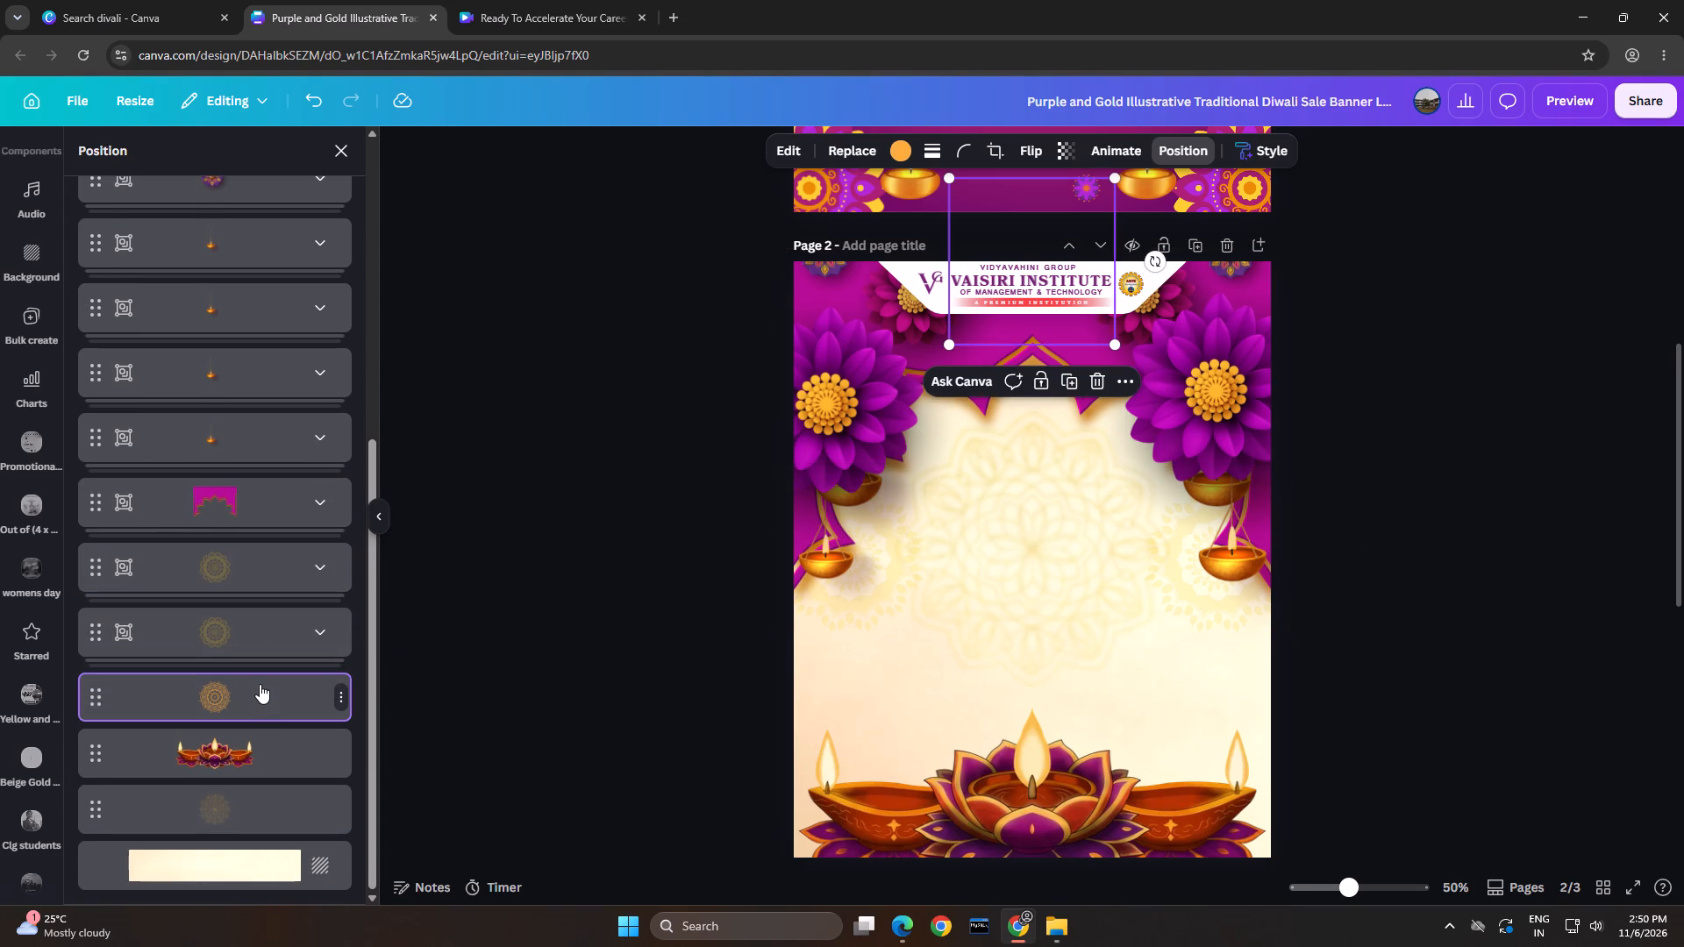
drag(1071, 323, 1074, 395)
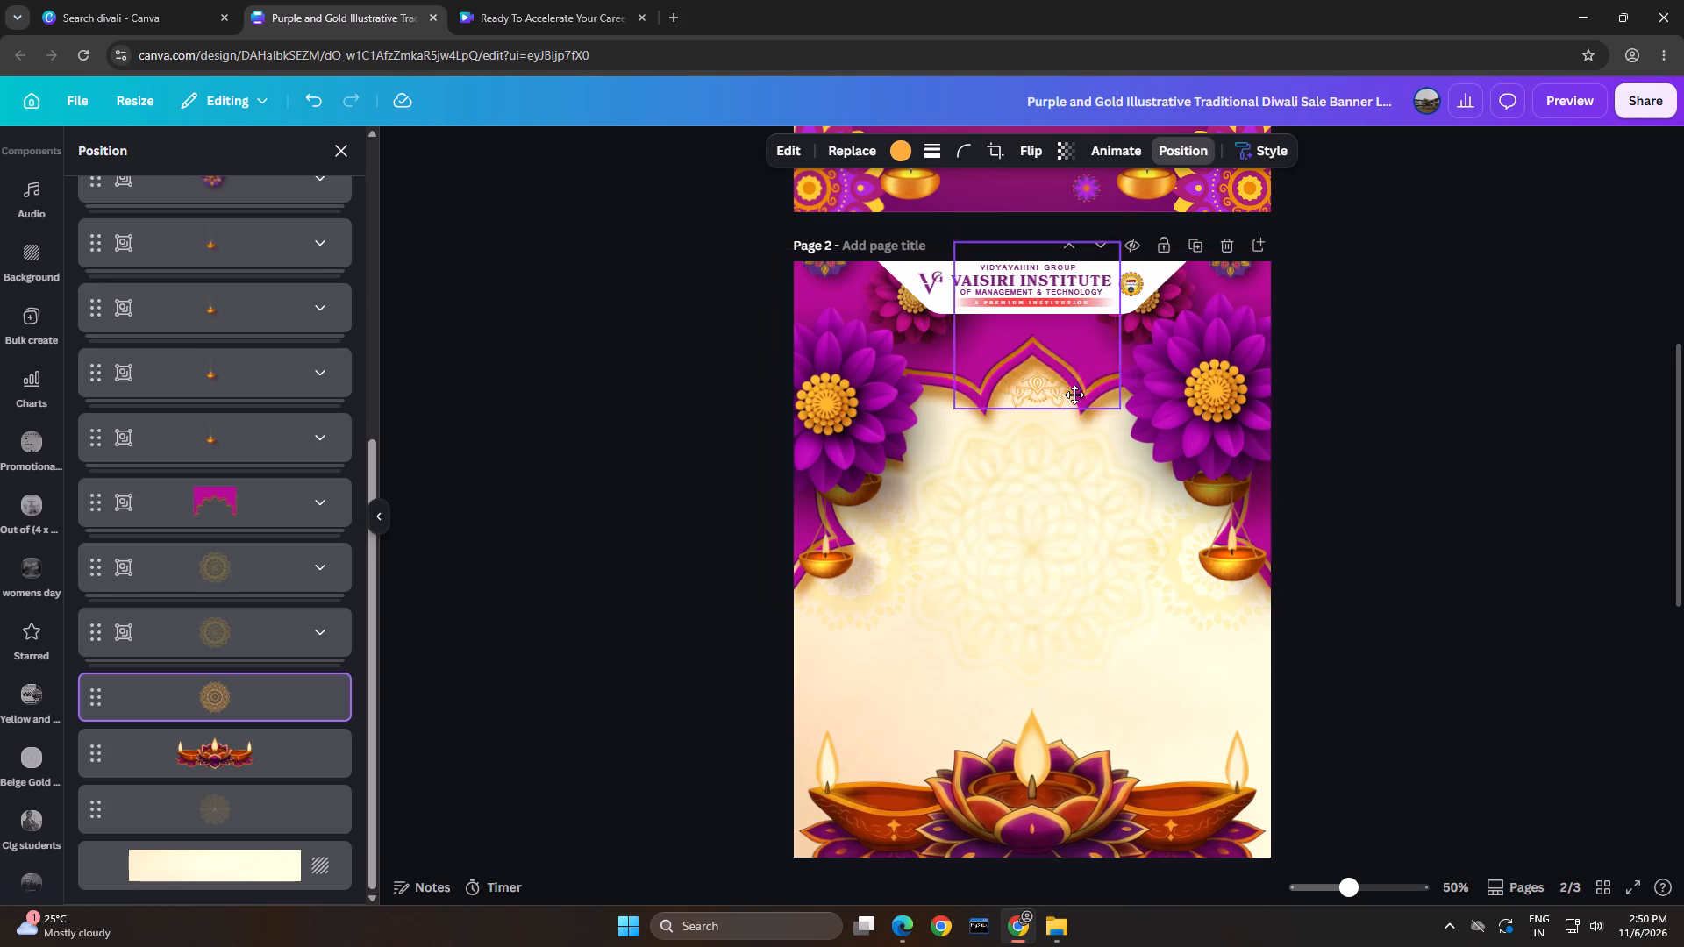
drag(1074, 395, 1070, 587)
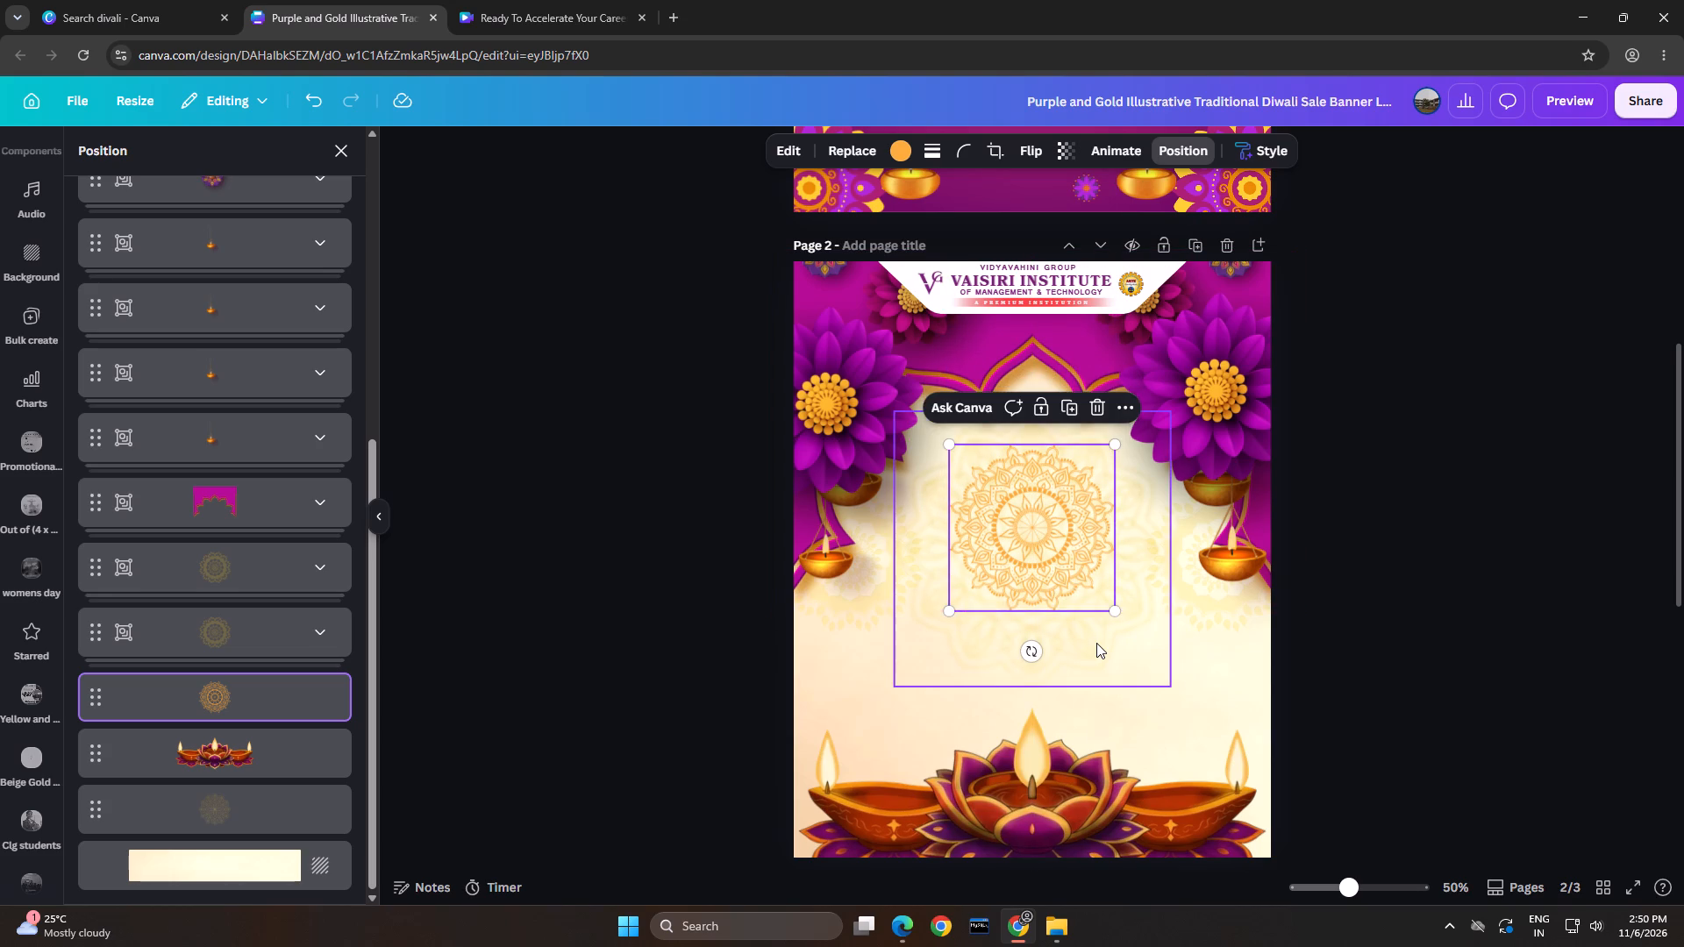
Delete the large faint mandala behind the orange one on page 2.
click(1096, 643)
key(BackSpace)
Enlarge the orange mandala on page 2 to fill the space between the hanging diyas, and recentre it above the bottom diyas.
click(1053, 556)
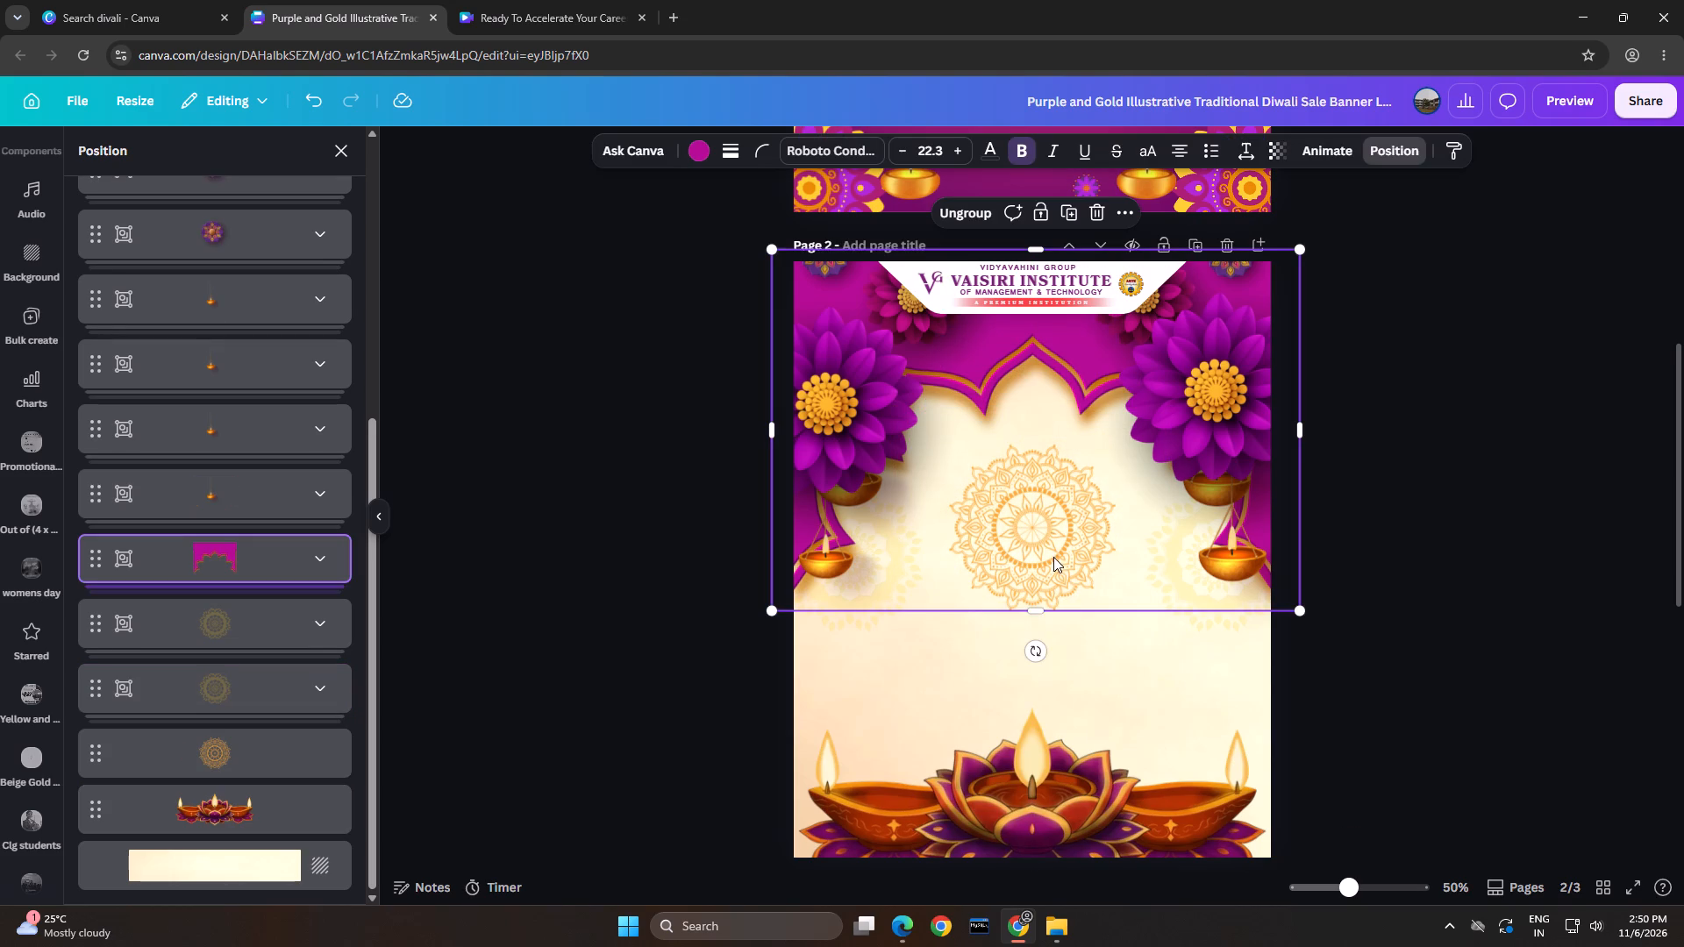
click(254, 751)
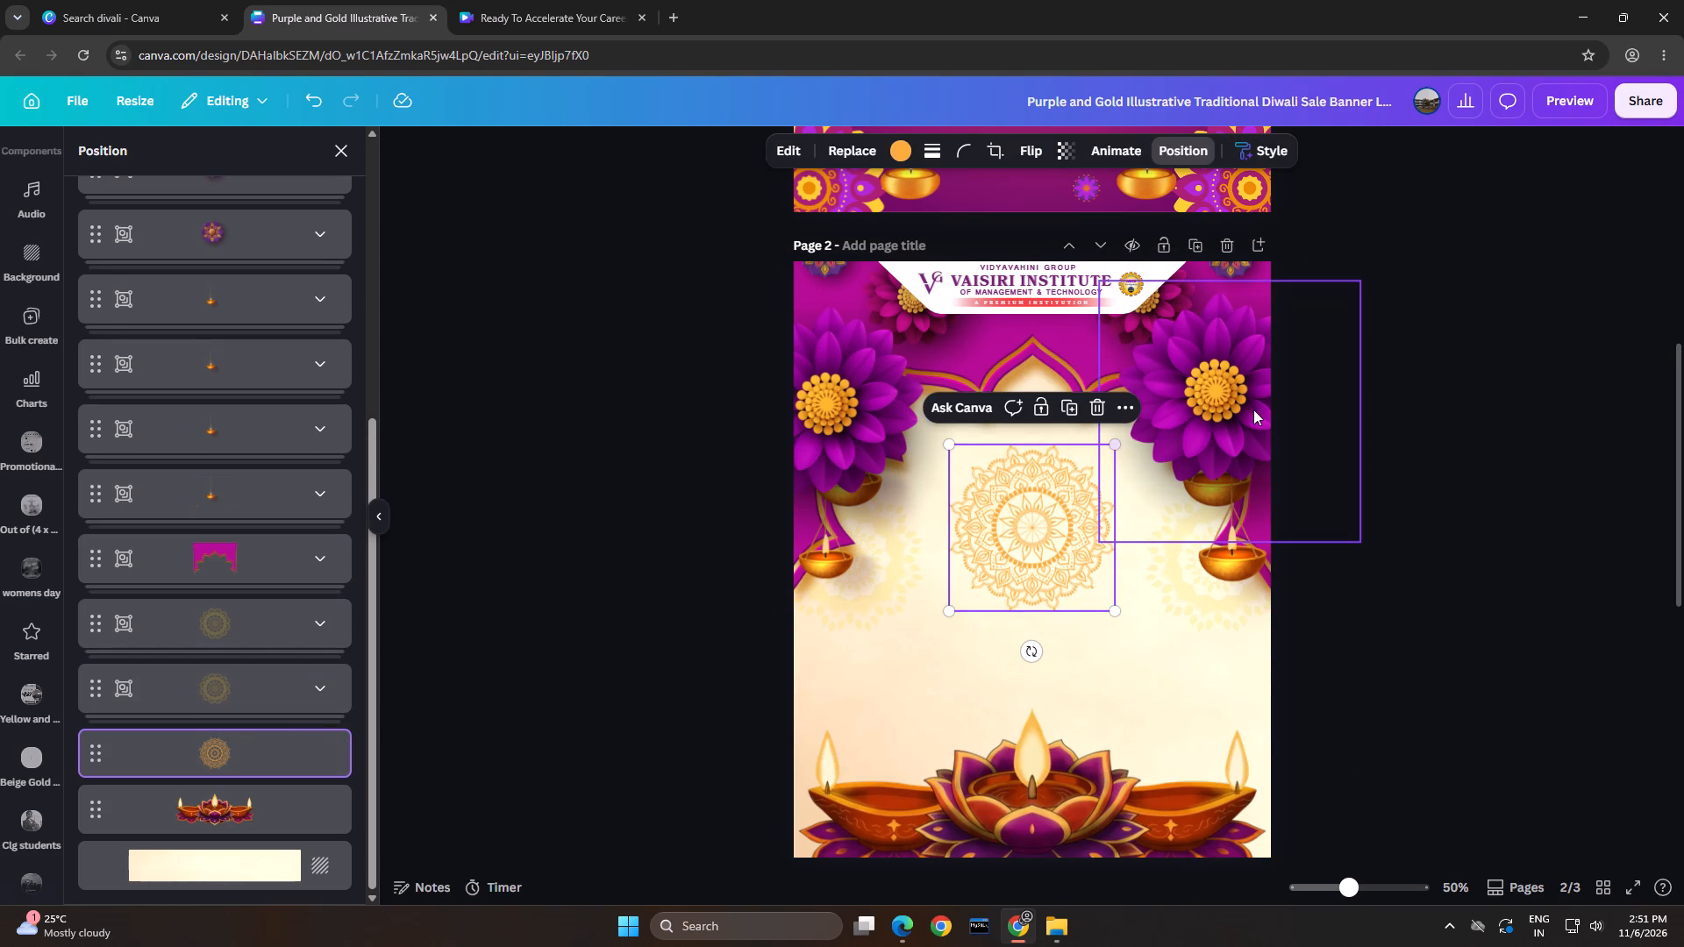
drag(1117, 444, 1247, 361)
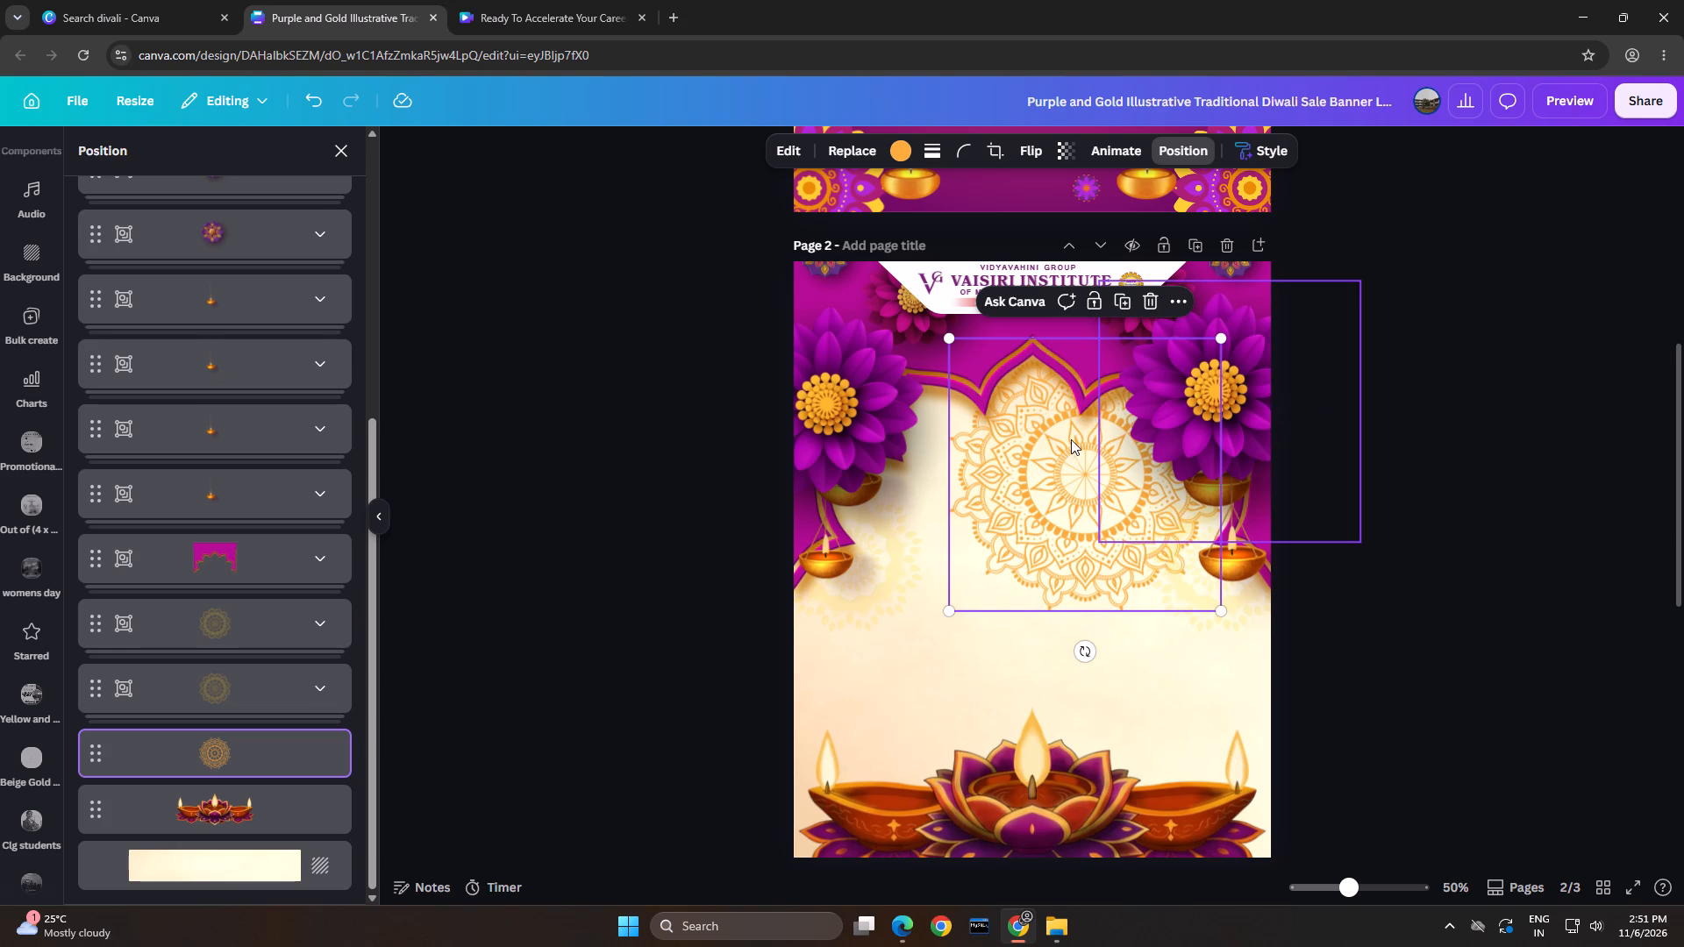
drag(1070, 459, 1024, 534)
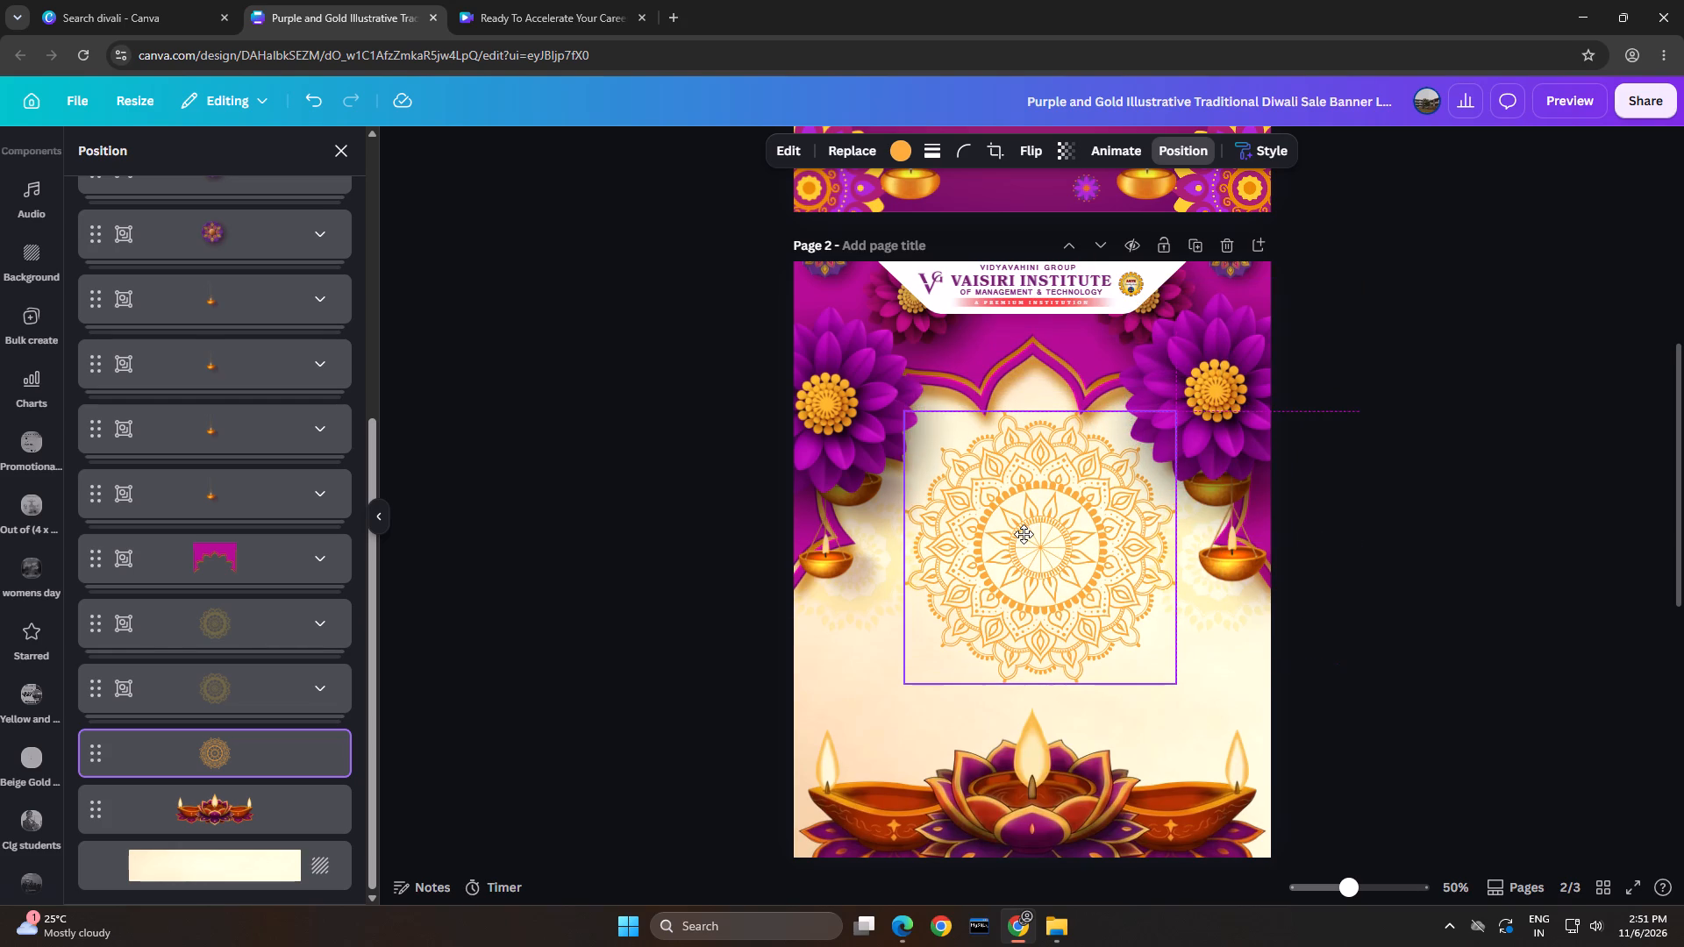
drag(1024, 534, 1021, 534)
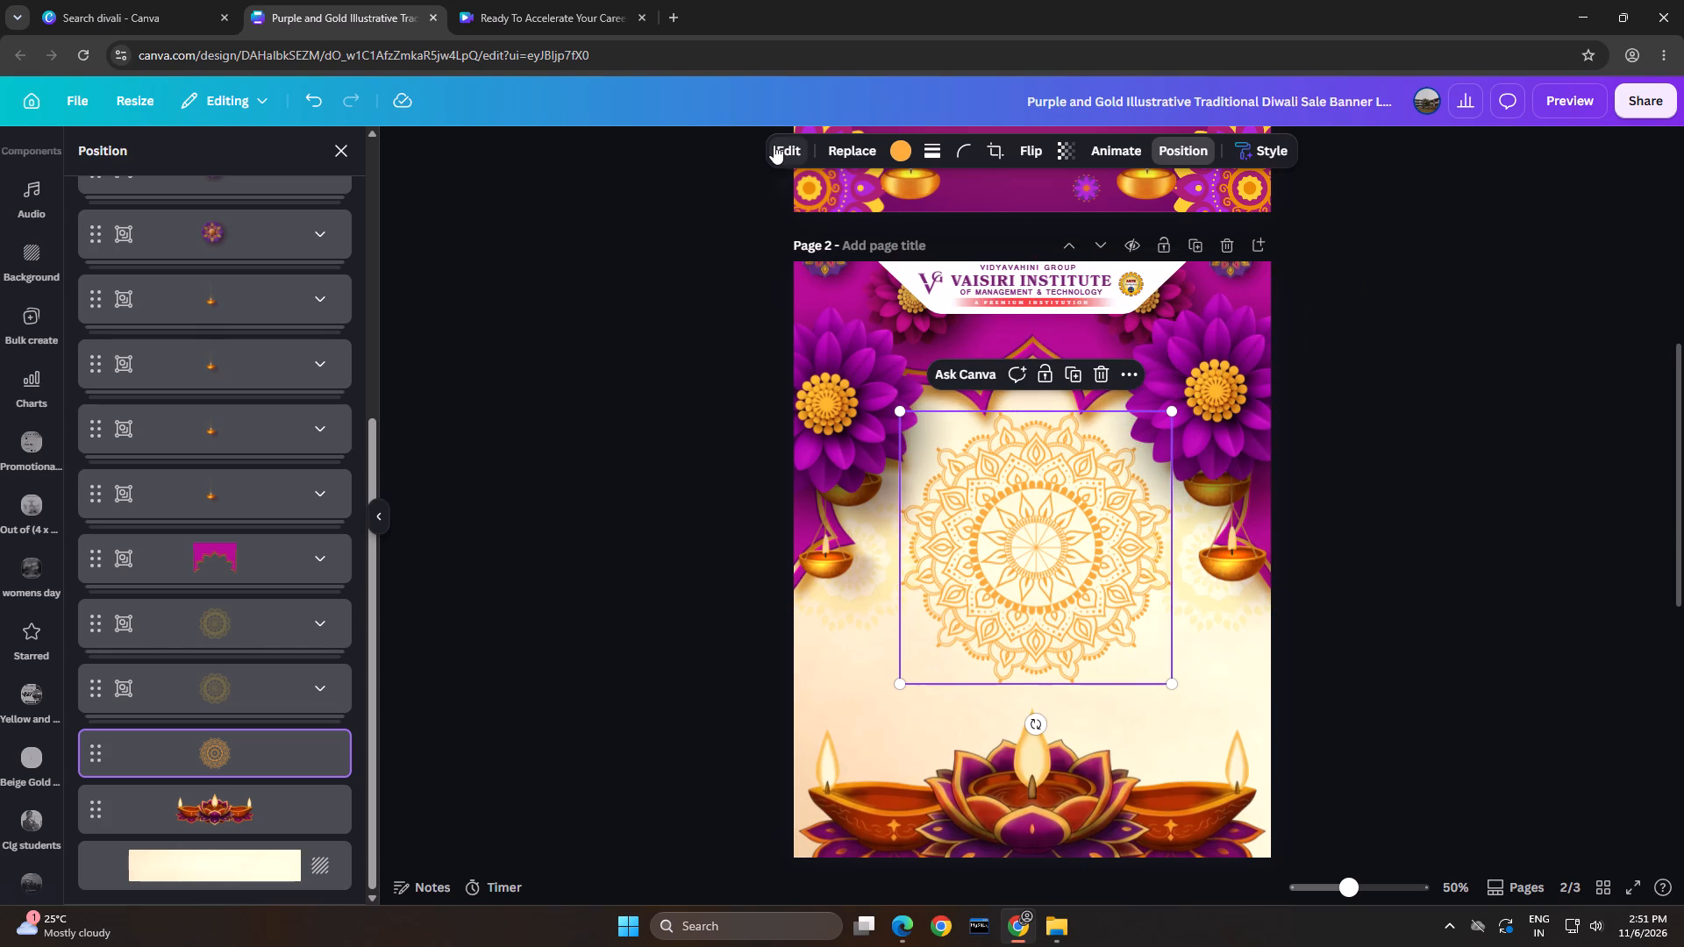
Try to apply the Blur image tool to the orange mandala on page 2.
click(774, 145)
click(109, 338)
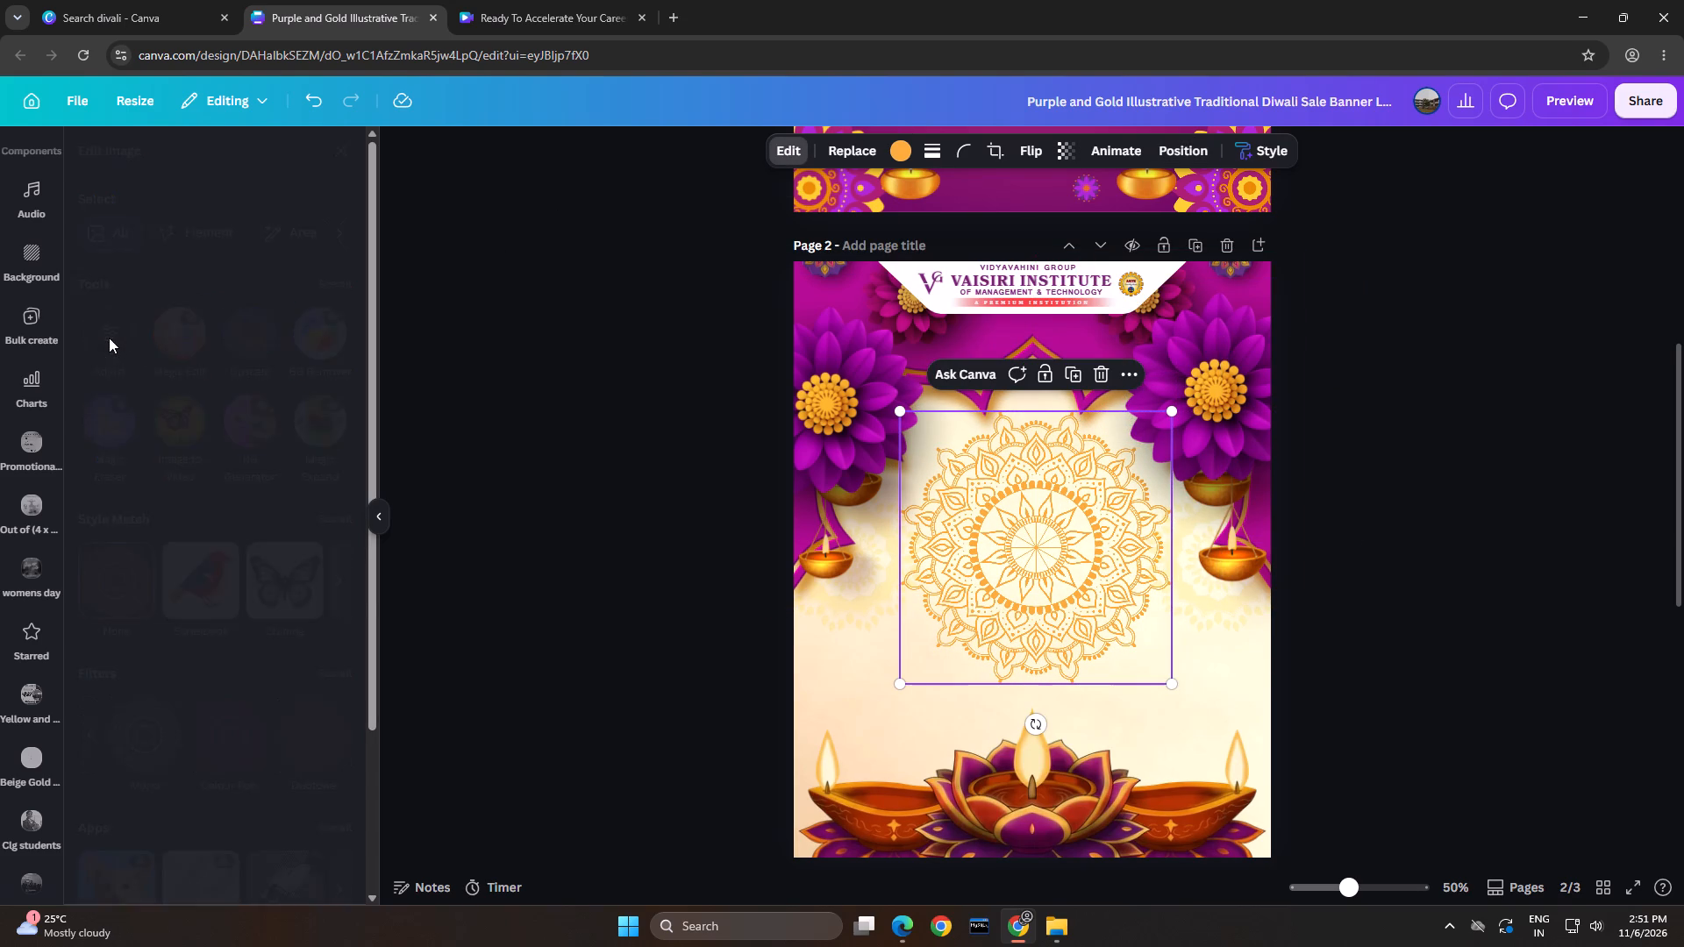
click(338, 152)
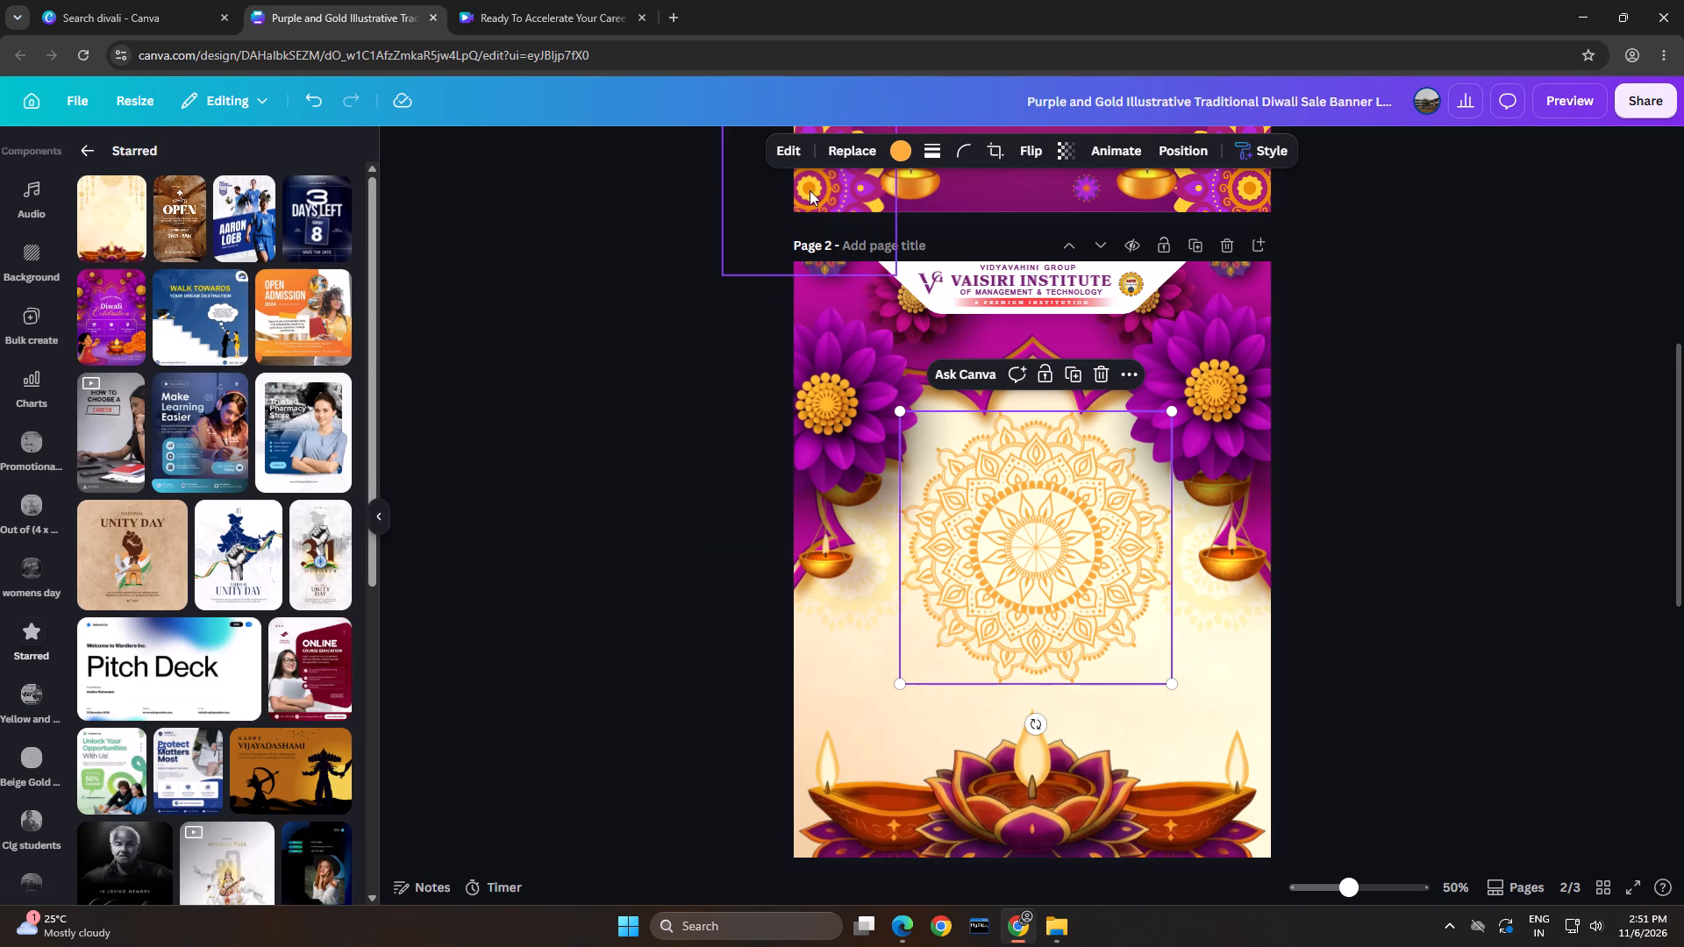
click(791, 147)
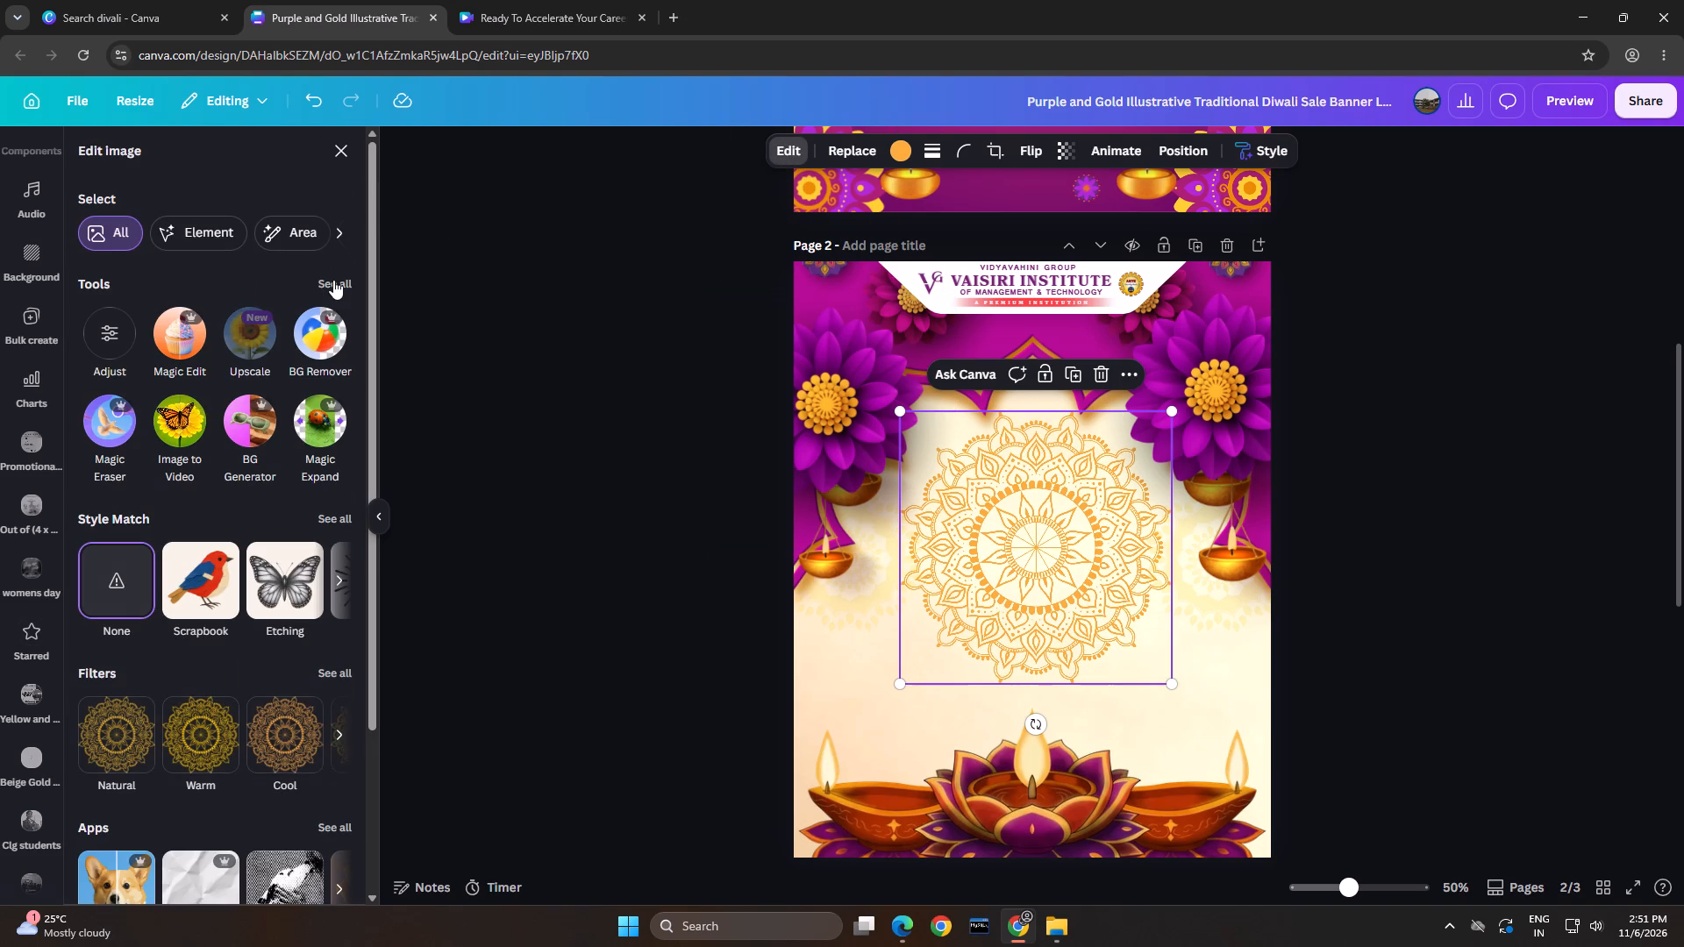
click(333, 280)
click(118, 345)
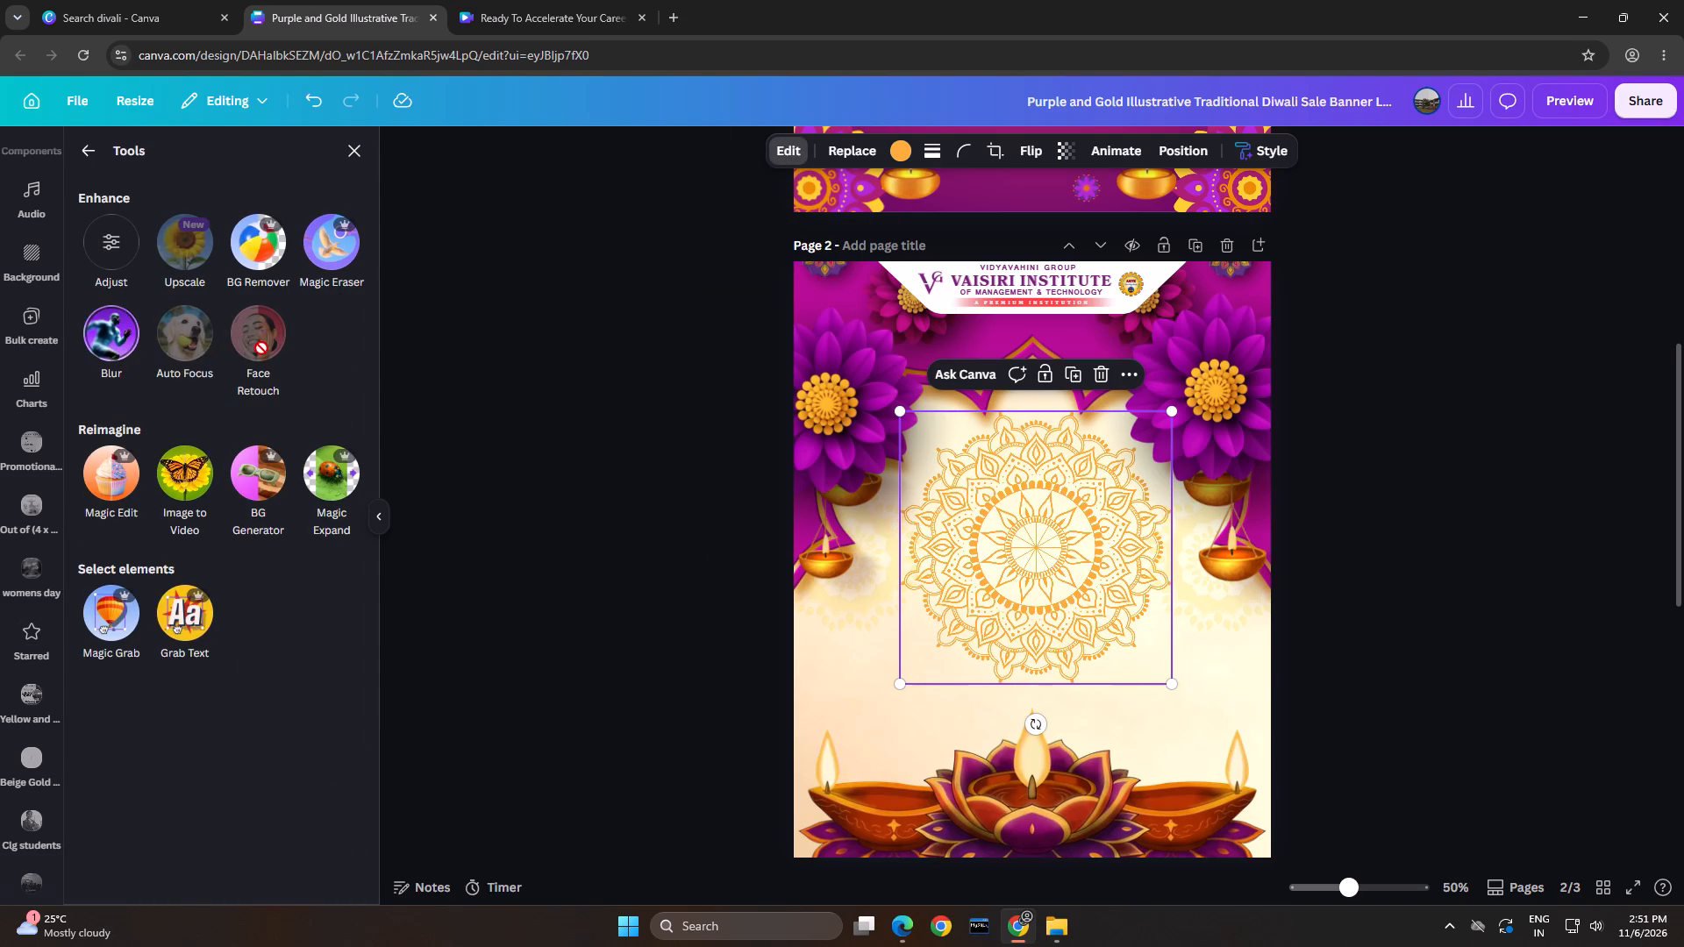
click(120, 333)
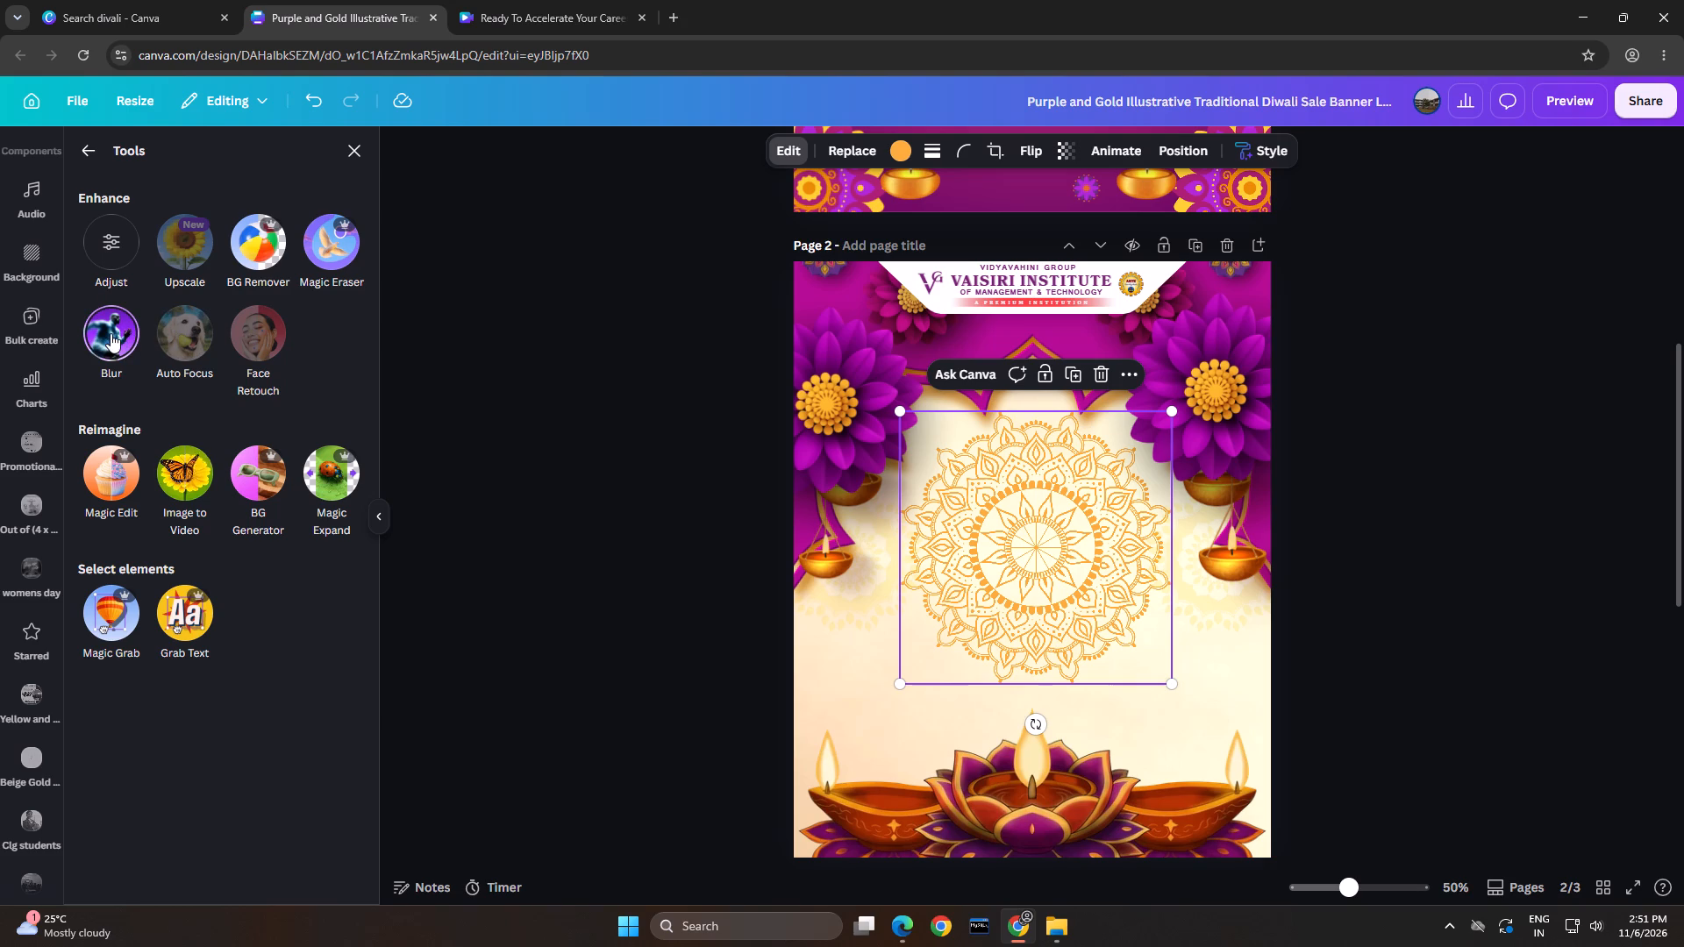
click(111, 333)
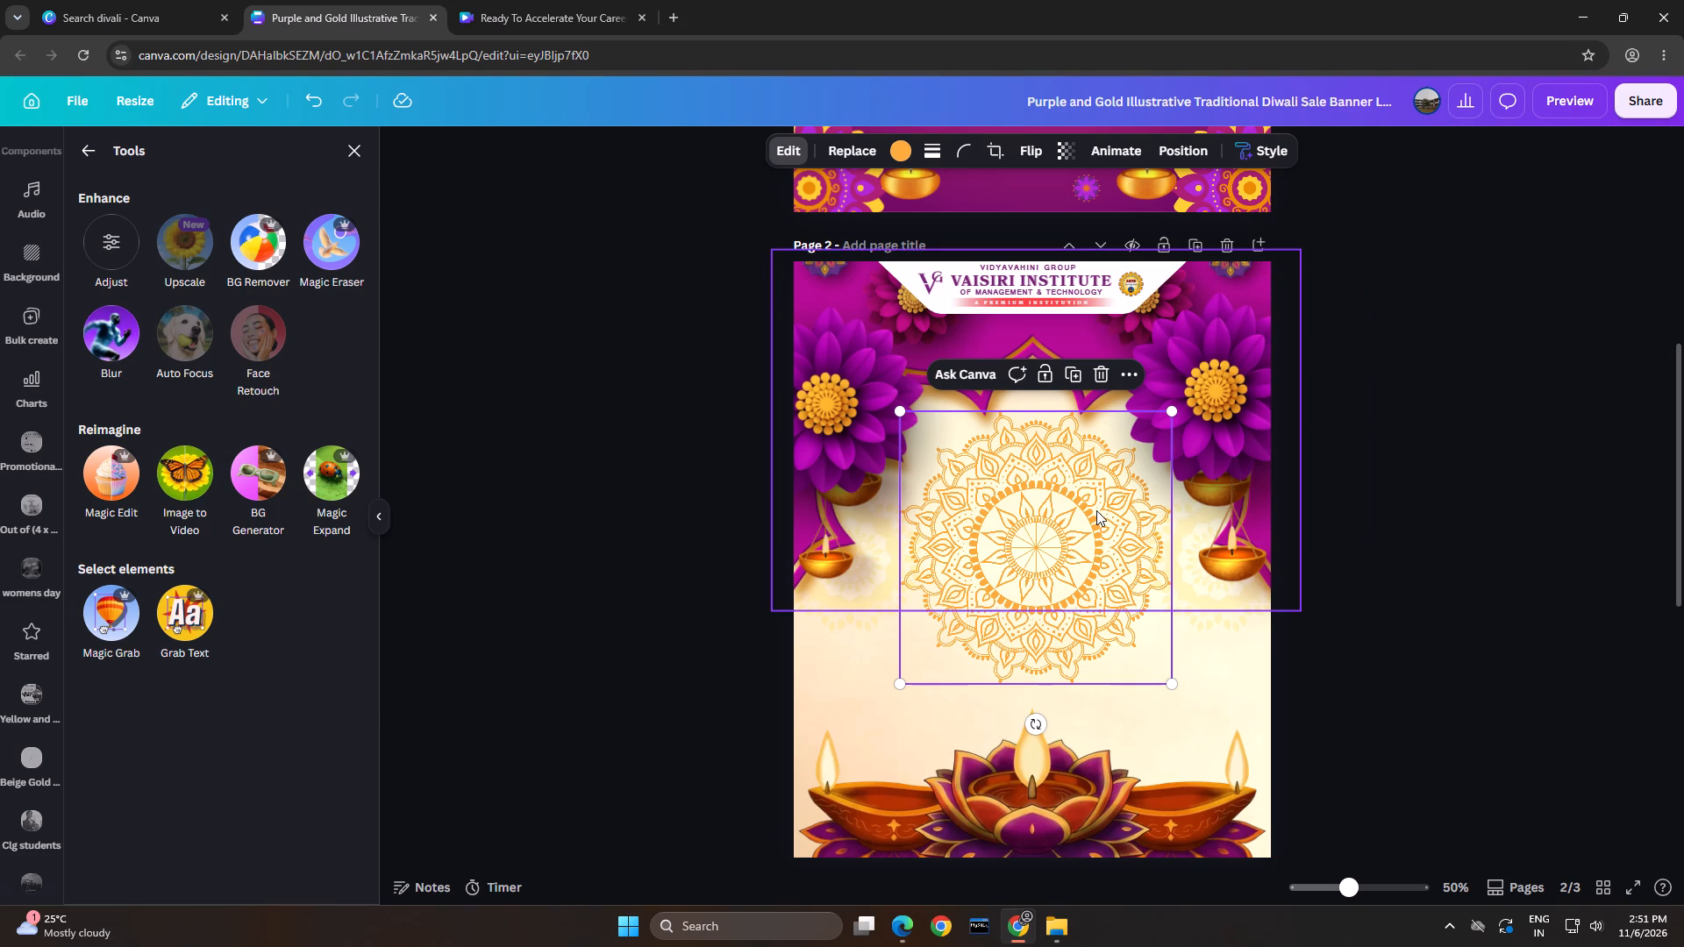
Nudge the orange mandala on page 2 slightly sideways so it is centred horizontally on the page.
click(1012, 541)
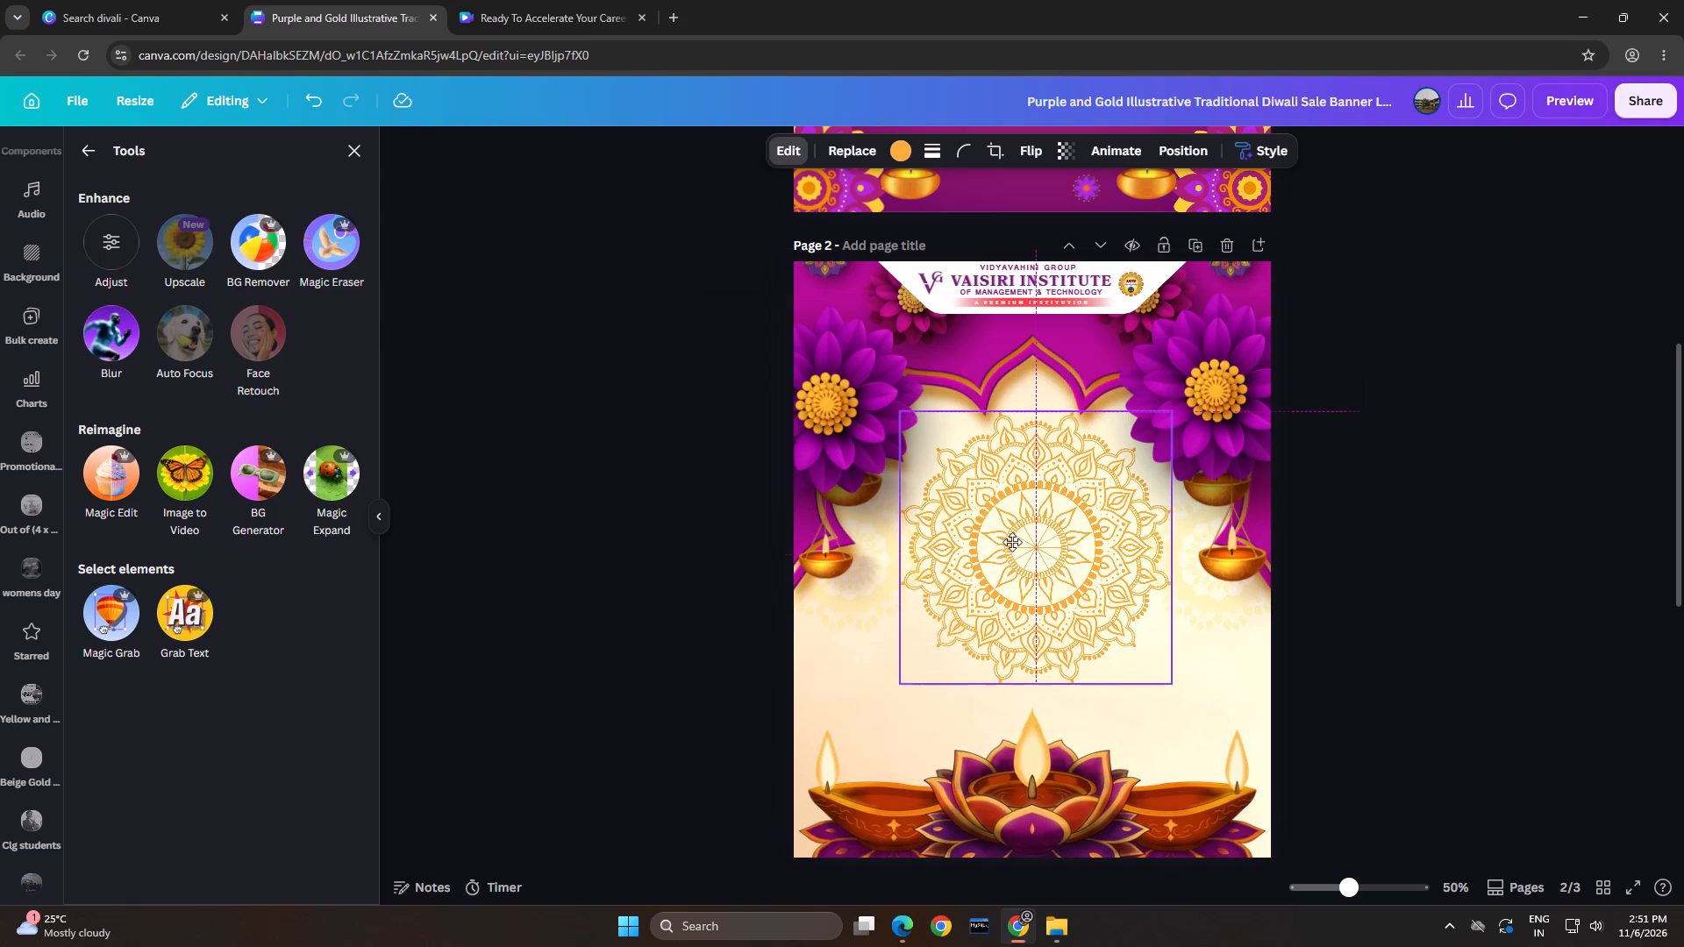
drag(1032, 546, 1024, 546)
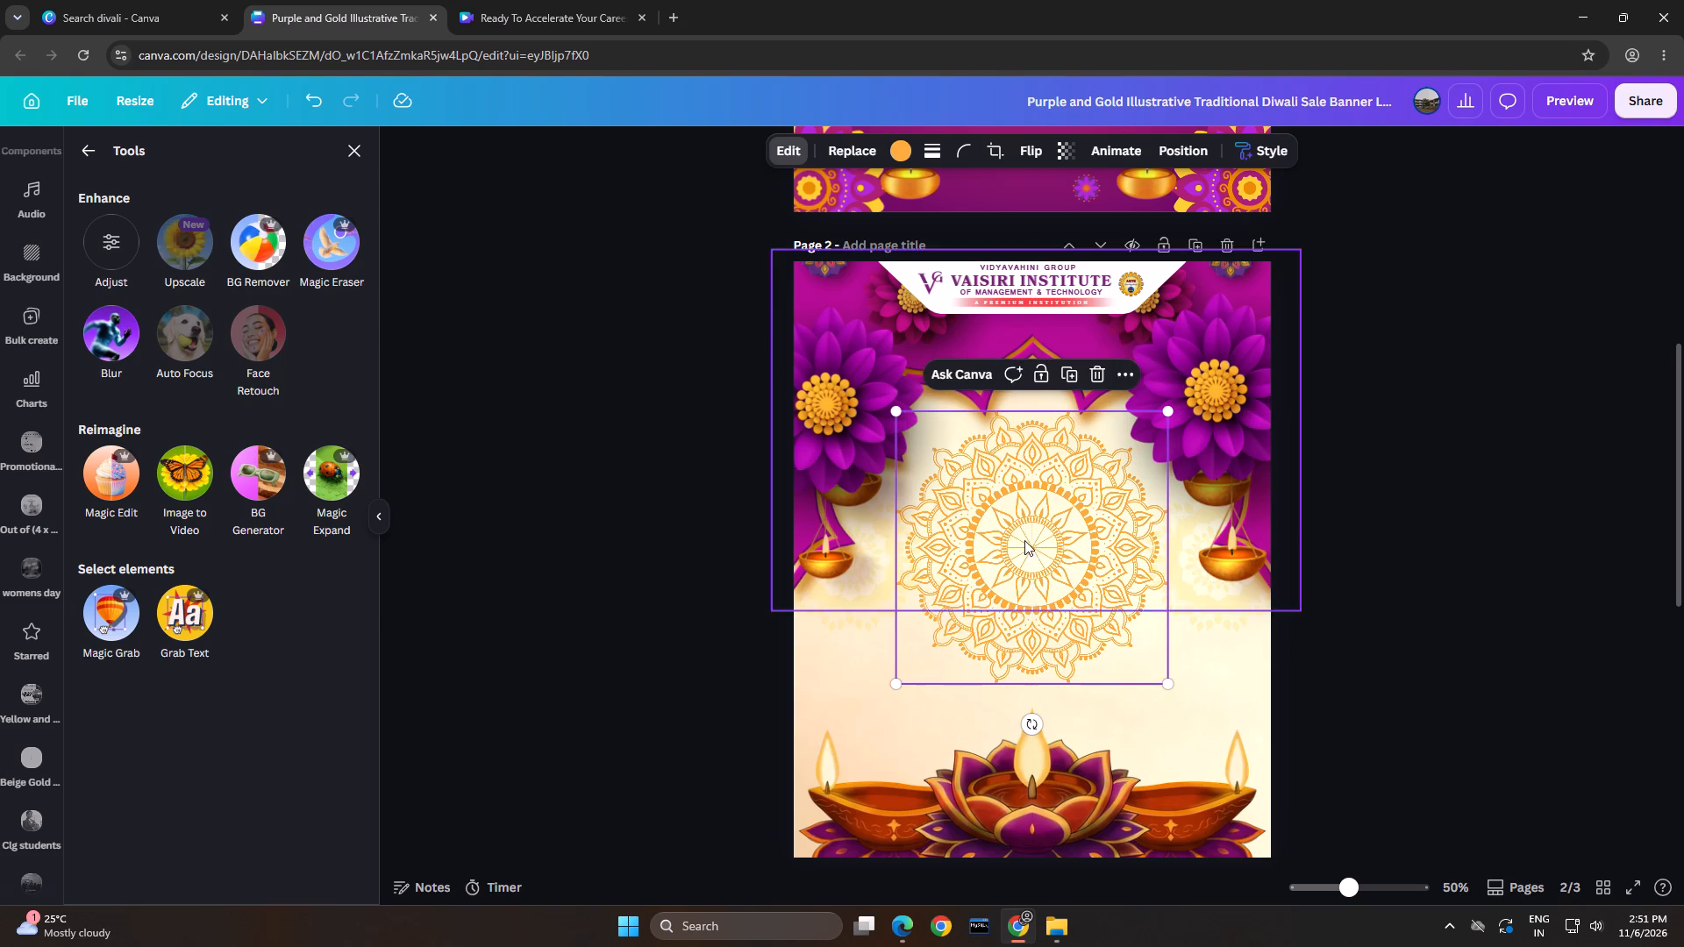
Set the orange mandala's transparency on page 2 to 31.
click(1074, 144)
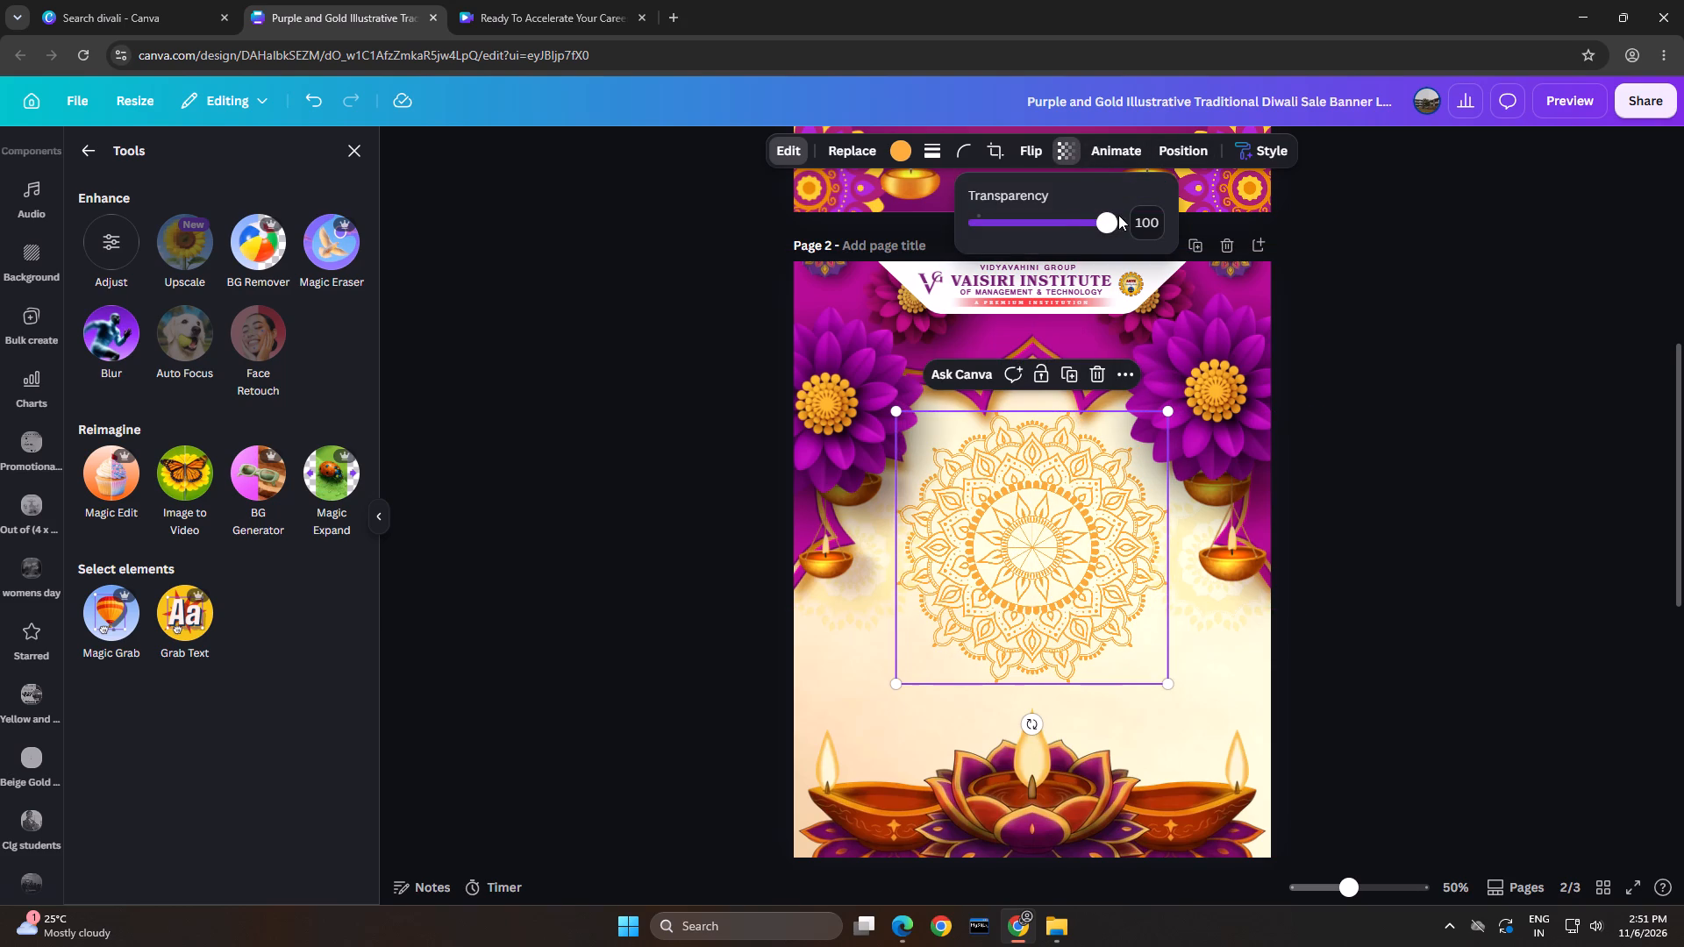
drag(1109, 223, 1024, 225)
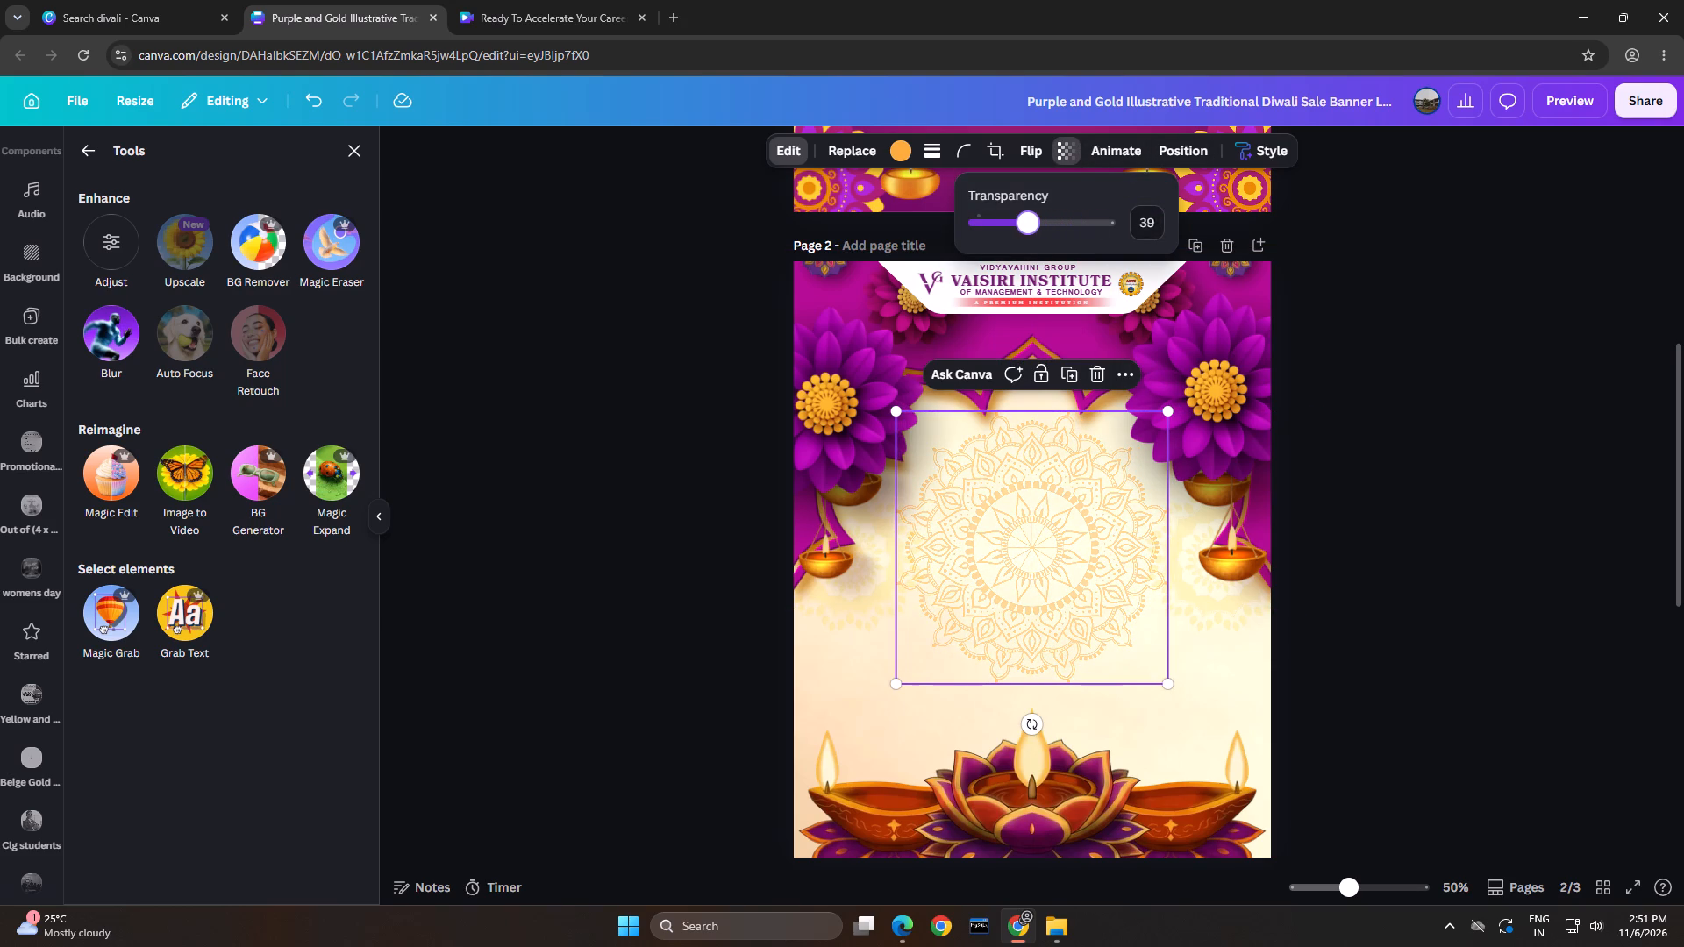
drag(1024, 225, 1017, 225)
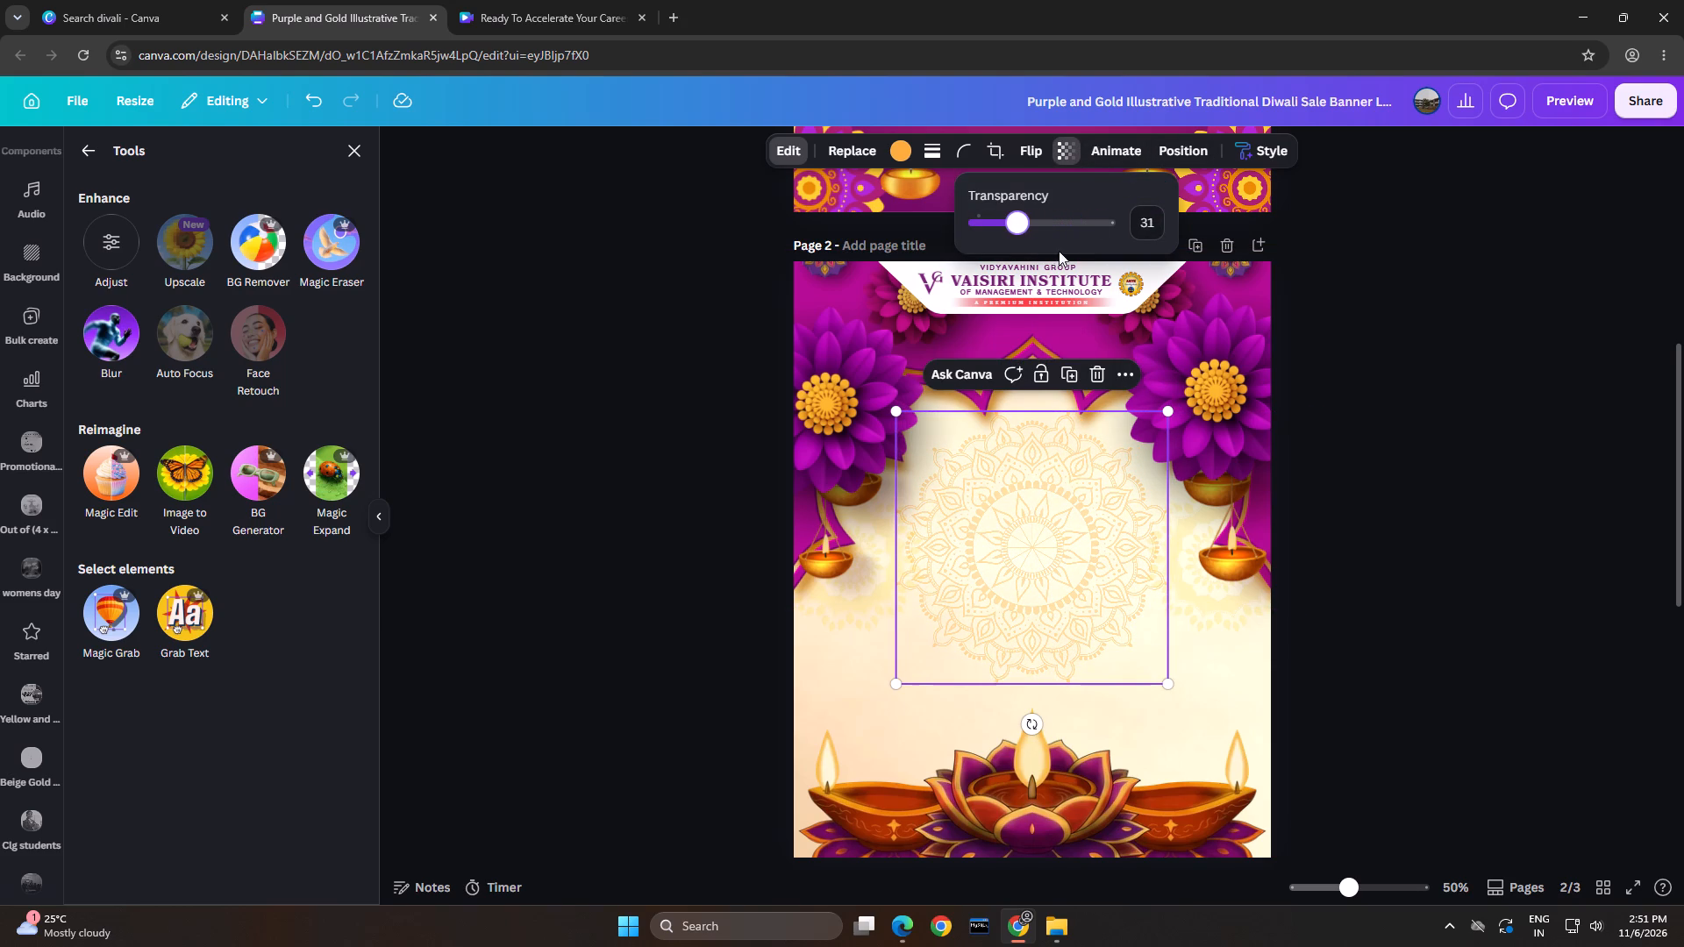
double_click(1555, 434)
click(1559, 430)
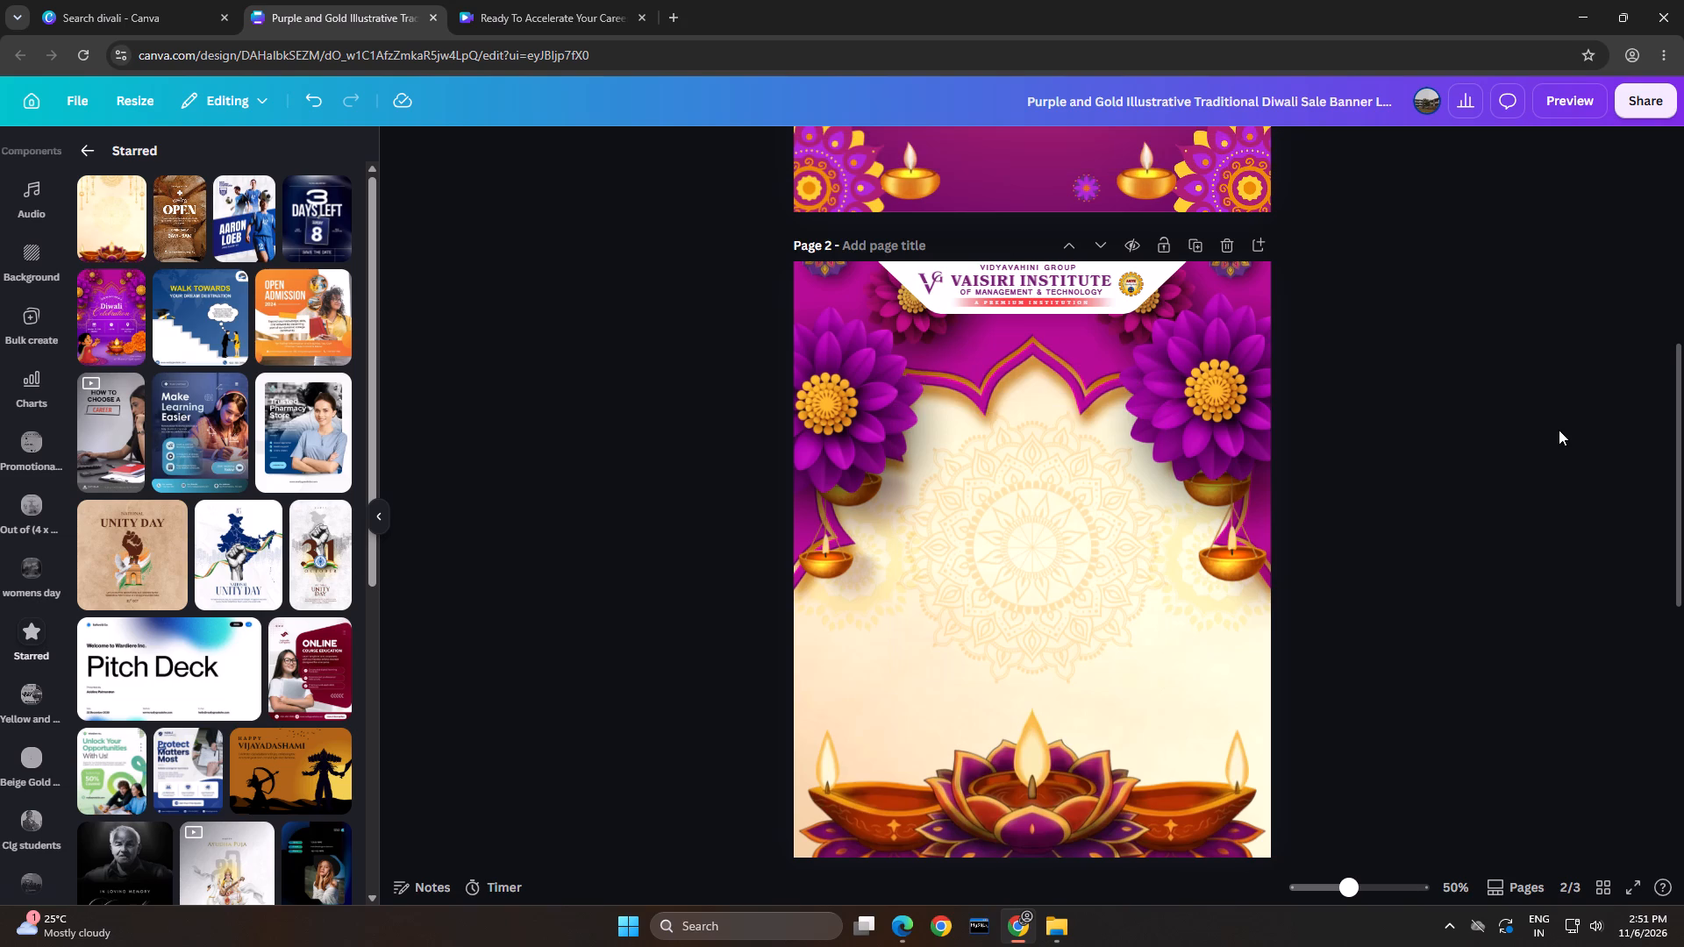
Undo the orange mandala's transparency, resizing and move into the arch opening, and the deletion of the large faint mandala on page 2.
key(ctrl+z)
key(ctrl+z)
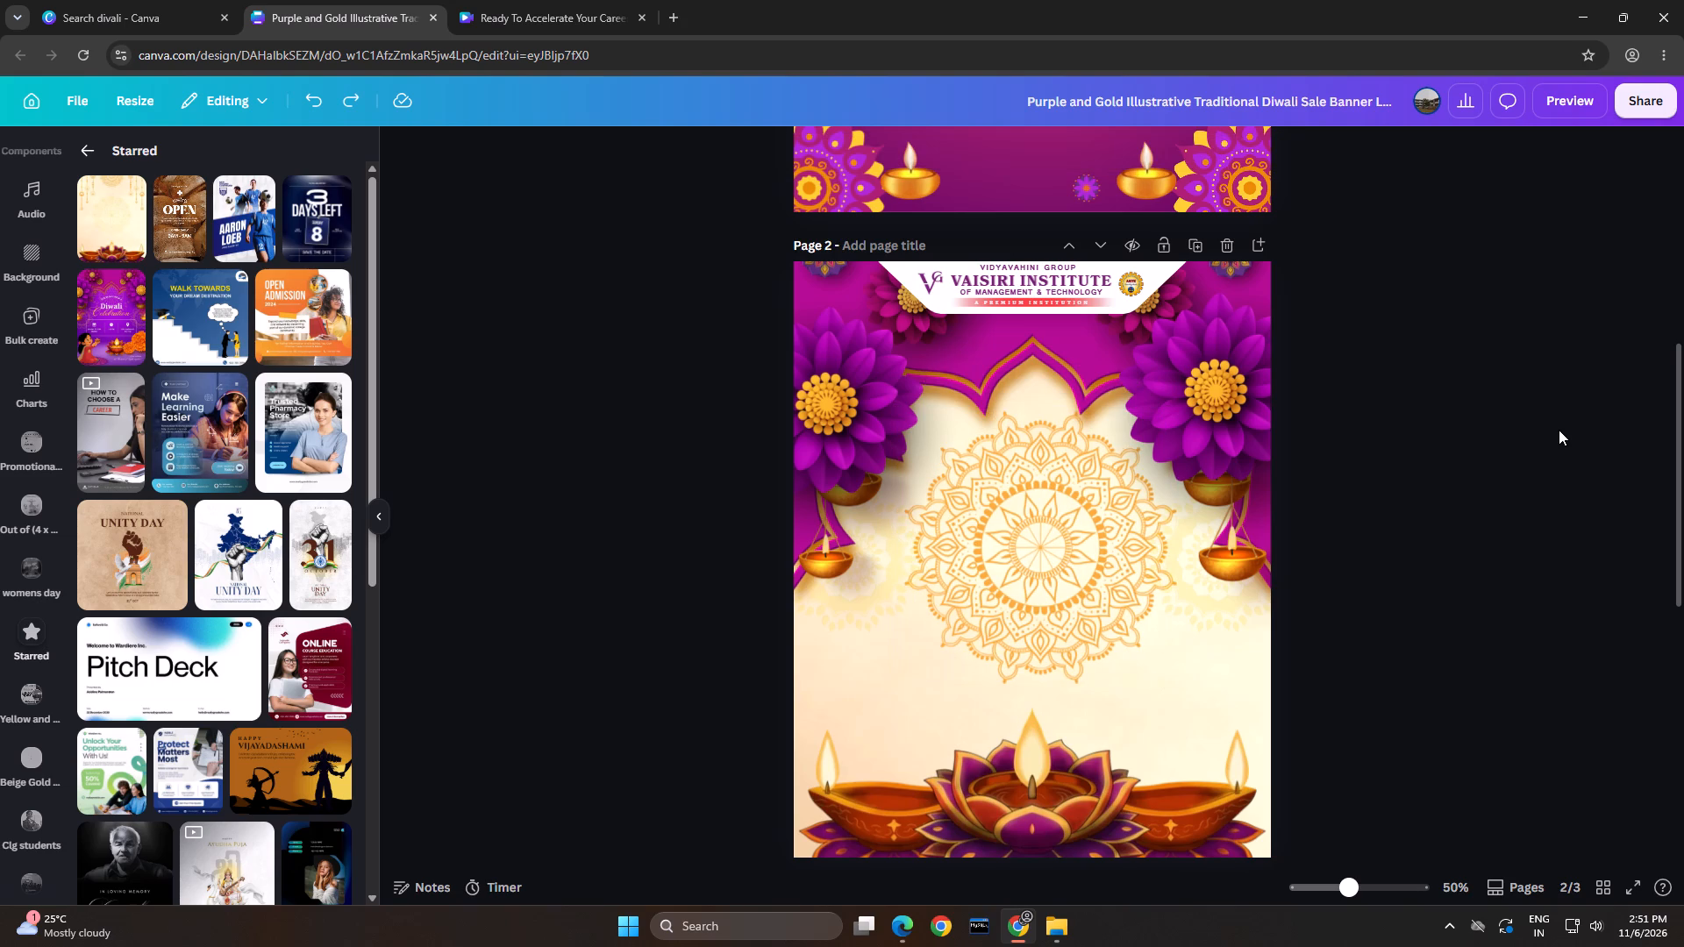
key(ctrl+z)
key(ctrl+z)
key(ctrl+z)
key(ctrl+z)
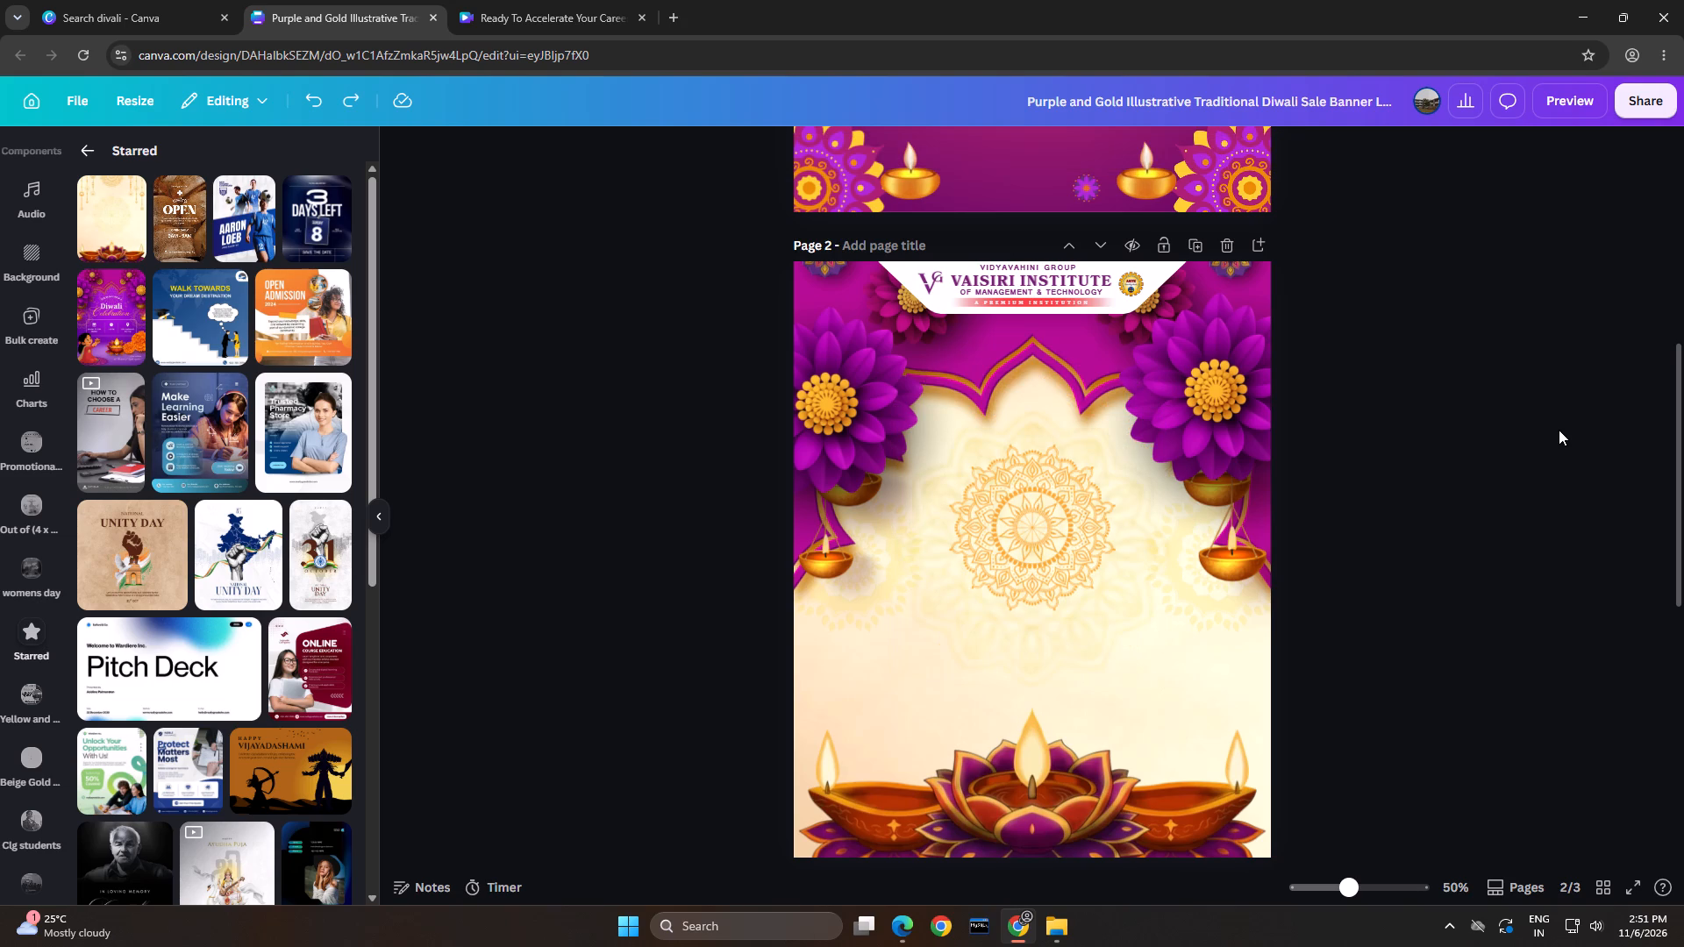
key(ctrl+z)
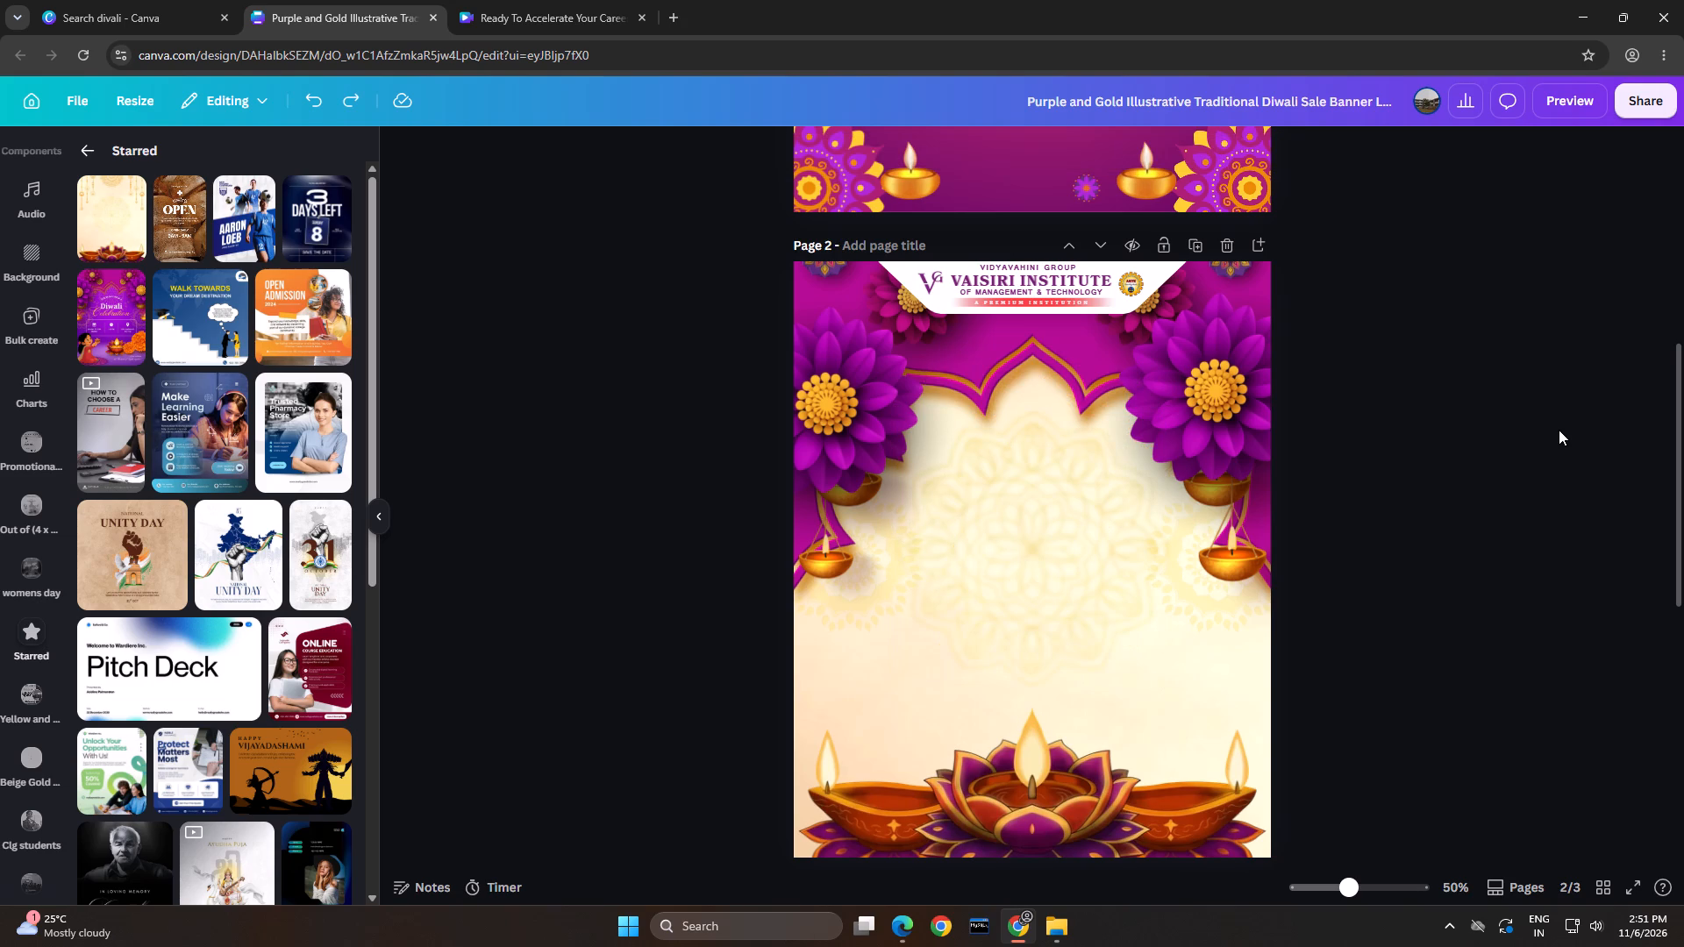
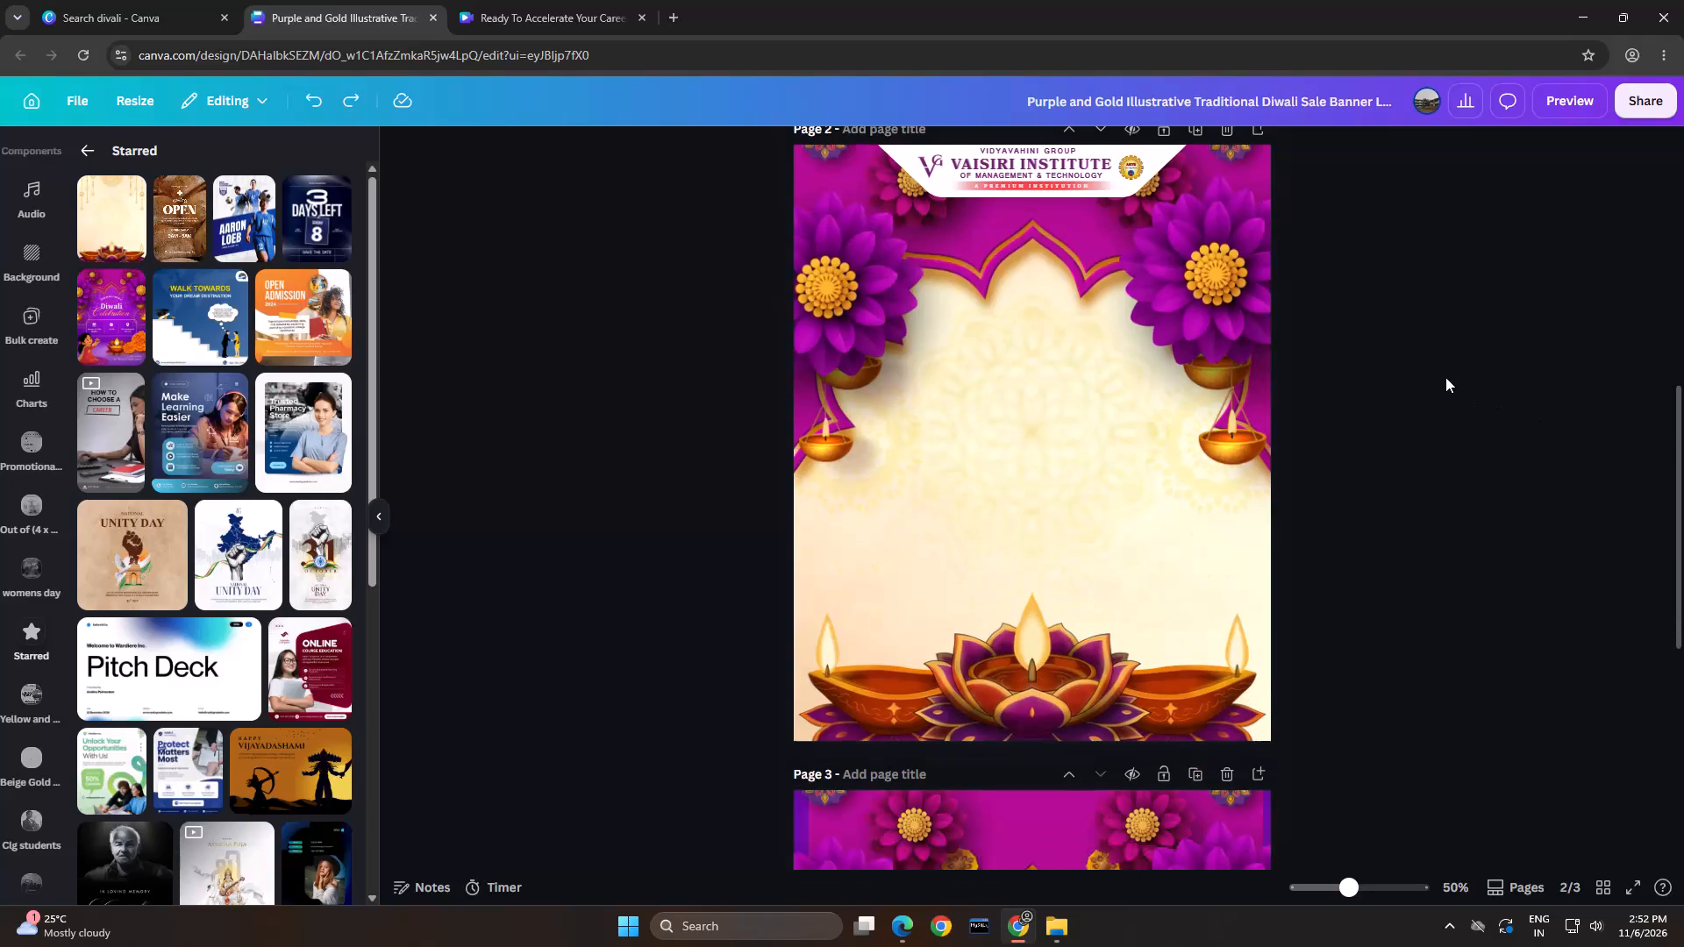
Review the poster pages, checking the faint mandala and overall layout on page 2.
scroll(1445, 377, down, 2)
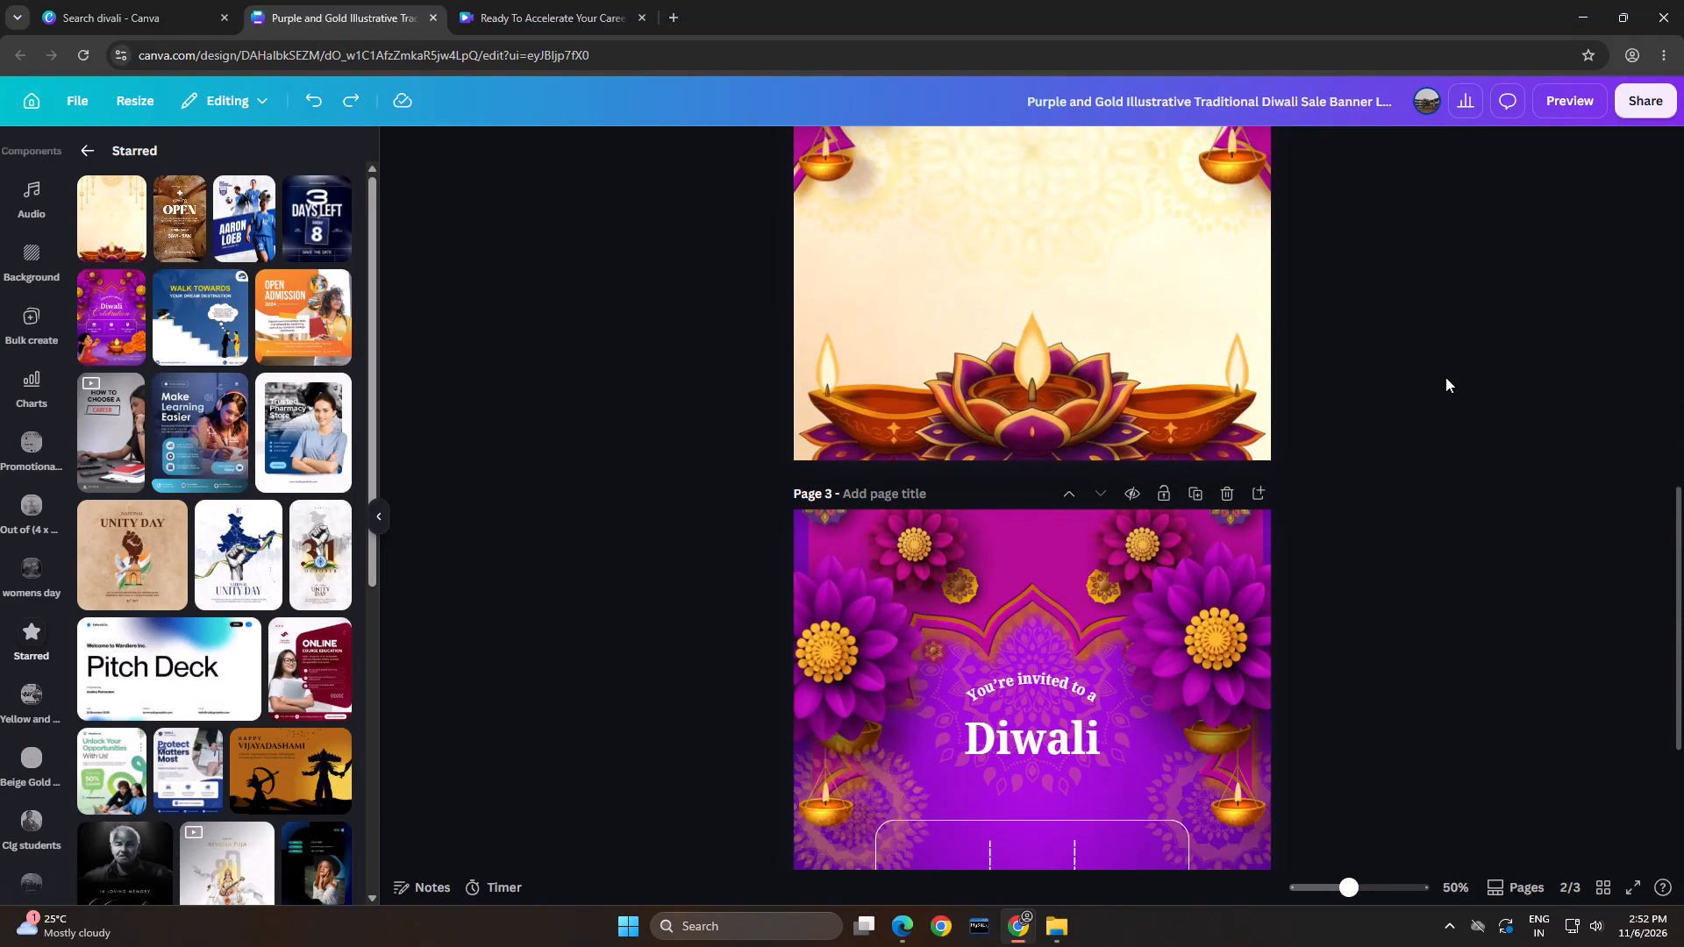
scroll(1445, 377, up, 11)
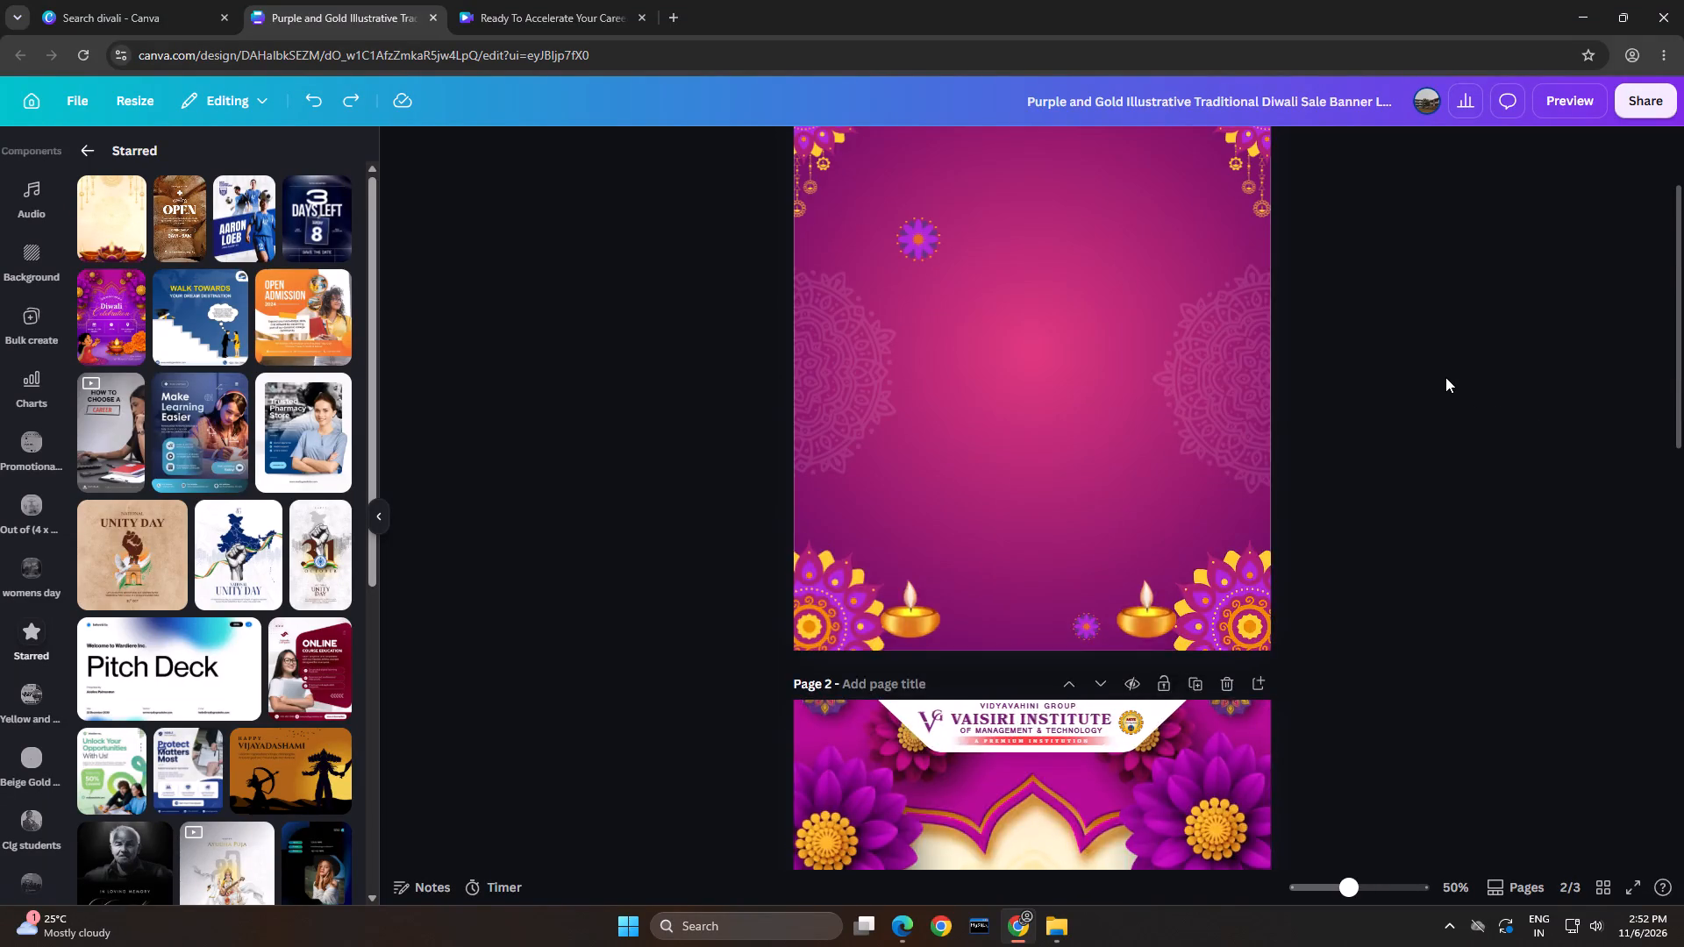
scroll(1445, 377, up, 3)
scroll(1445, 377, down, 8)
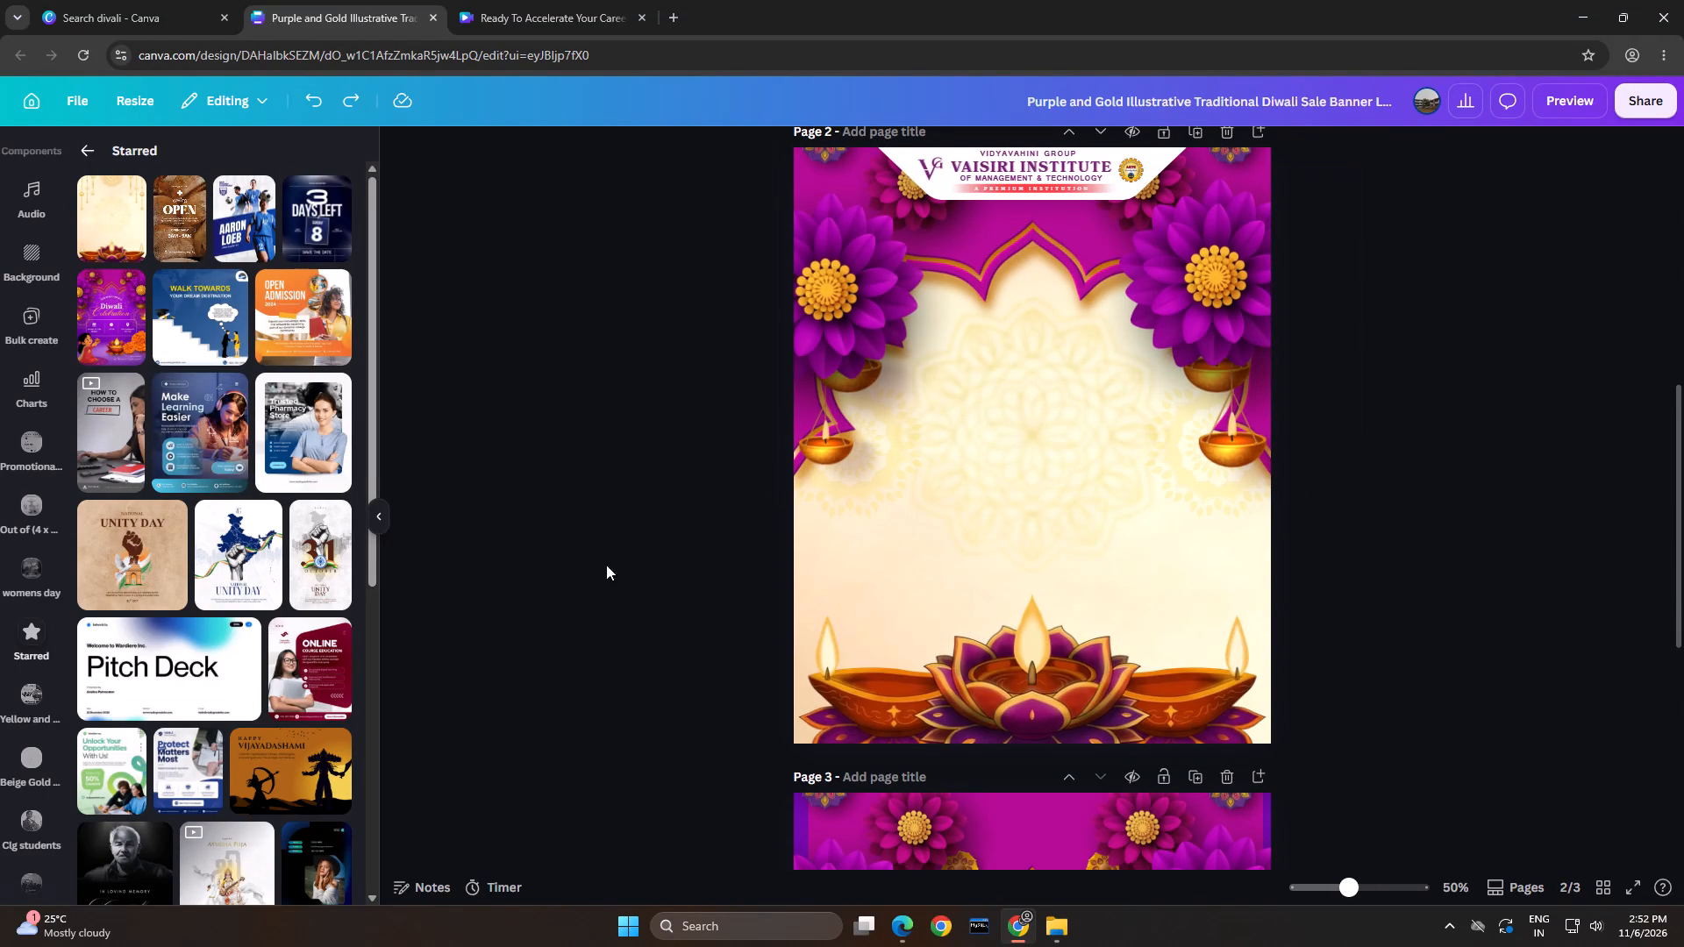
click(381, 525)
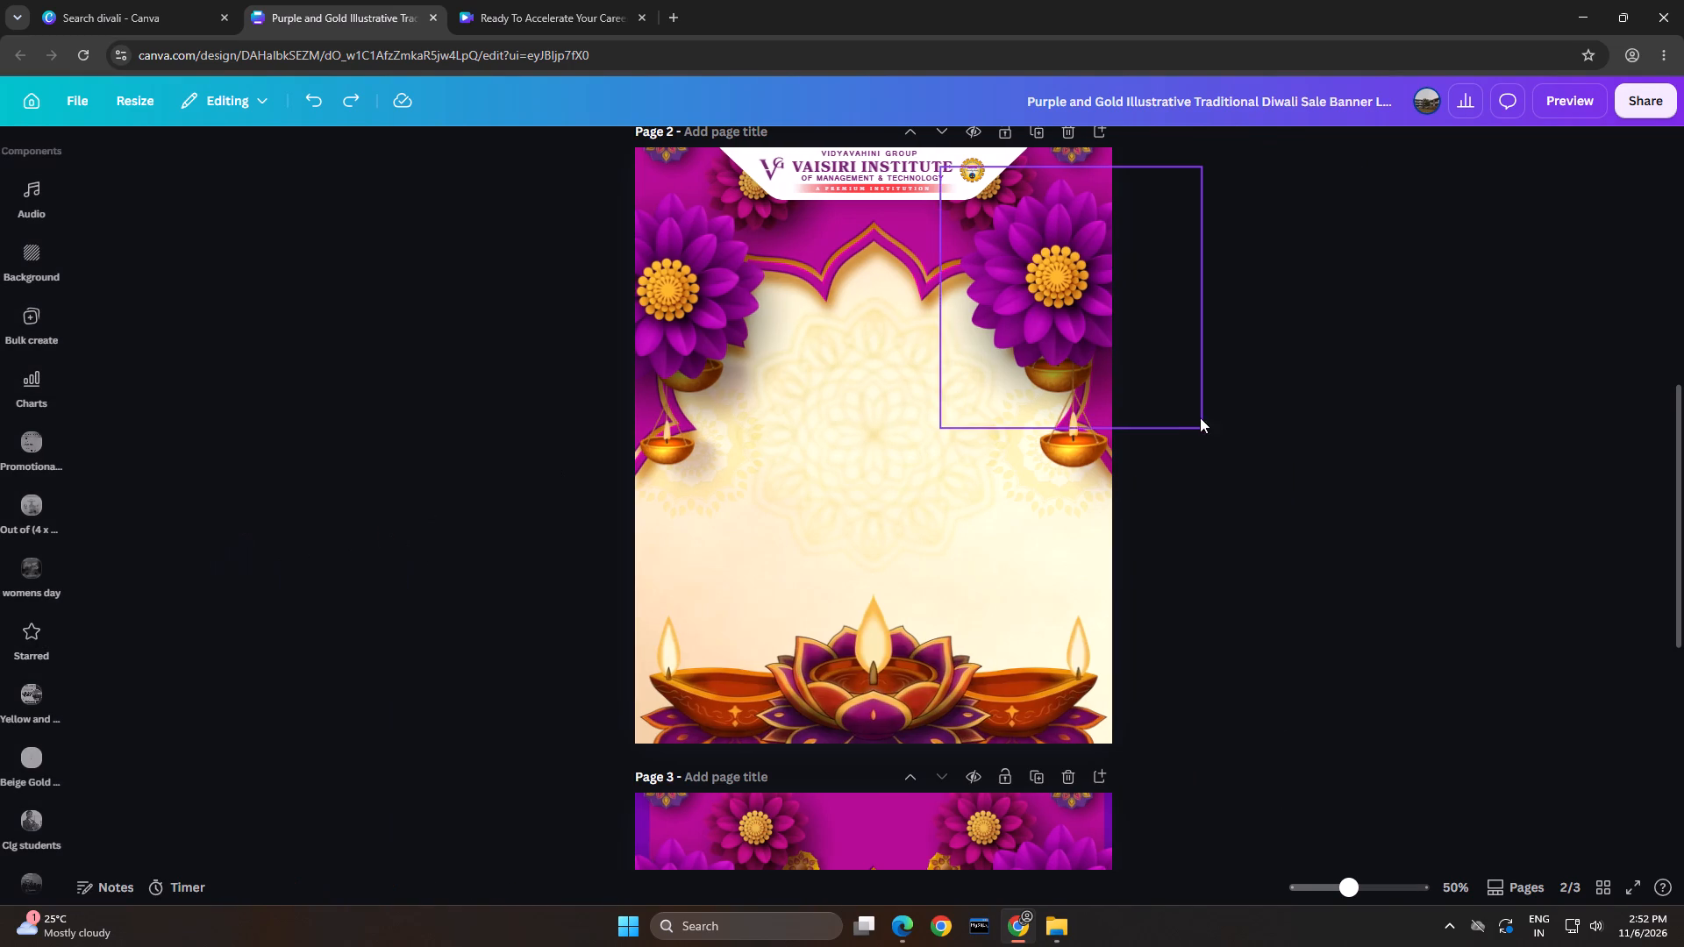
click(1359, 416)
click(590, 0)
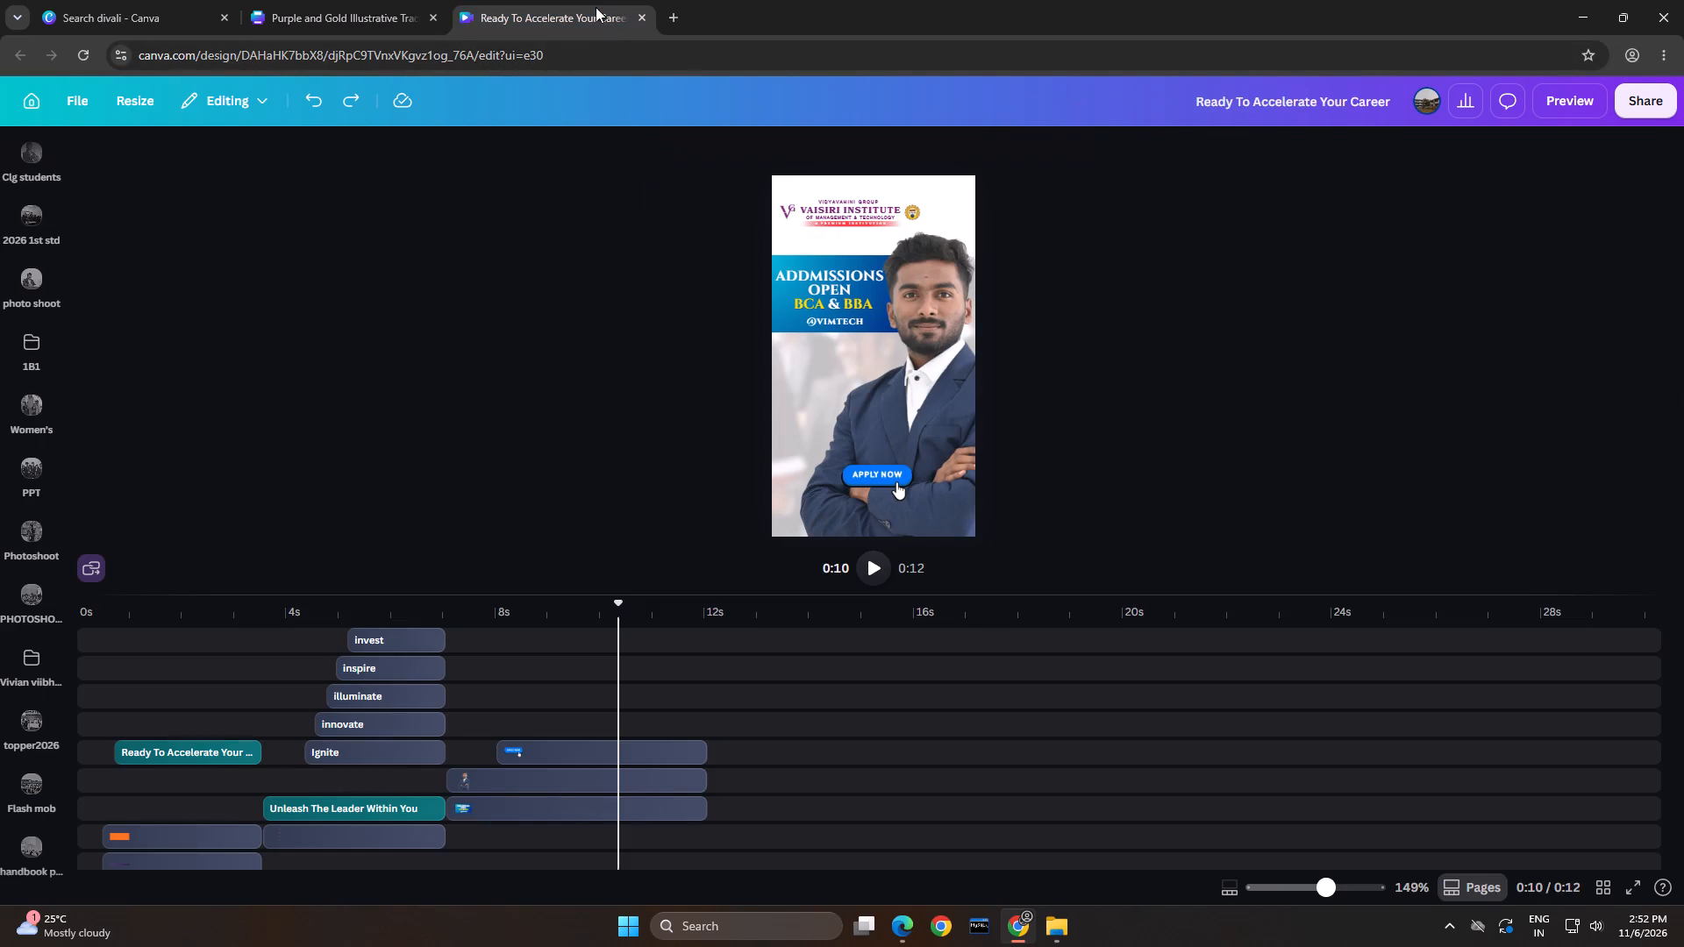
click(1116, 263)
click(379, 26)
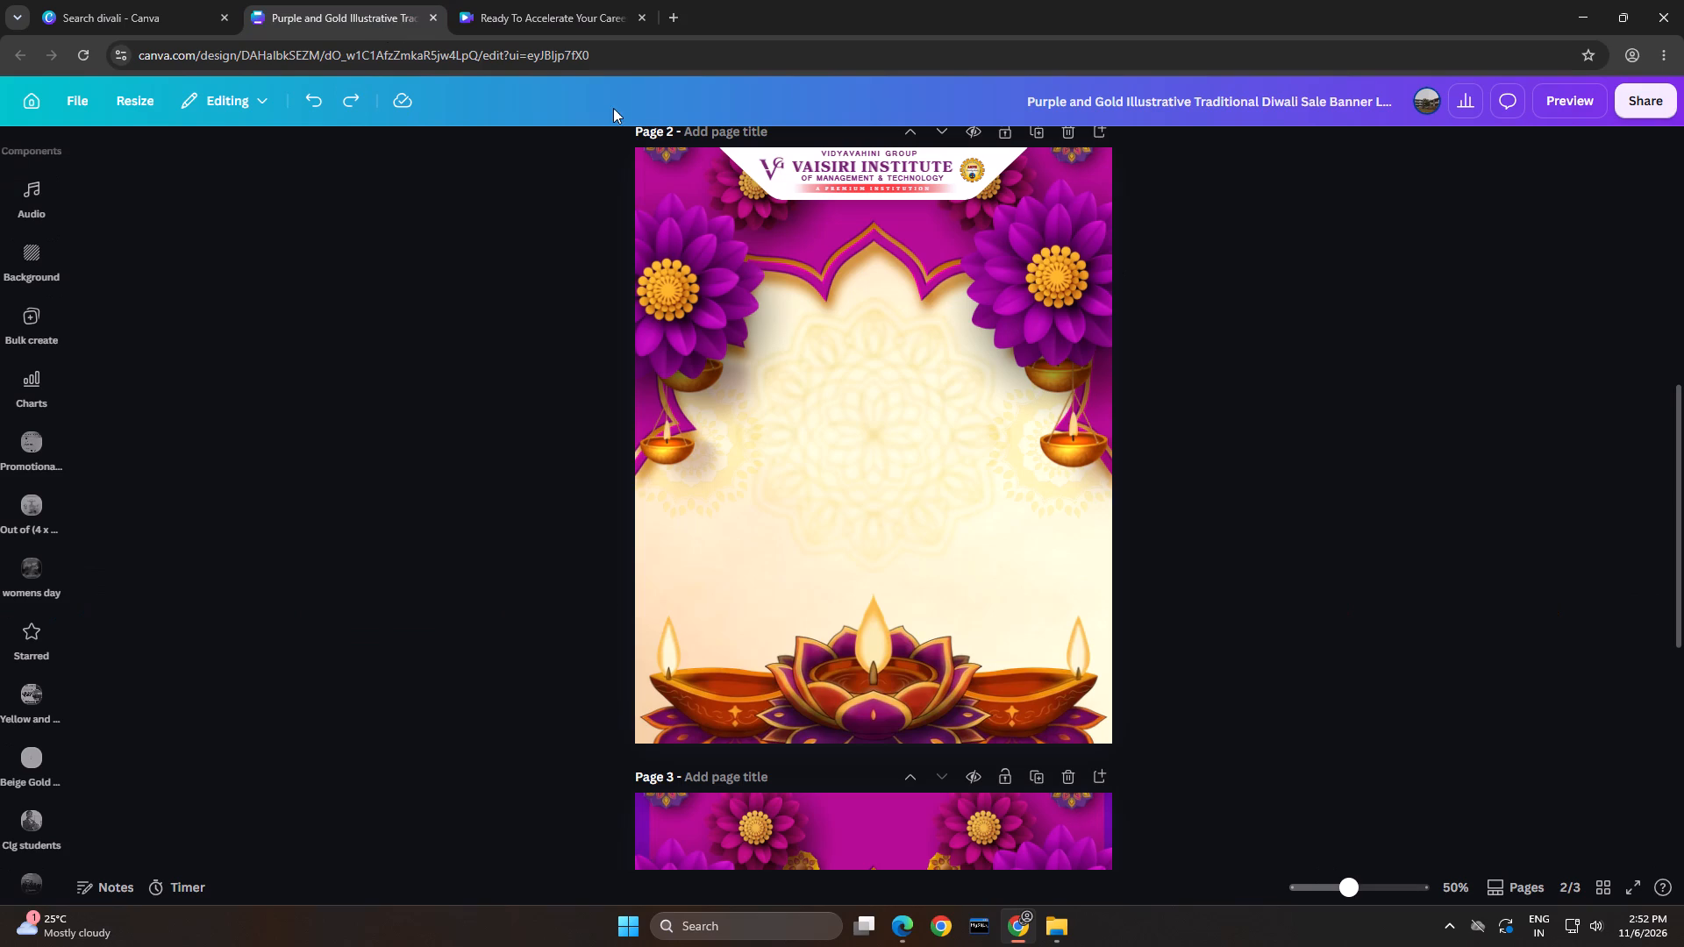
click(896, 513)
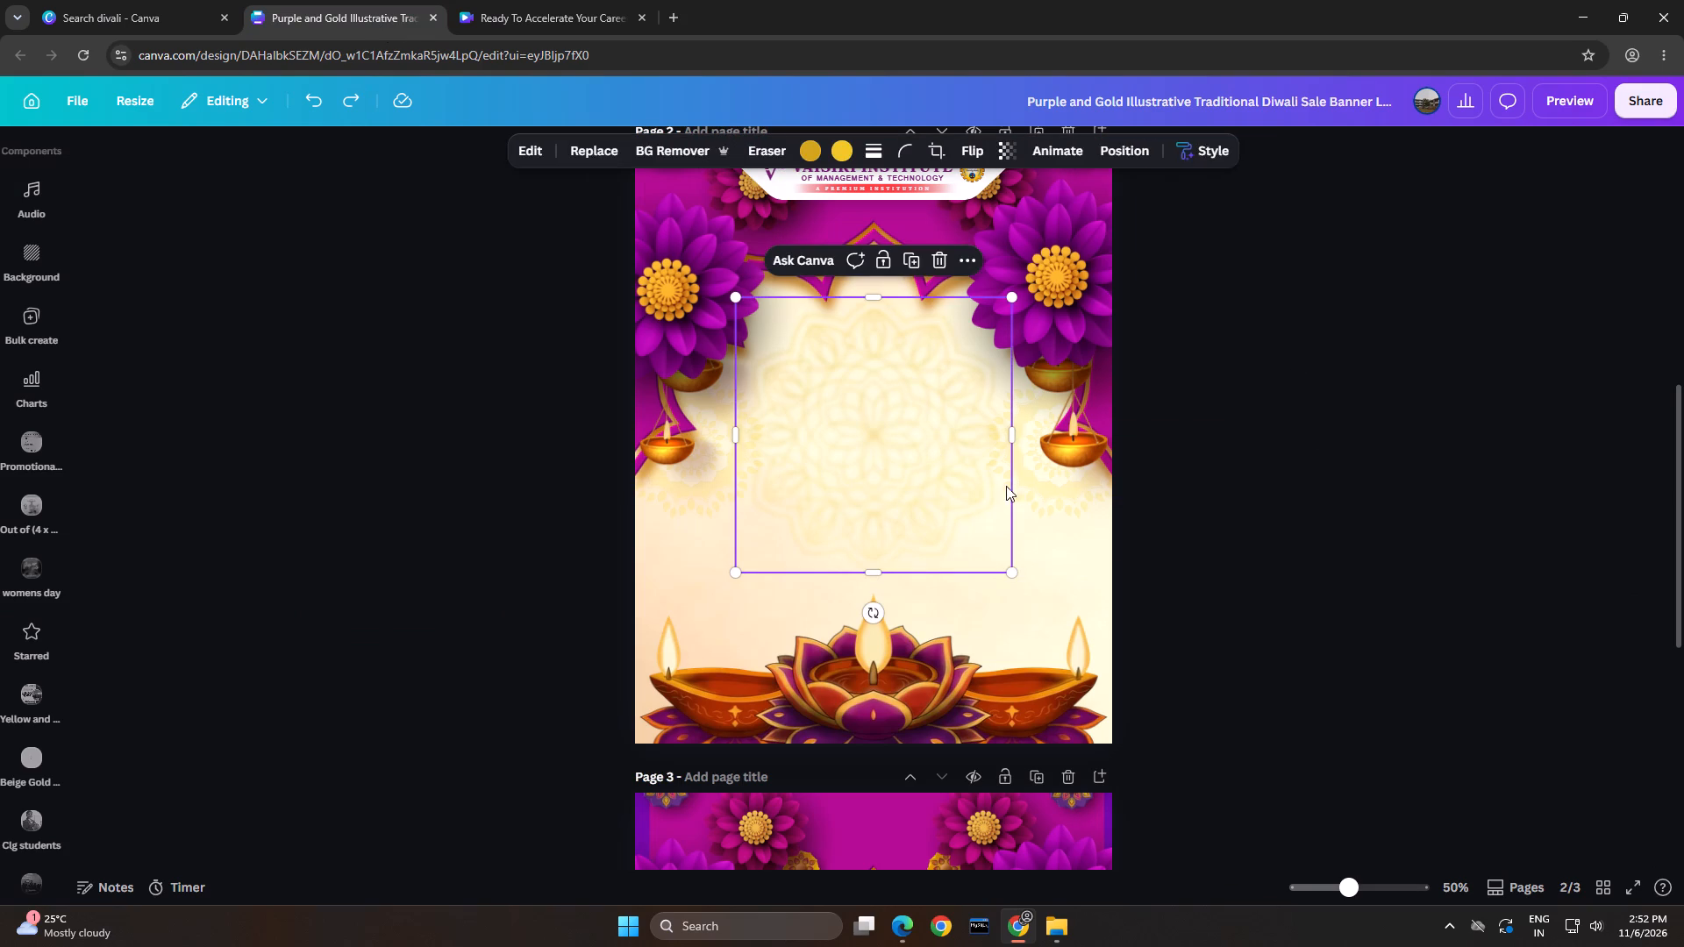
double_click(1431, 412)
Delete page 3, which holds the purple "You're invited to a Diwali" design.
scroll(1431, 412, down, 6)
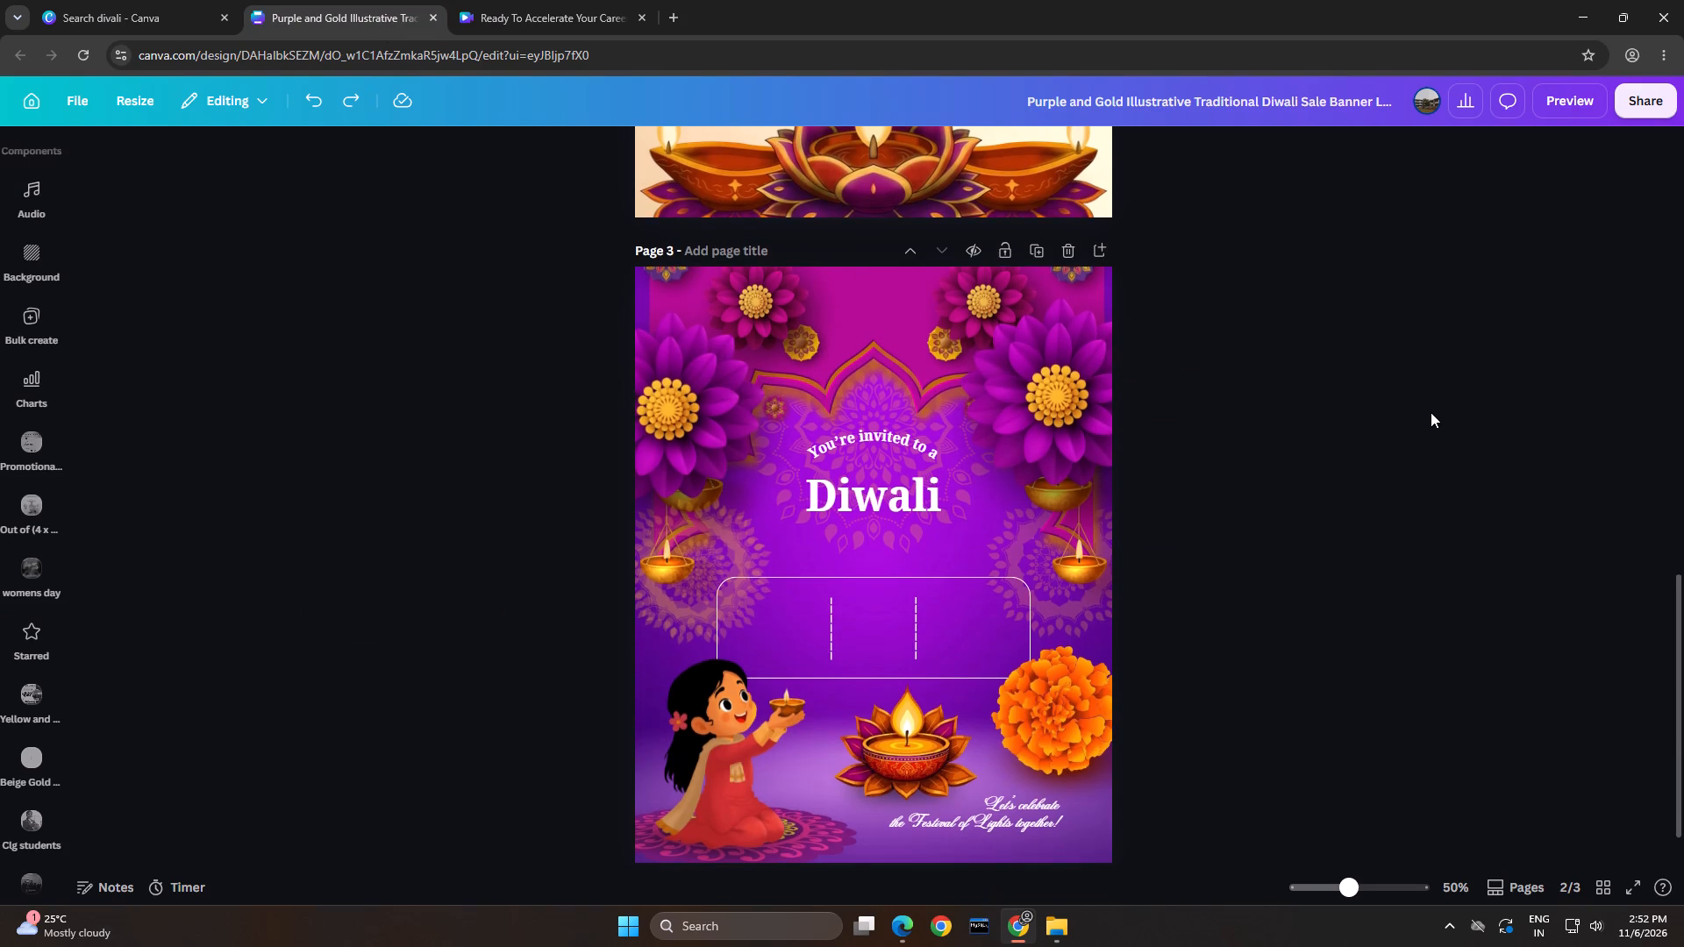
scroll(28, 286, up, 13)
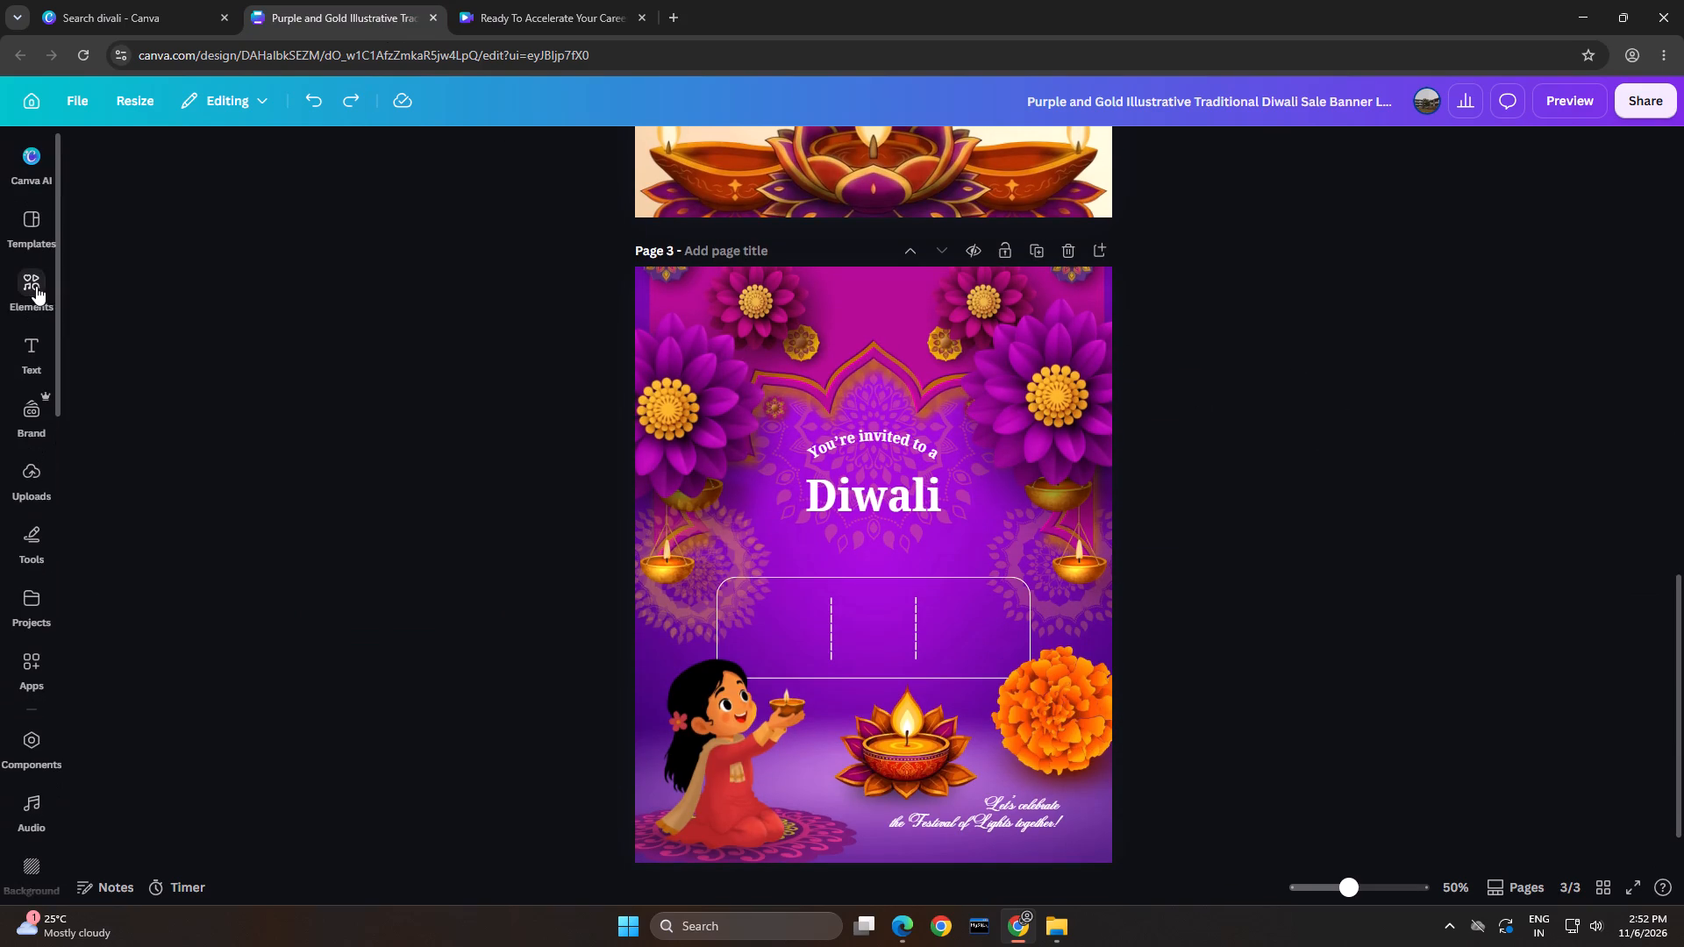
scroll(36, 286, up, 2)
click(1066, 247)
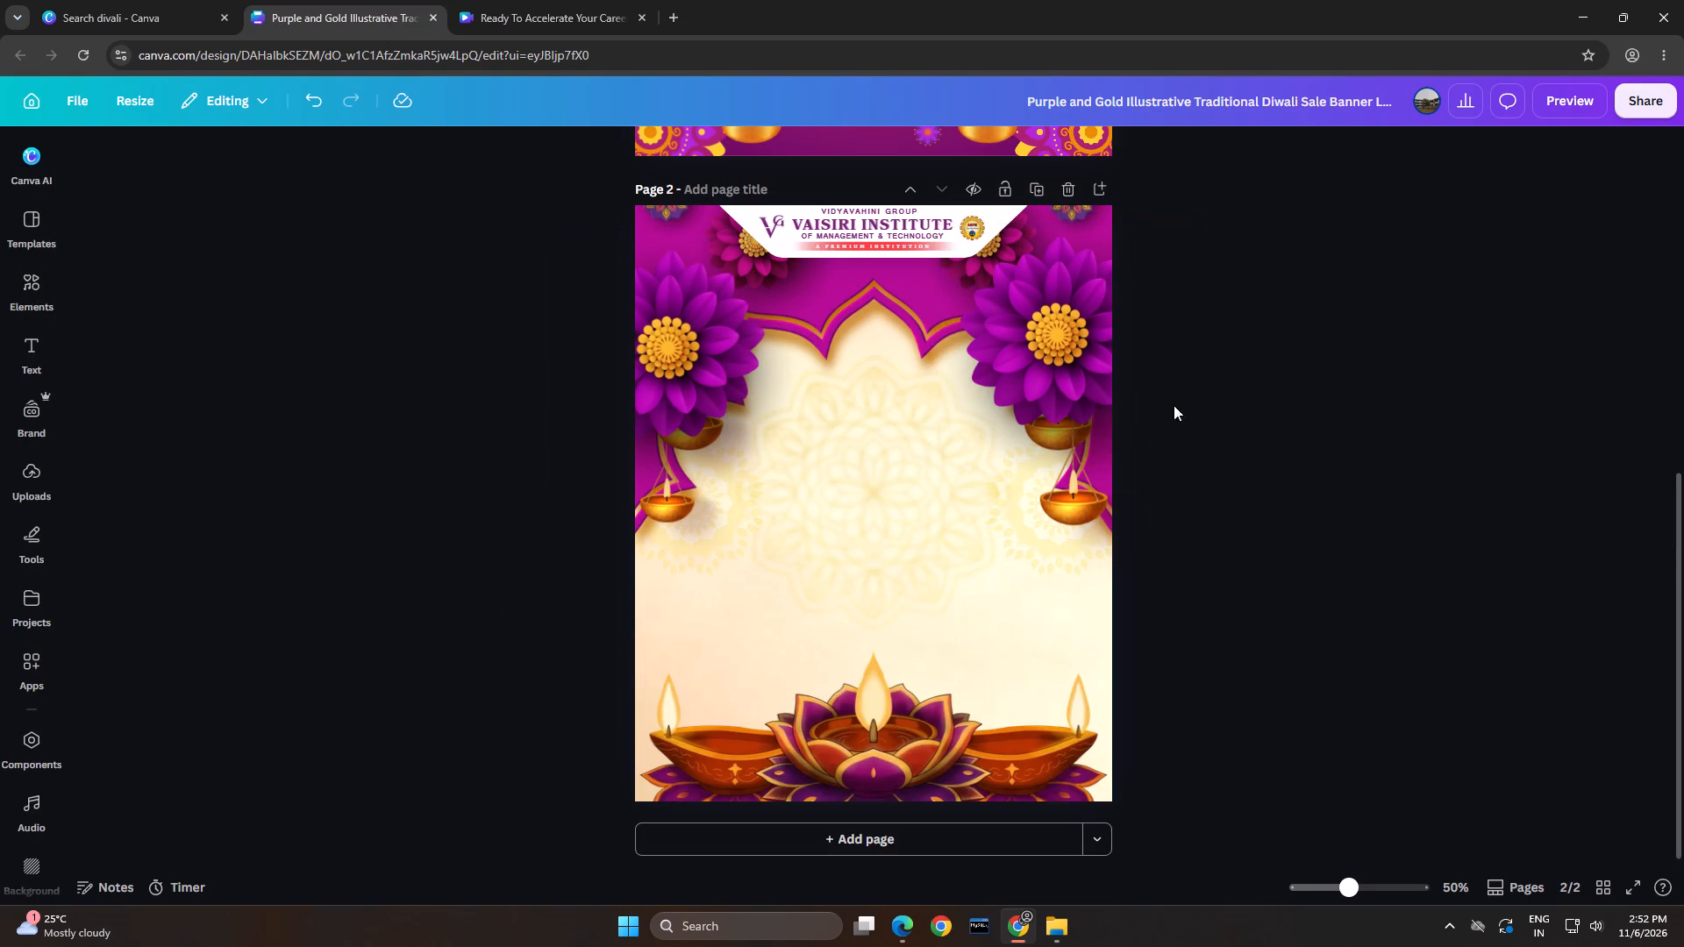
Add a new blank page after page 2.
click(1017, 840)
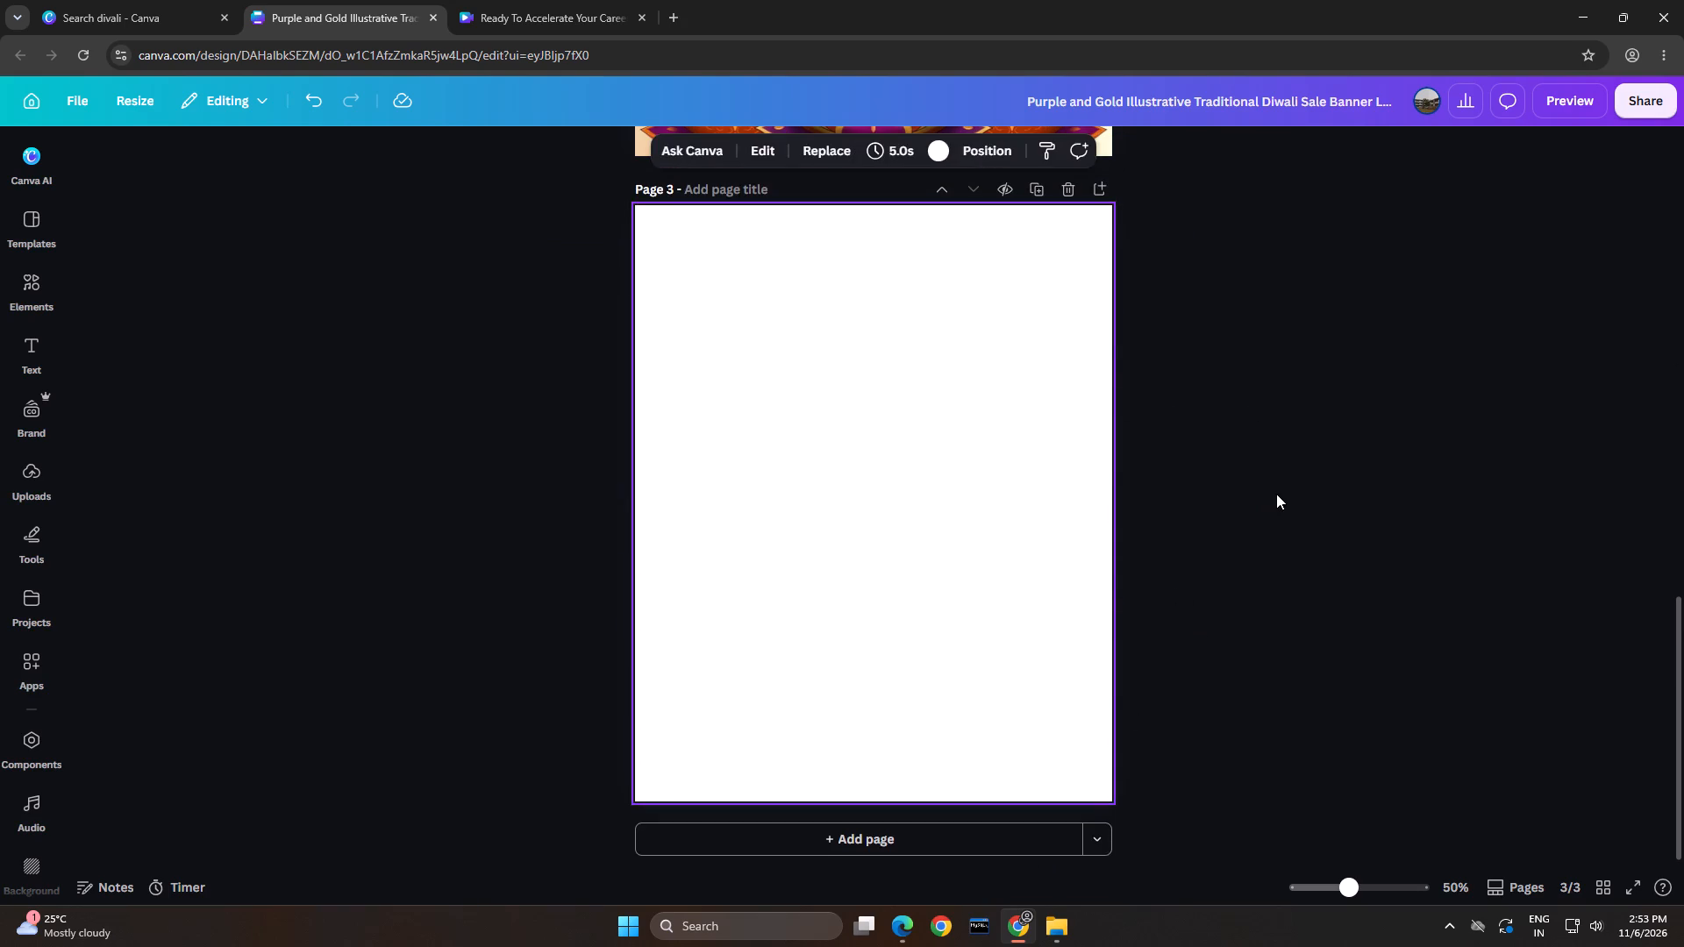
click(1276, 494)
Browse the template results for "happy diwali poster" to find a design for the blank page 3.
scroll(51, 424, up, 6)
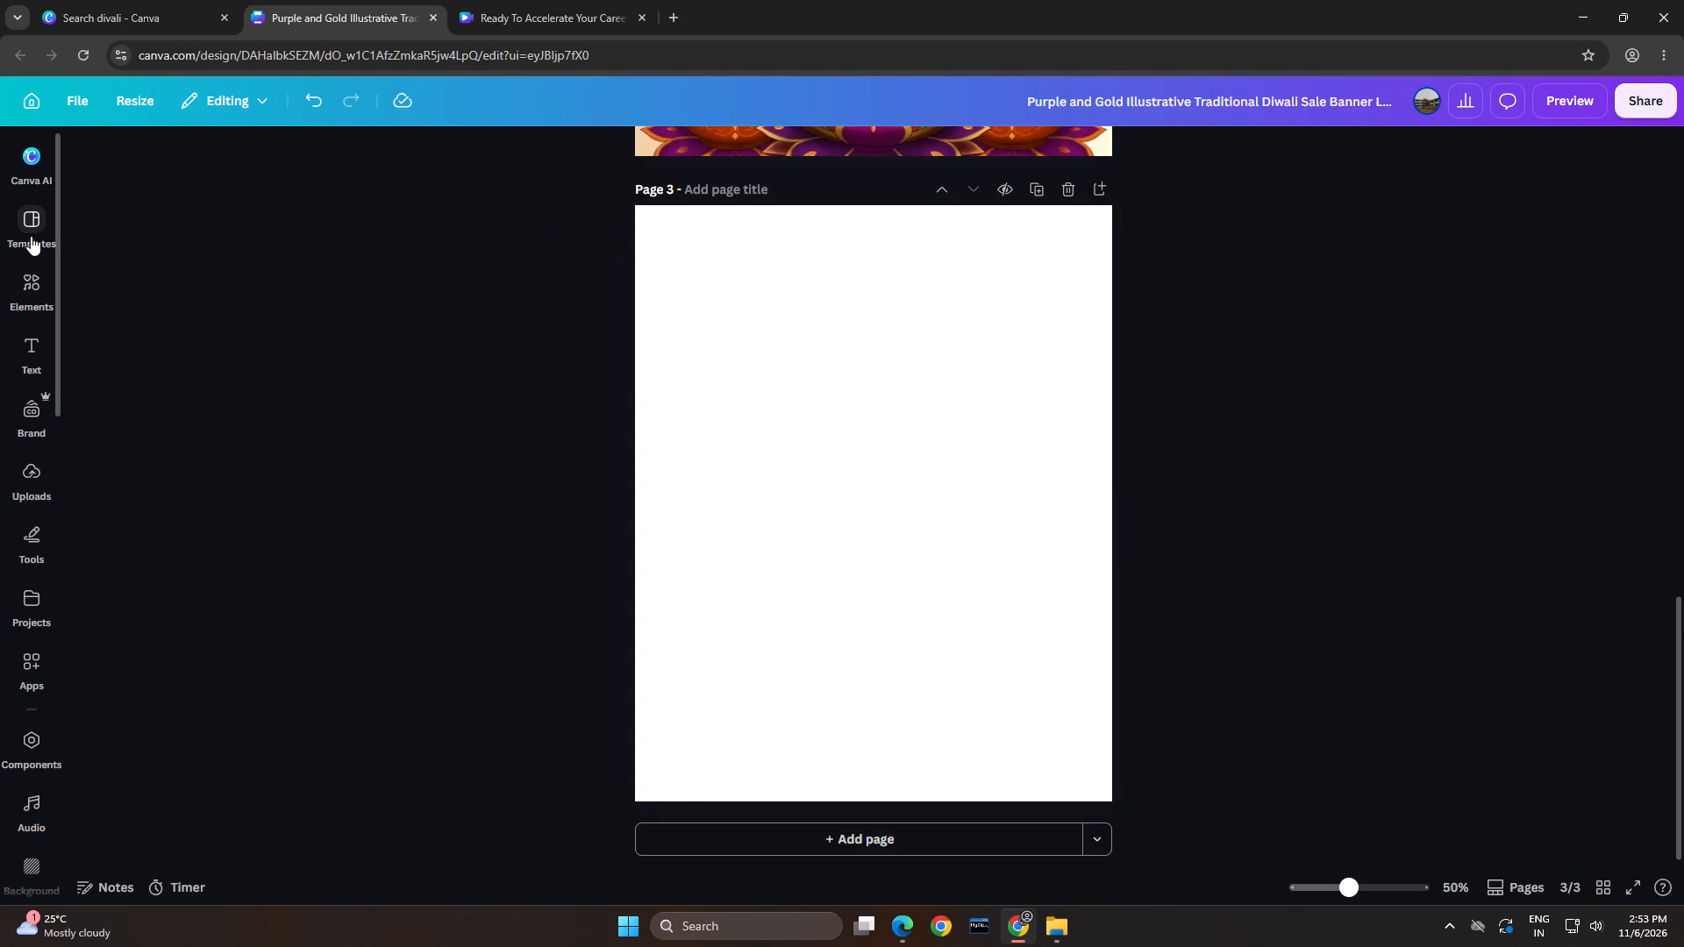
click(32, 273)
click(34, 233)
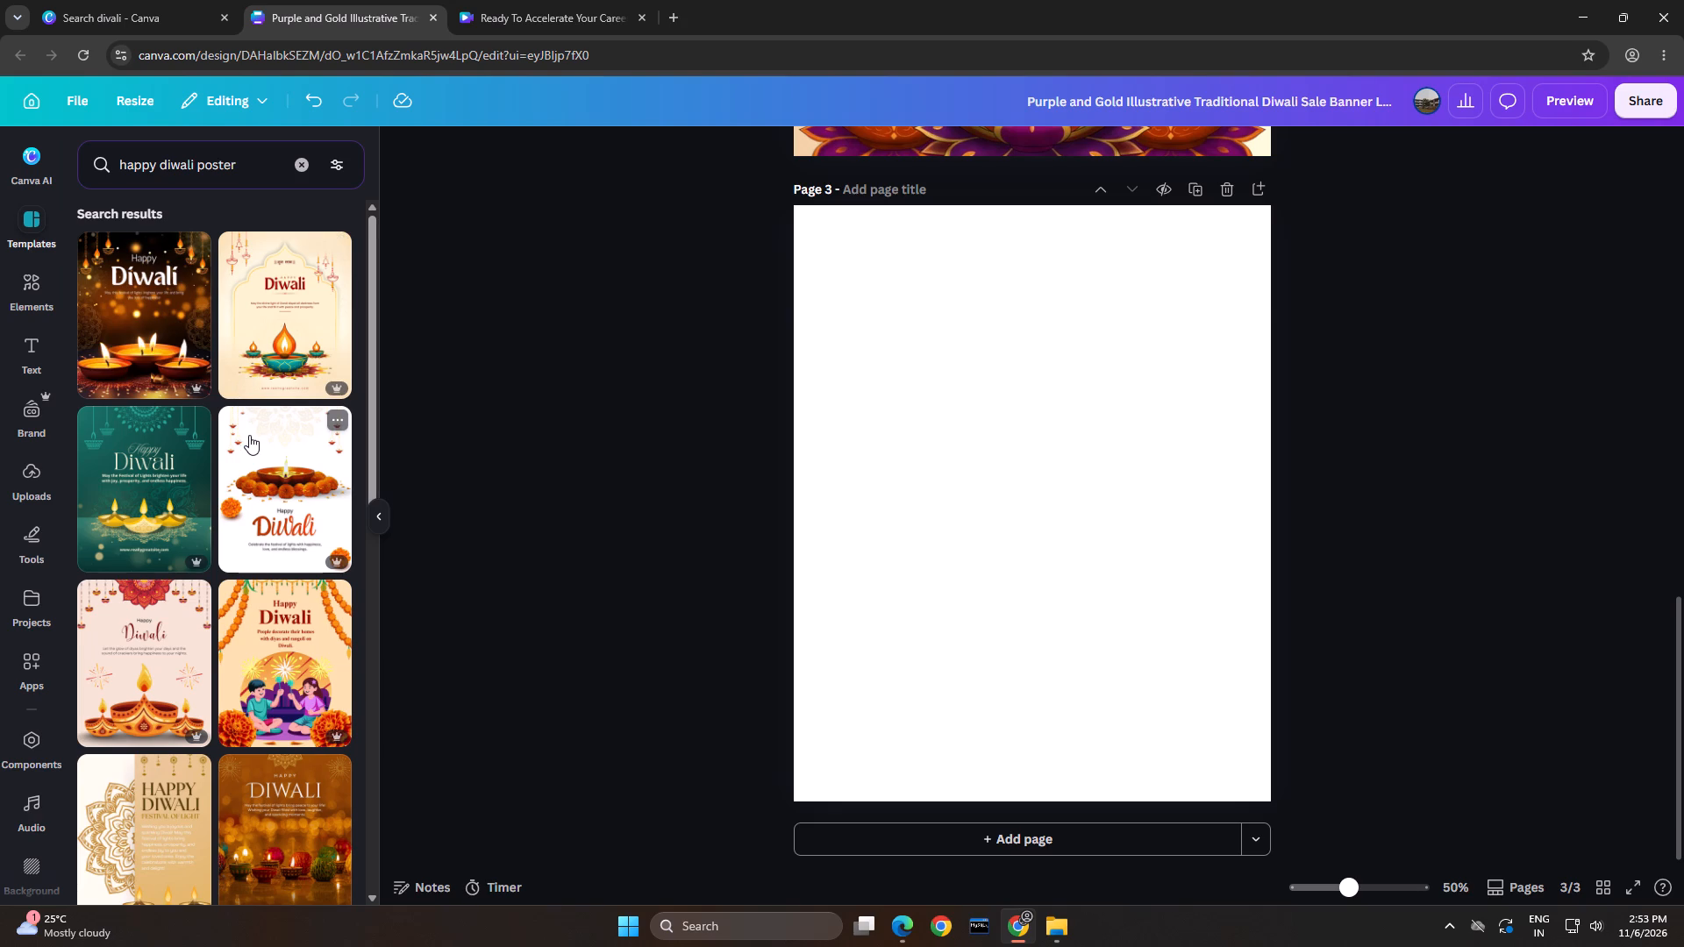
scroll(249, 435, down, 5)
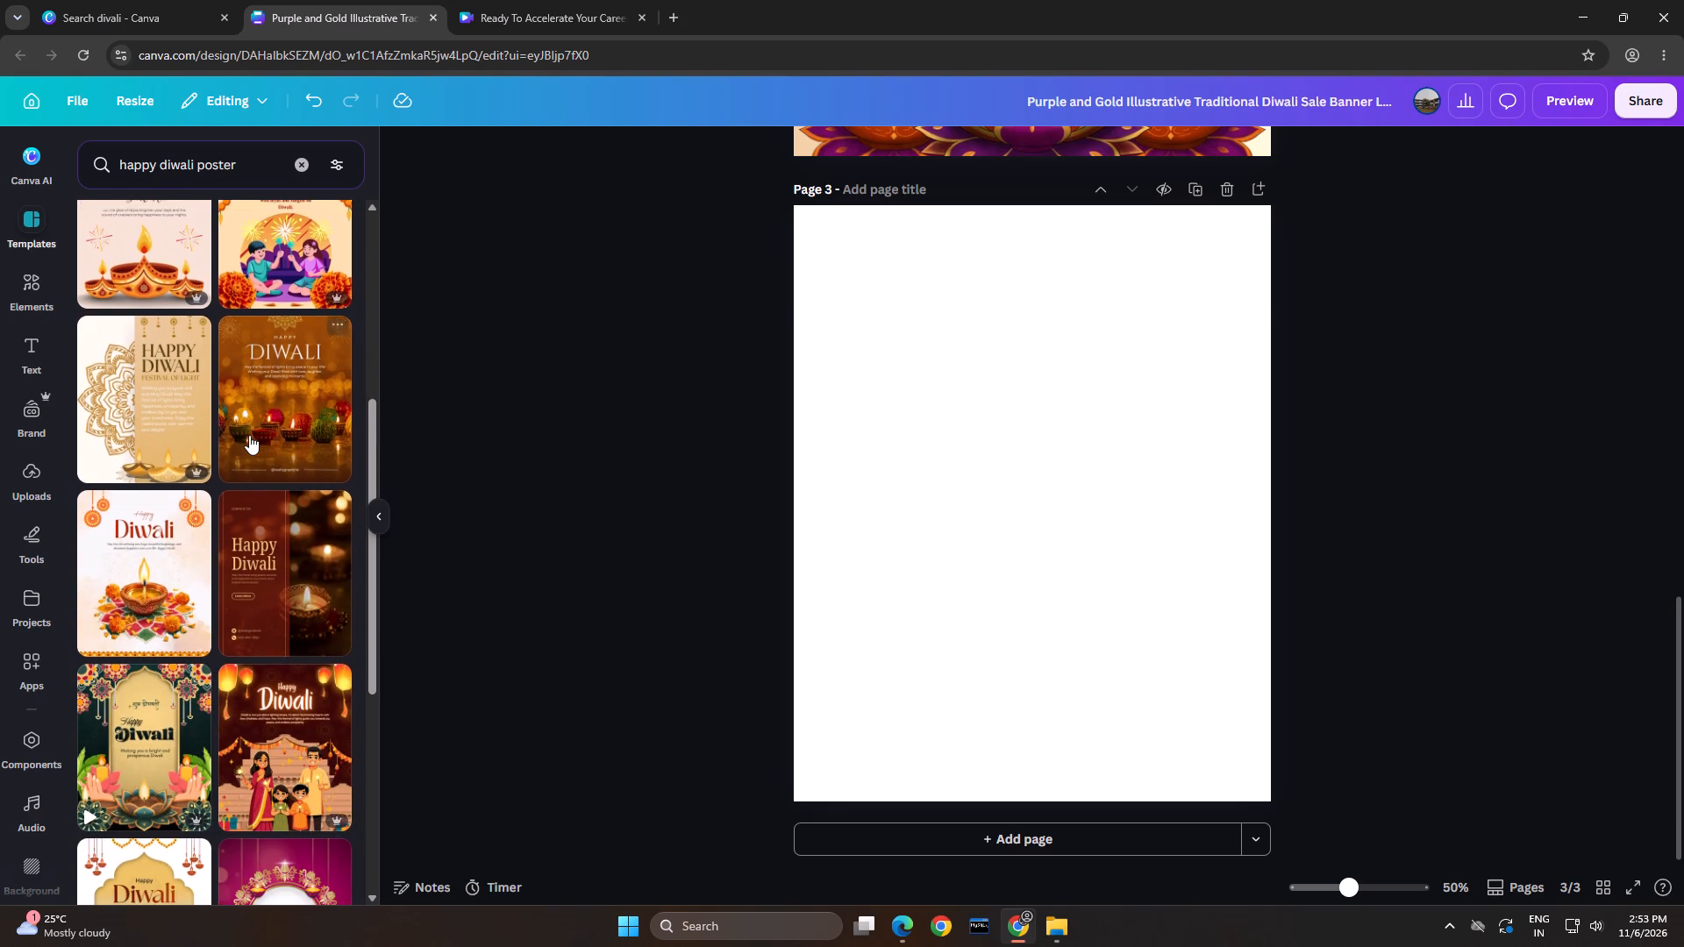
scroll(249, 435, down, 5)
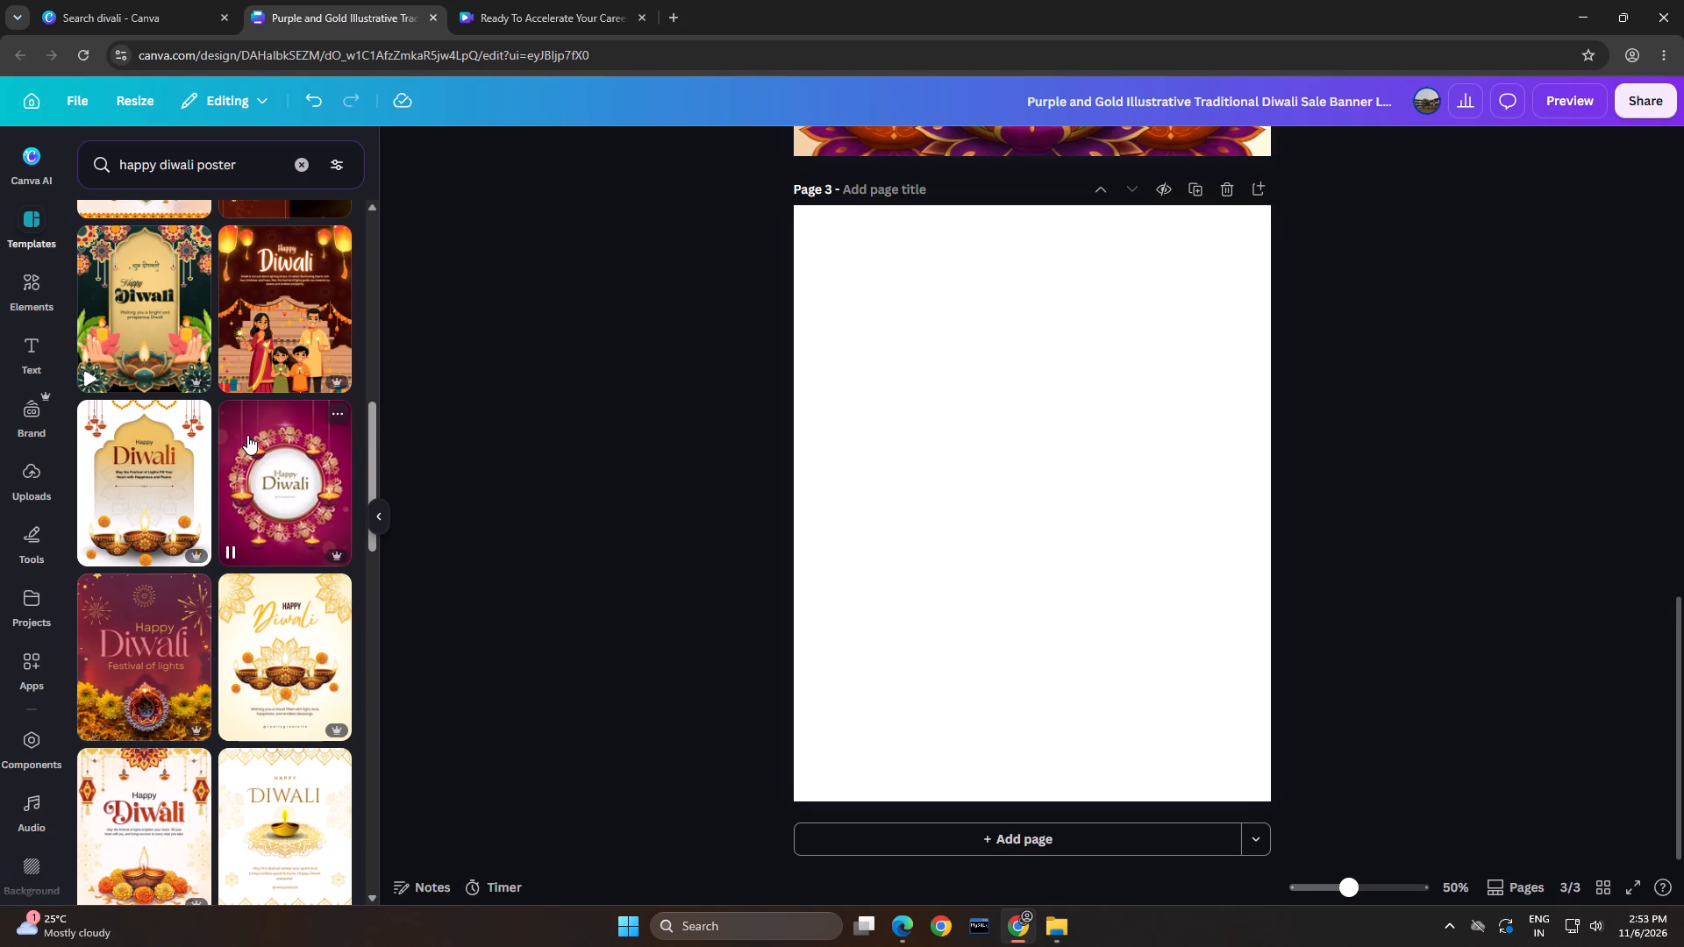
scroll(247, 435, down, 5)
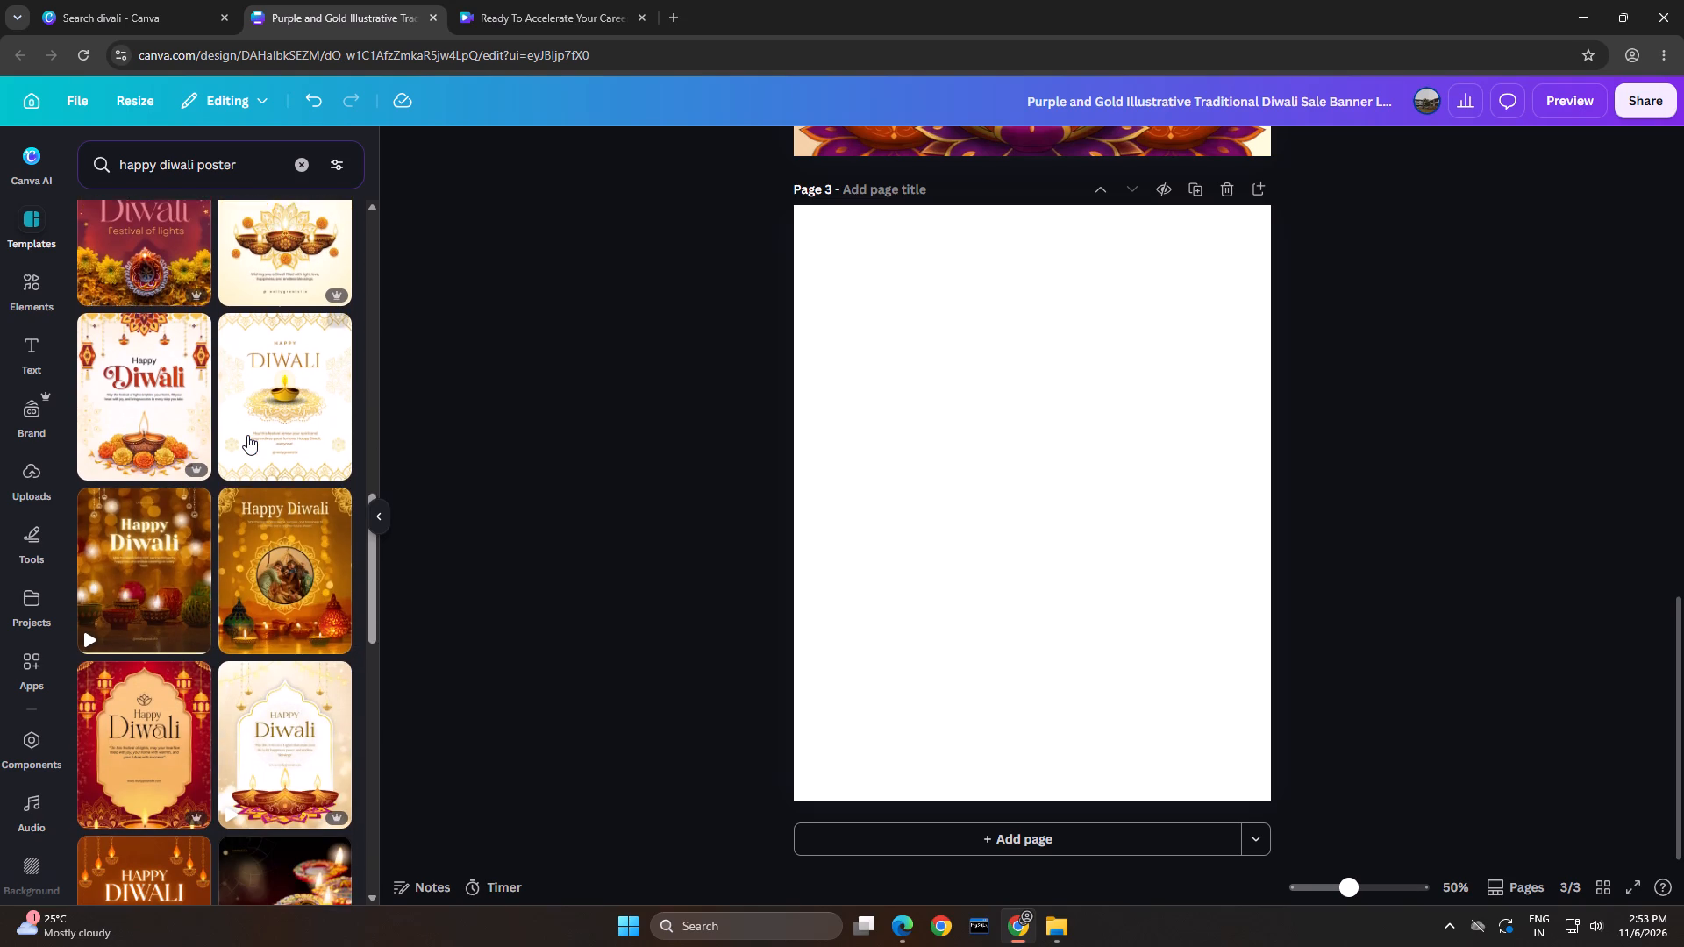
scroll(247, 435, down, 6)
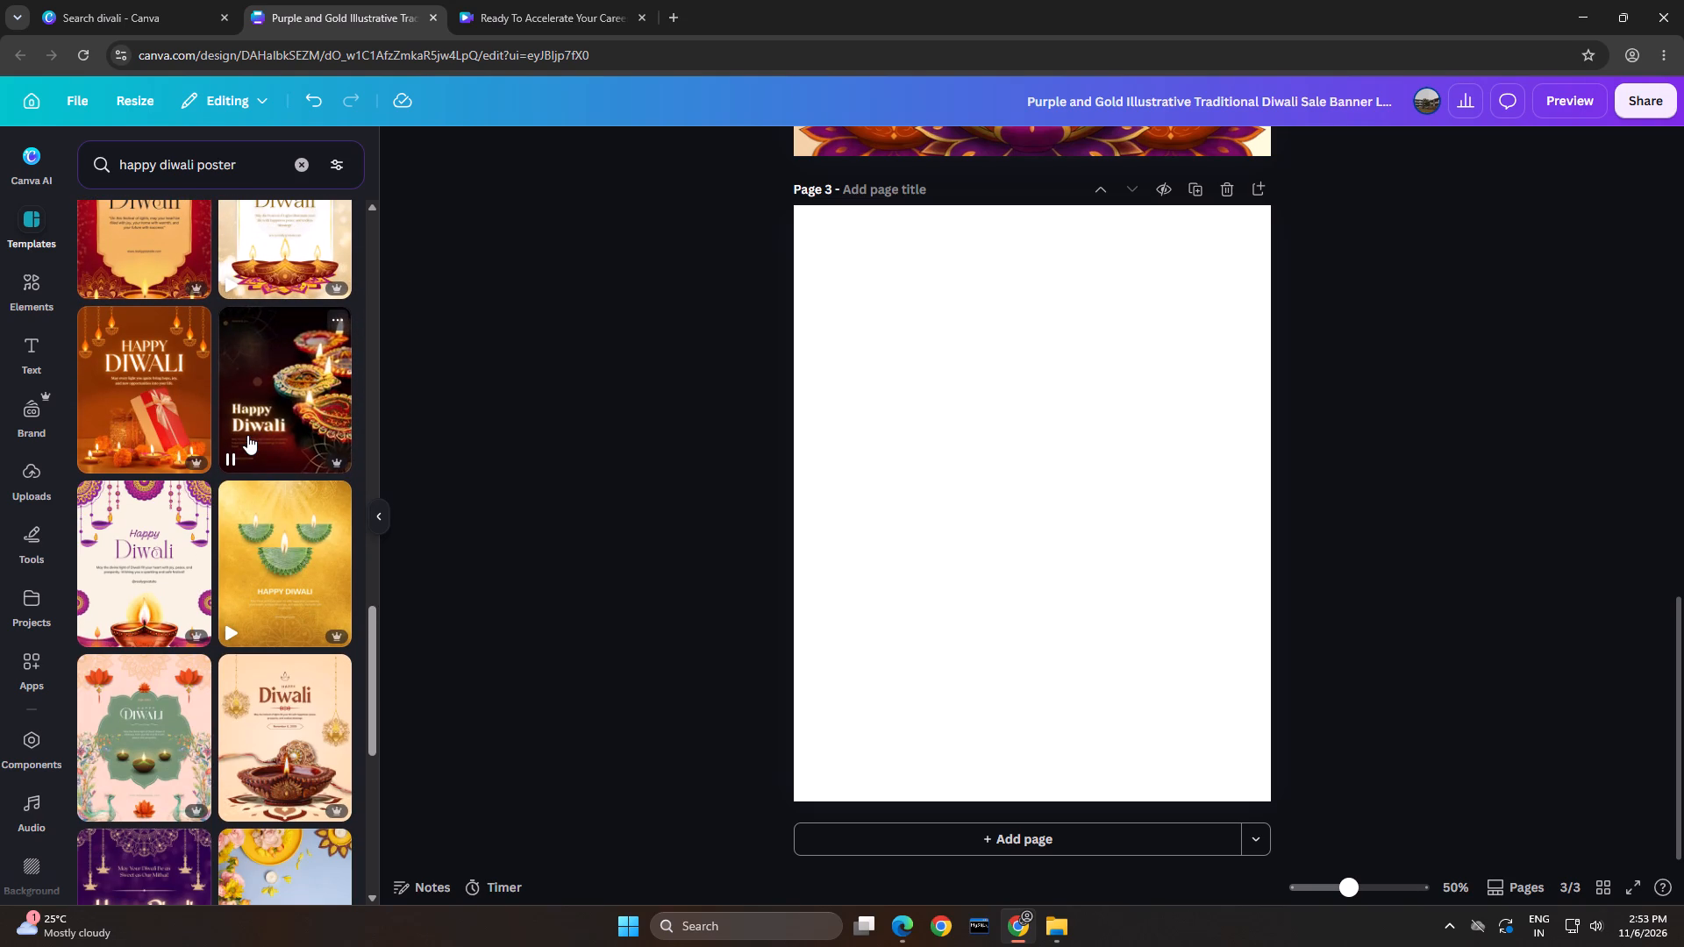
scroll(247, 435, down, 7)
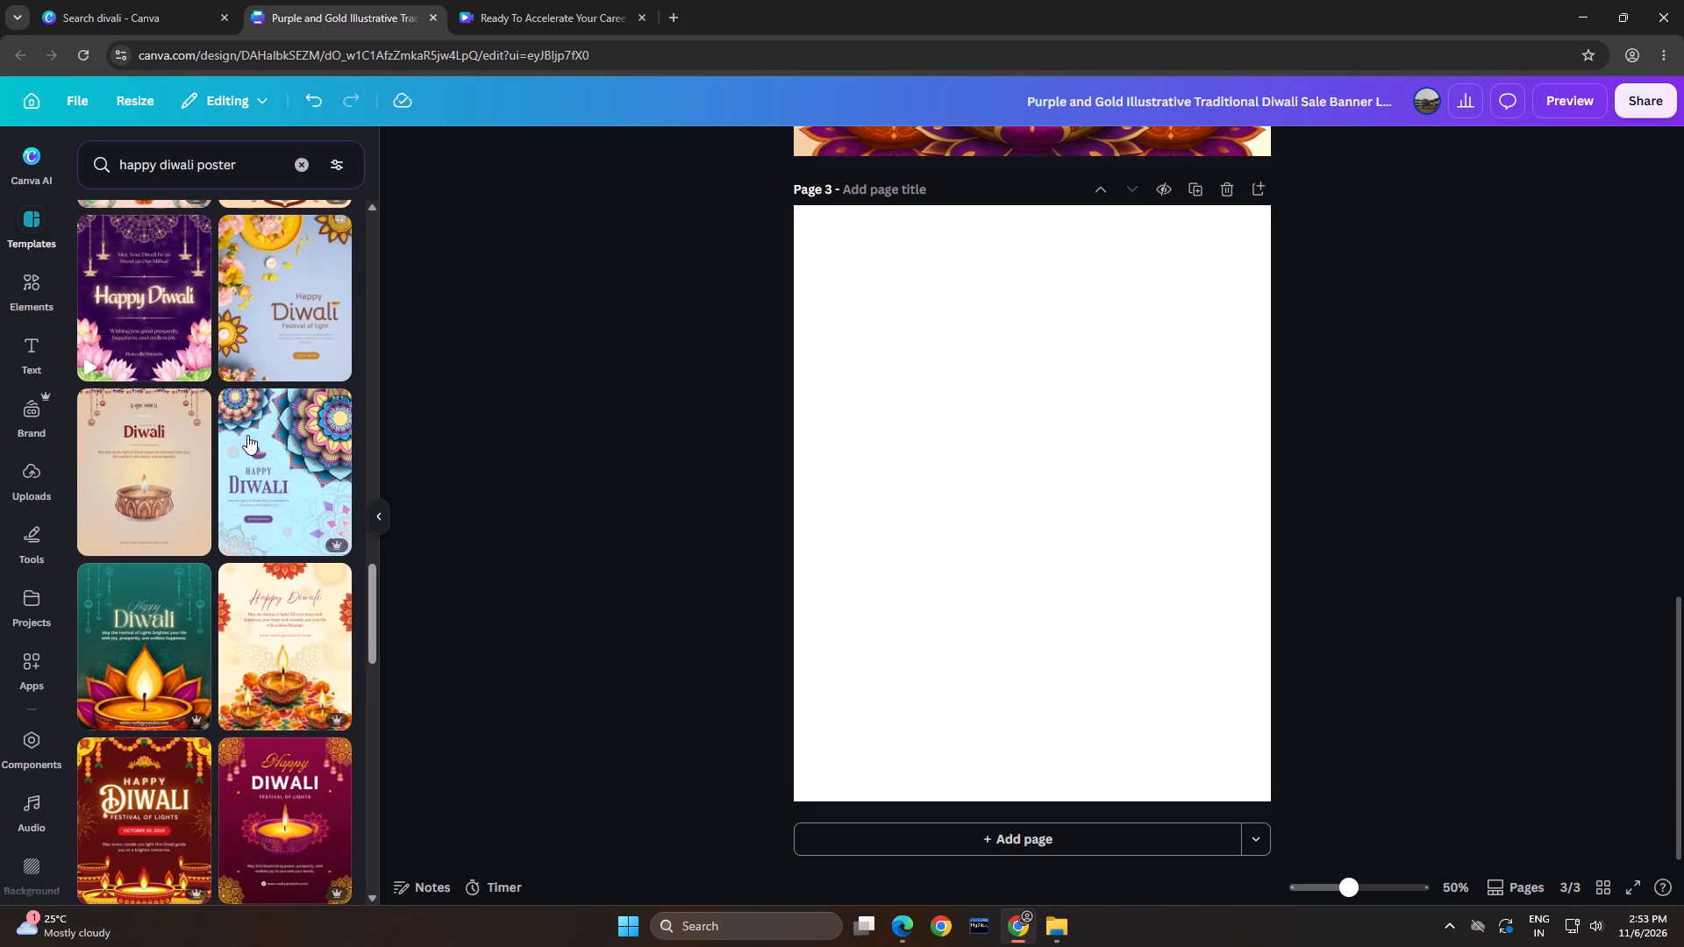
scroll(247, 435, down, 2)
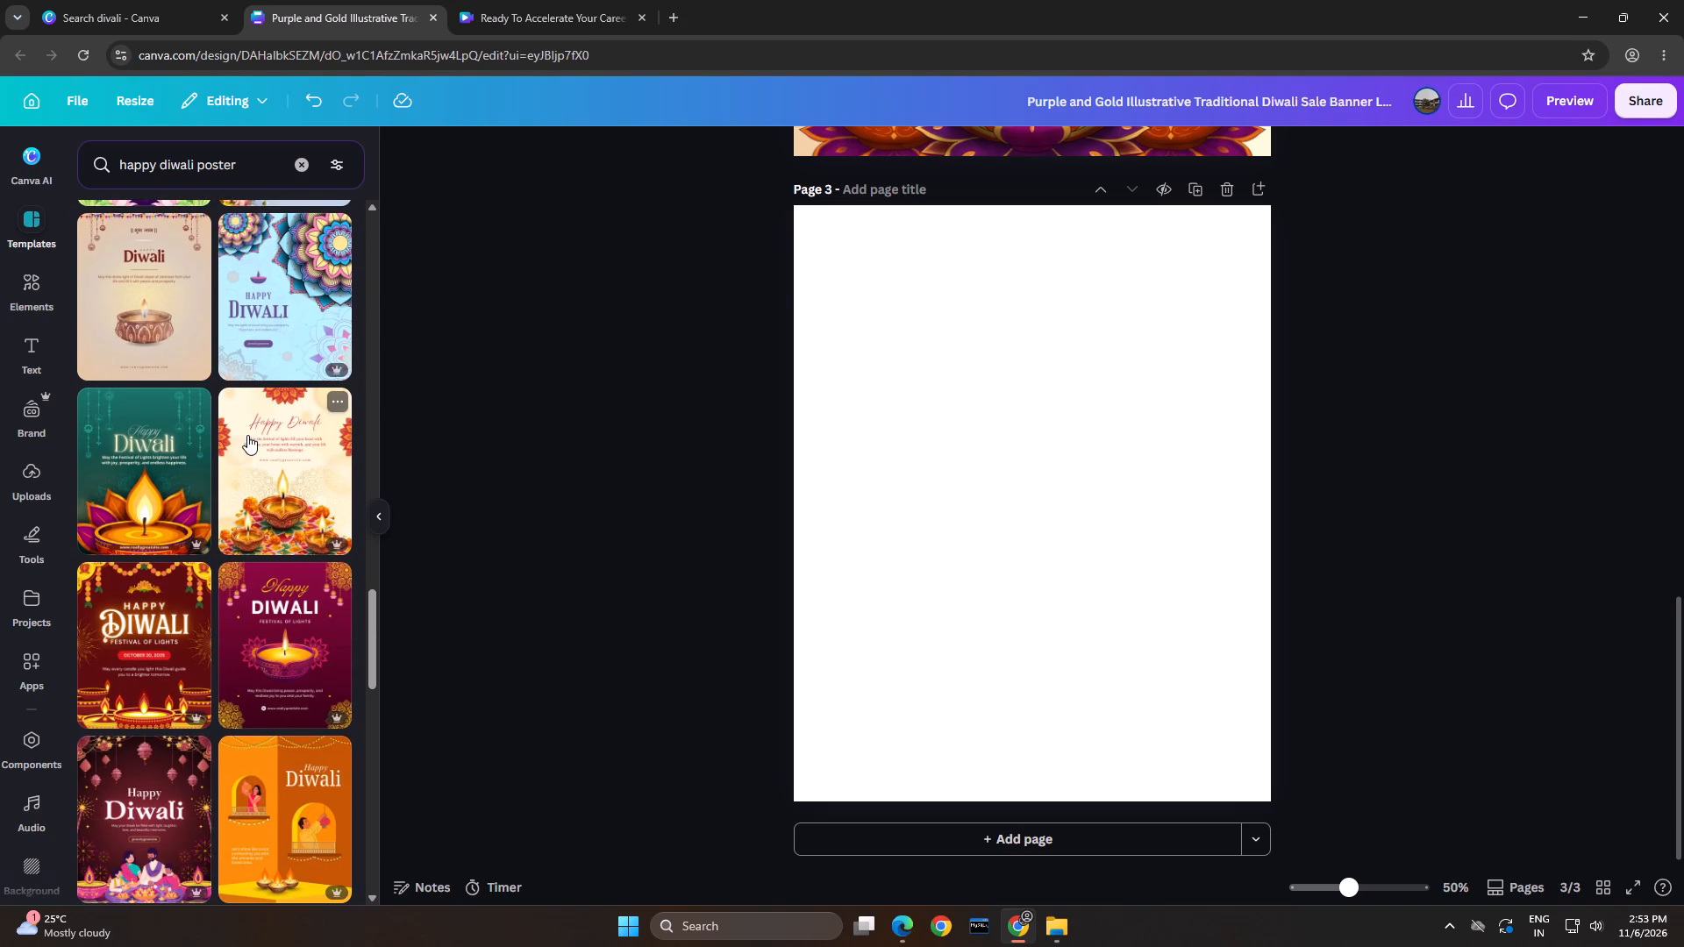
scroll(247, 435, down, 6)
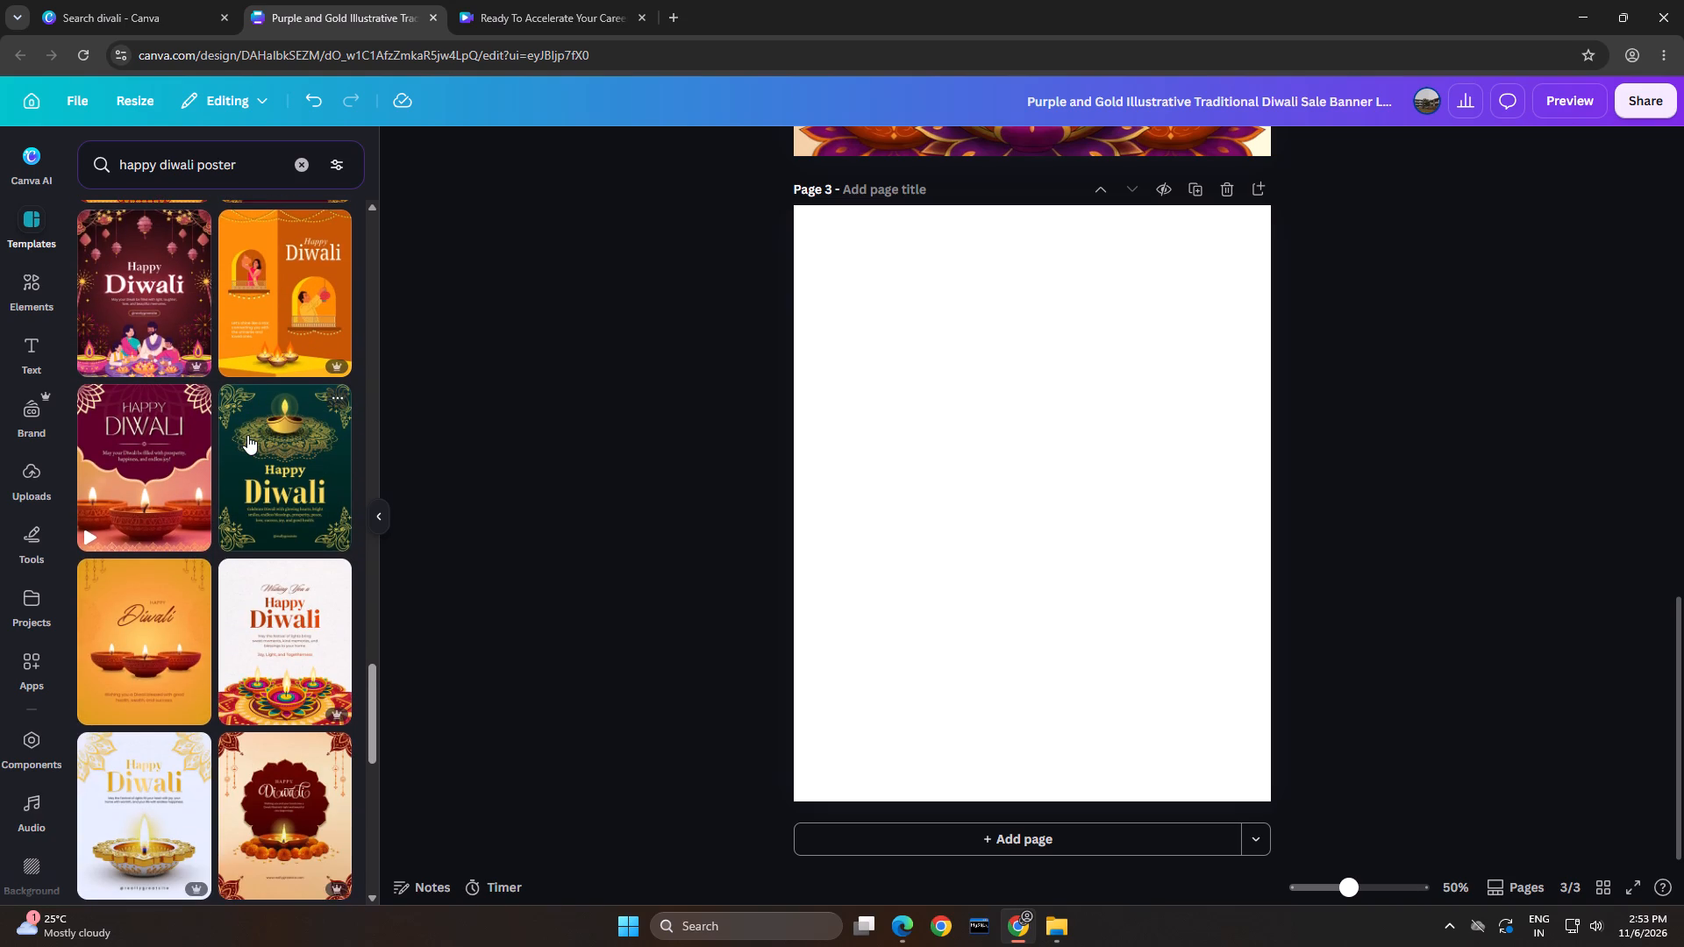
scroll(247, 435, down, 5)
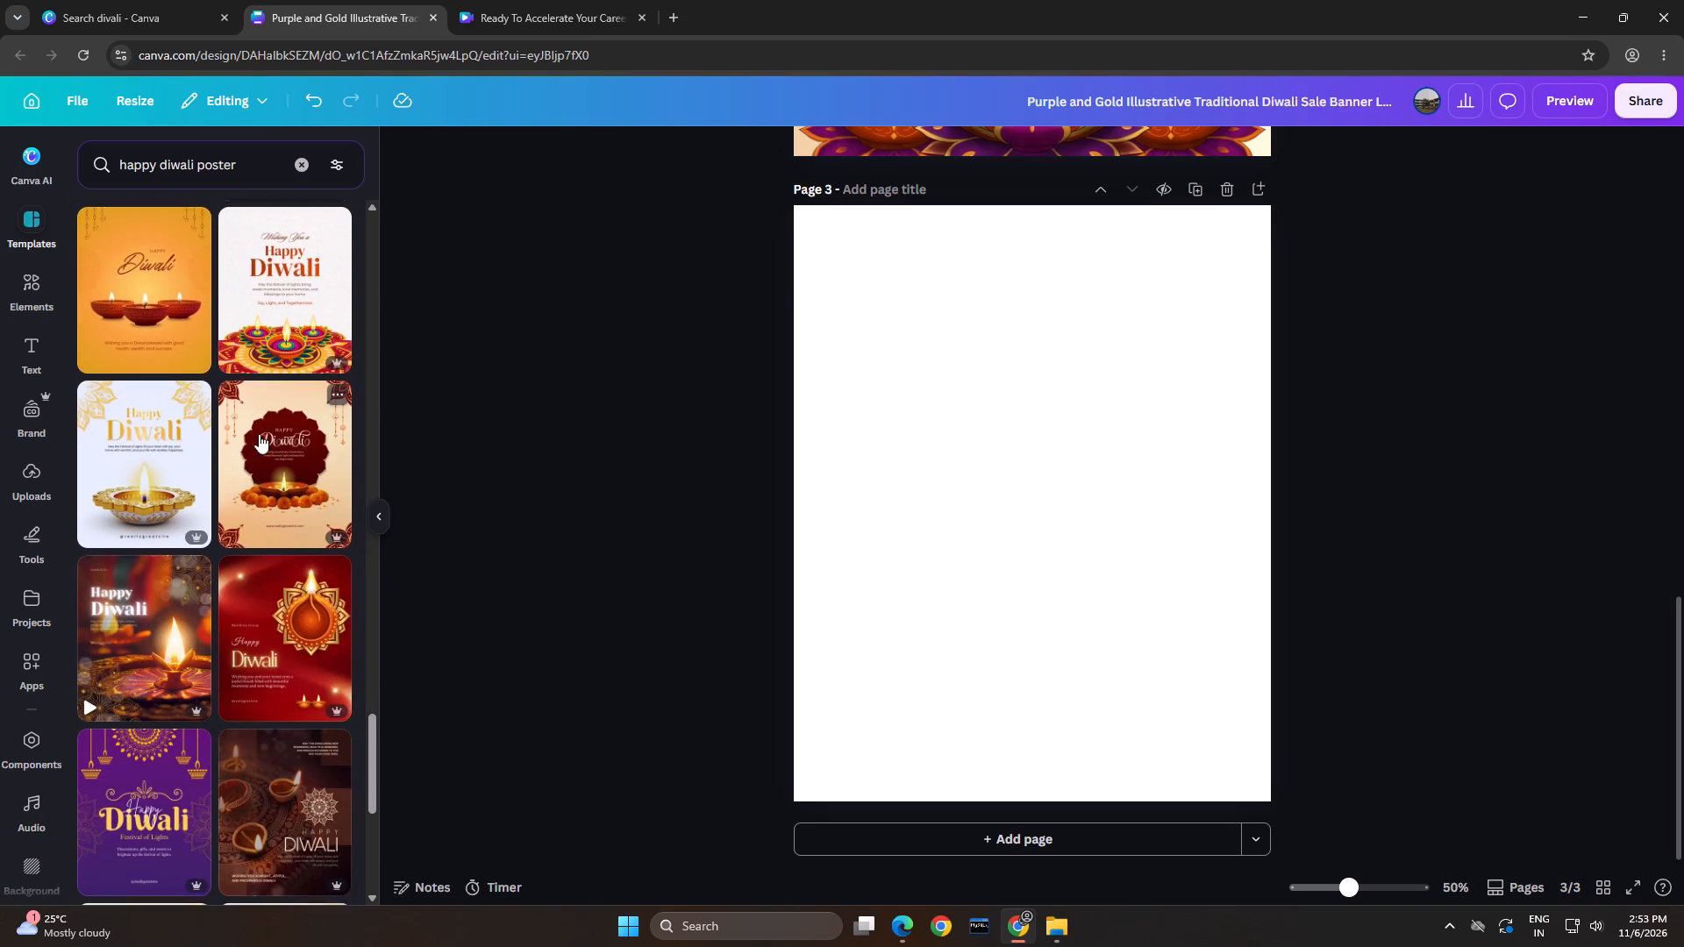
scroll(259, 434, down, 9)
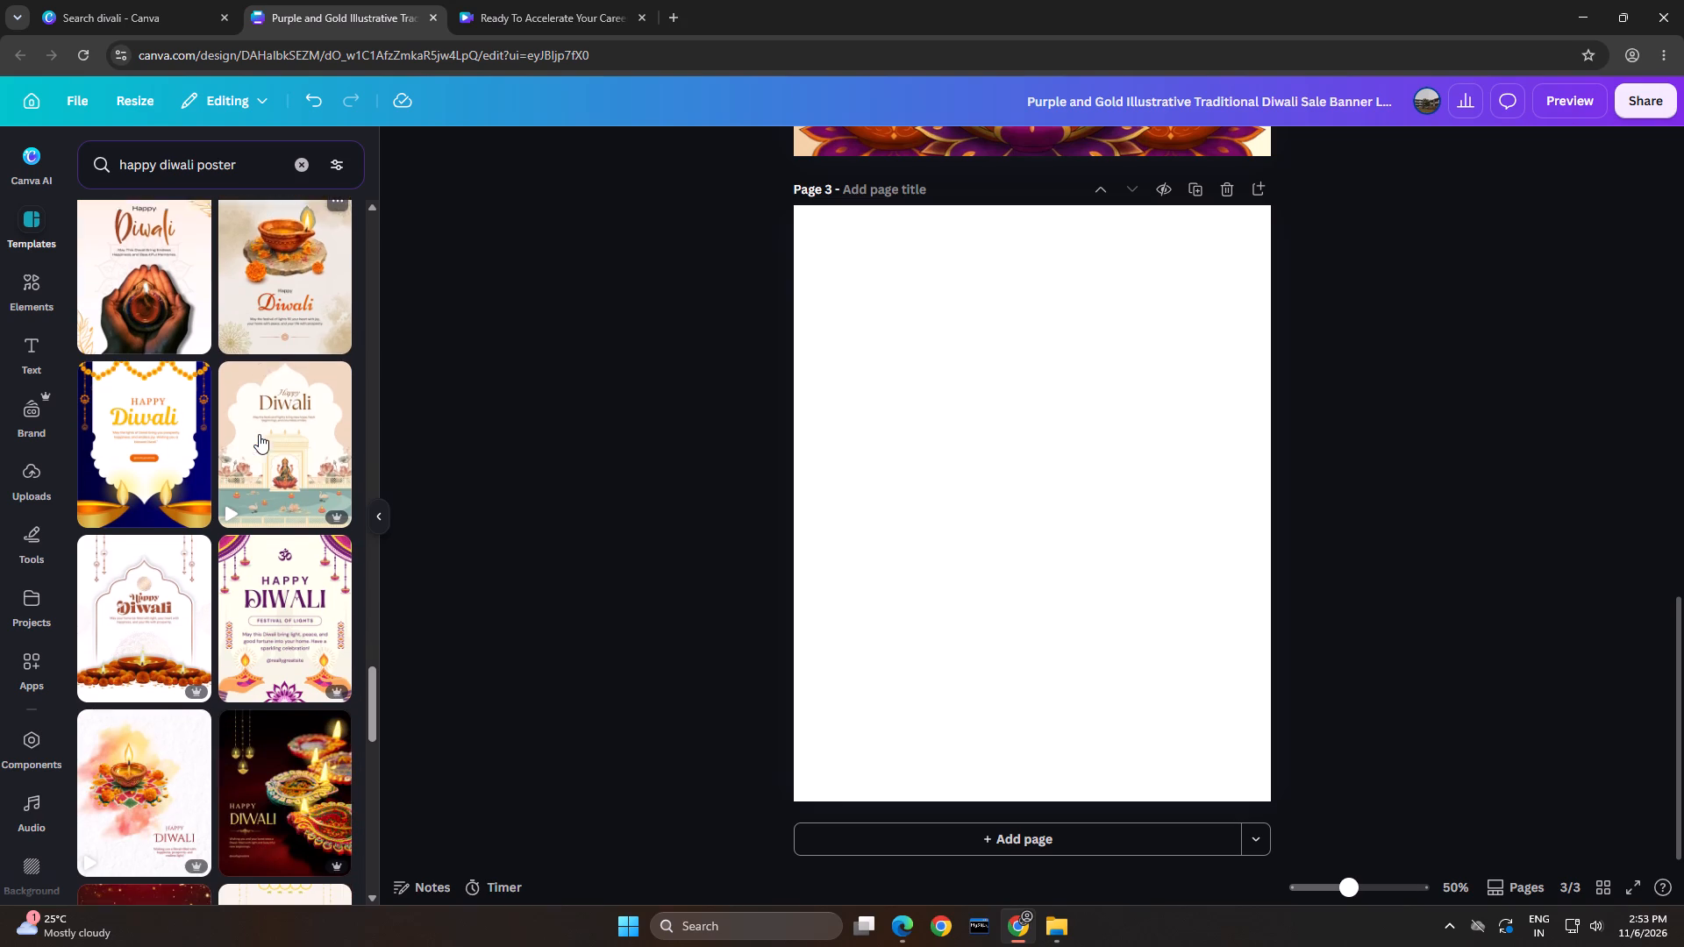
click(507, 408)
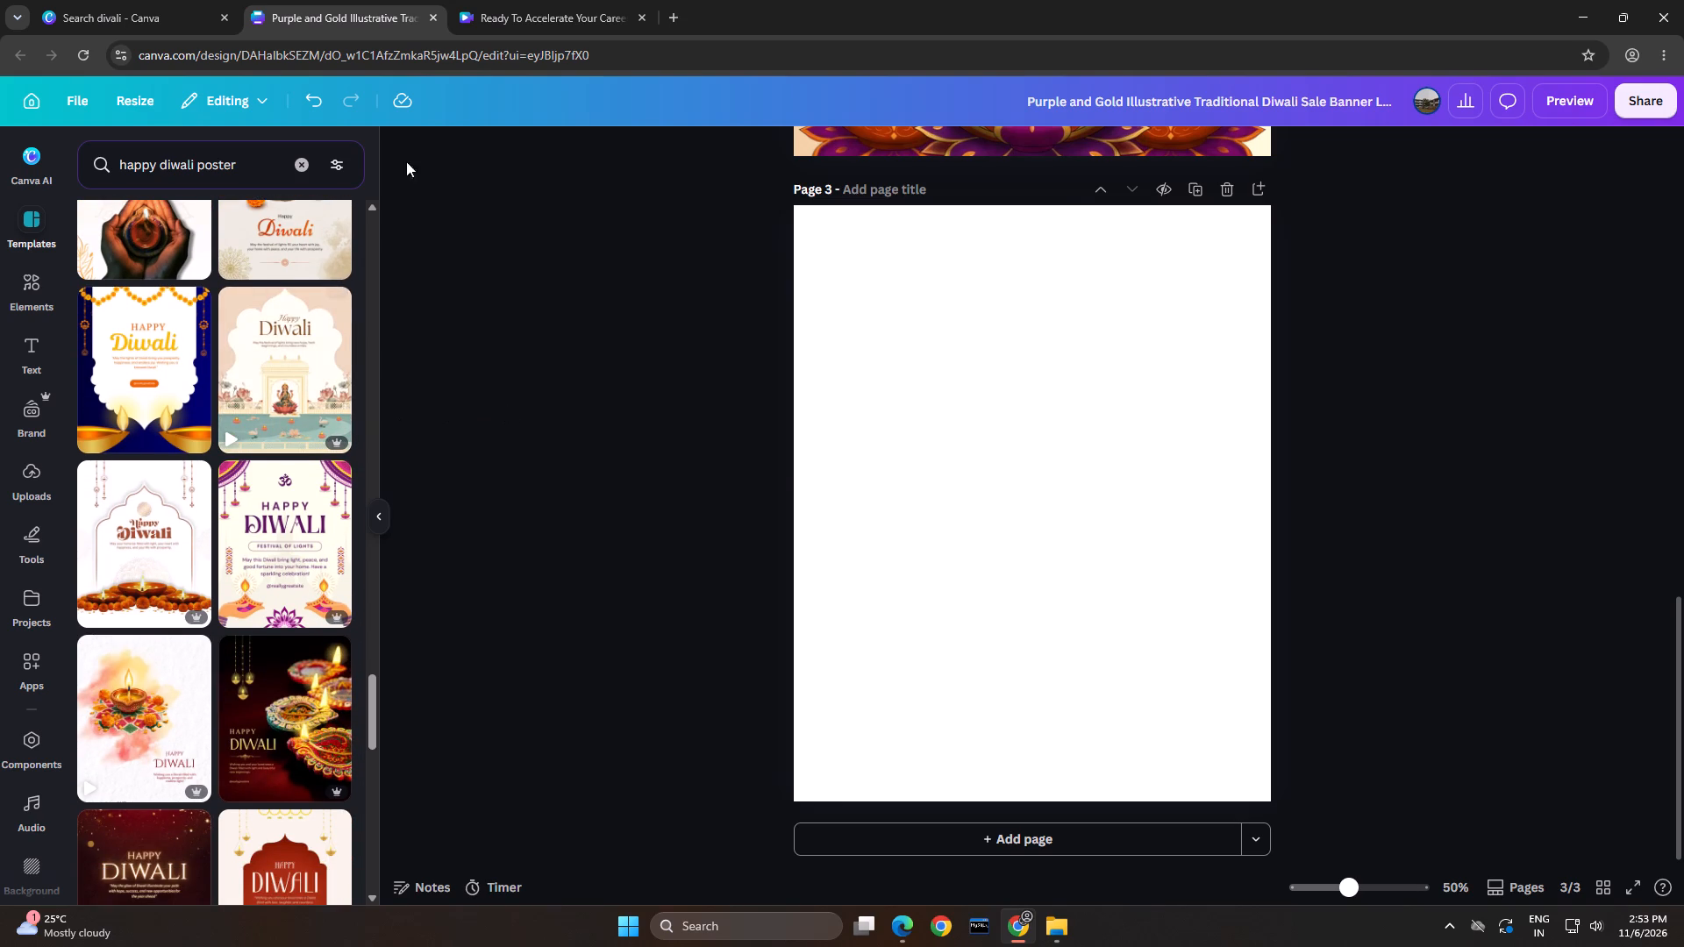
Switch to the Ready To Accelerate Your Career design and show the hidden system tray apps.
click(519, 4)
double_click(1226, 296)
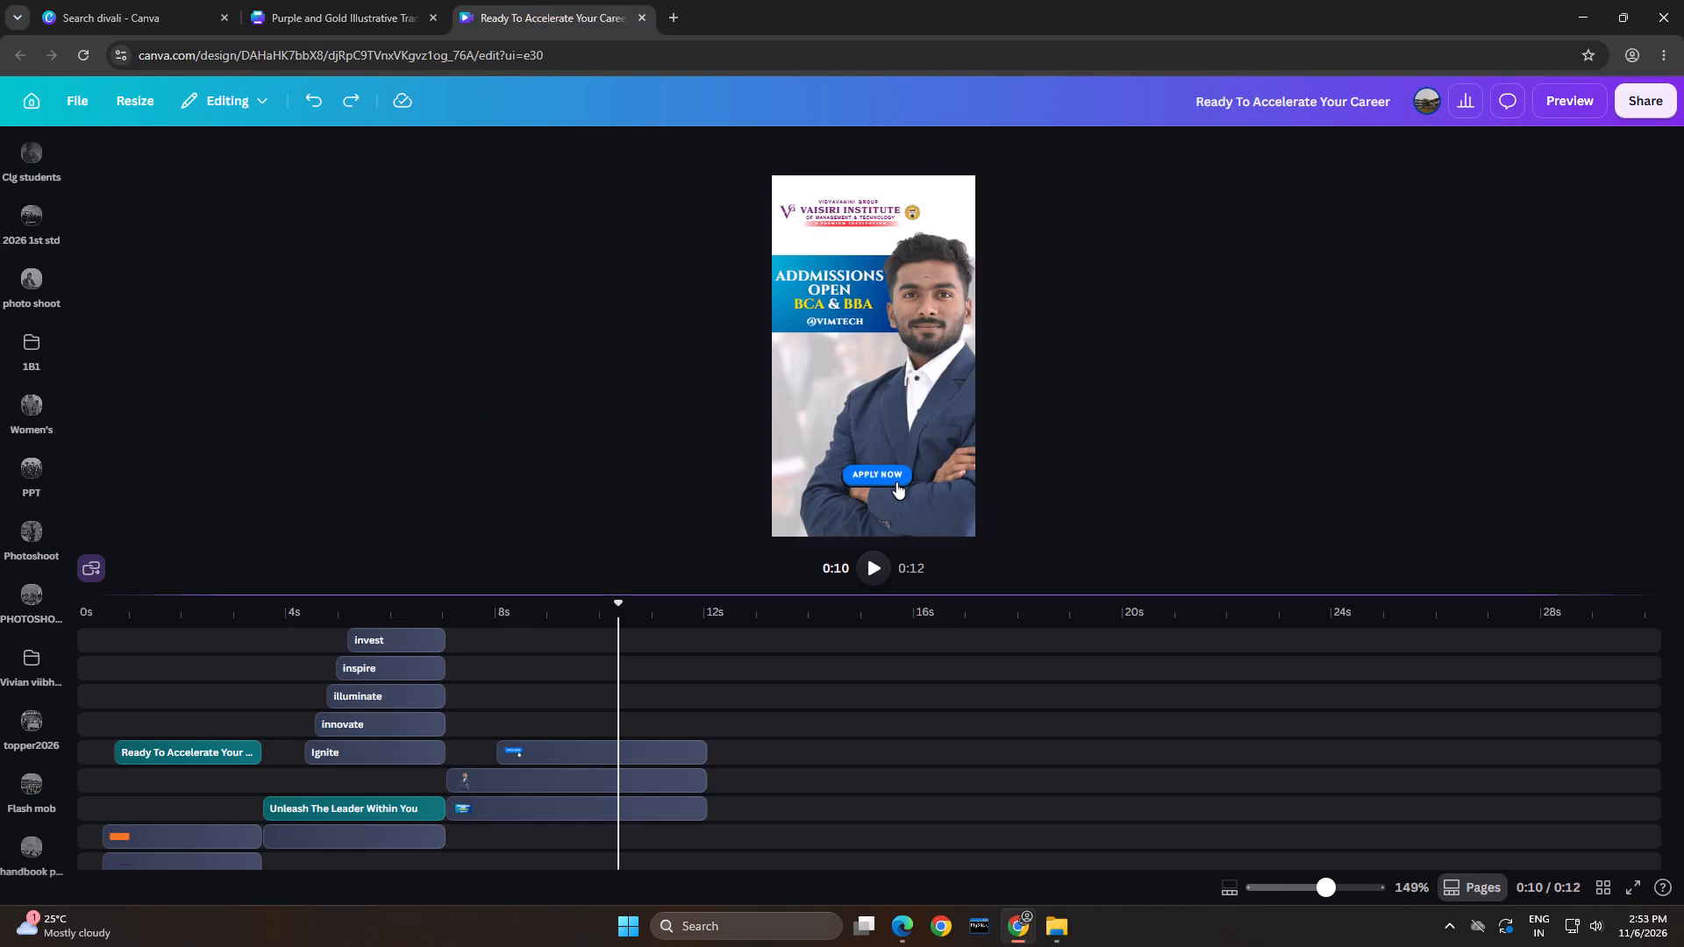
click(1458, 928)
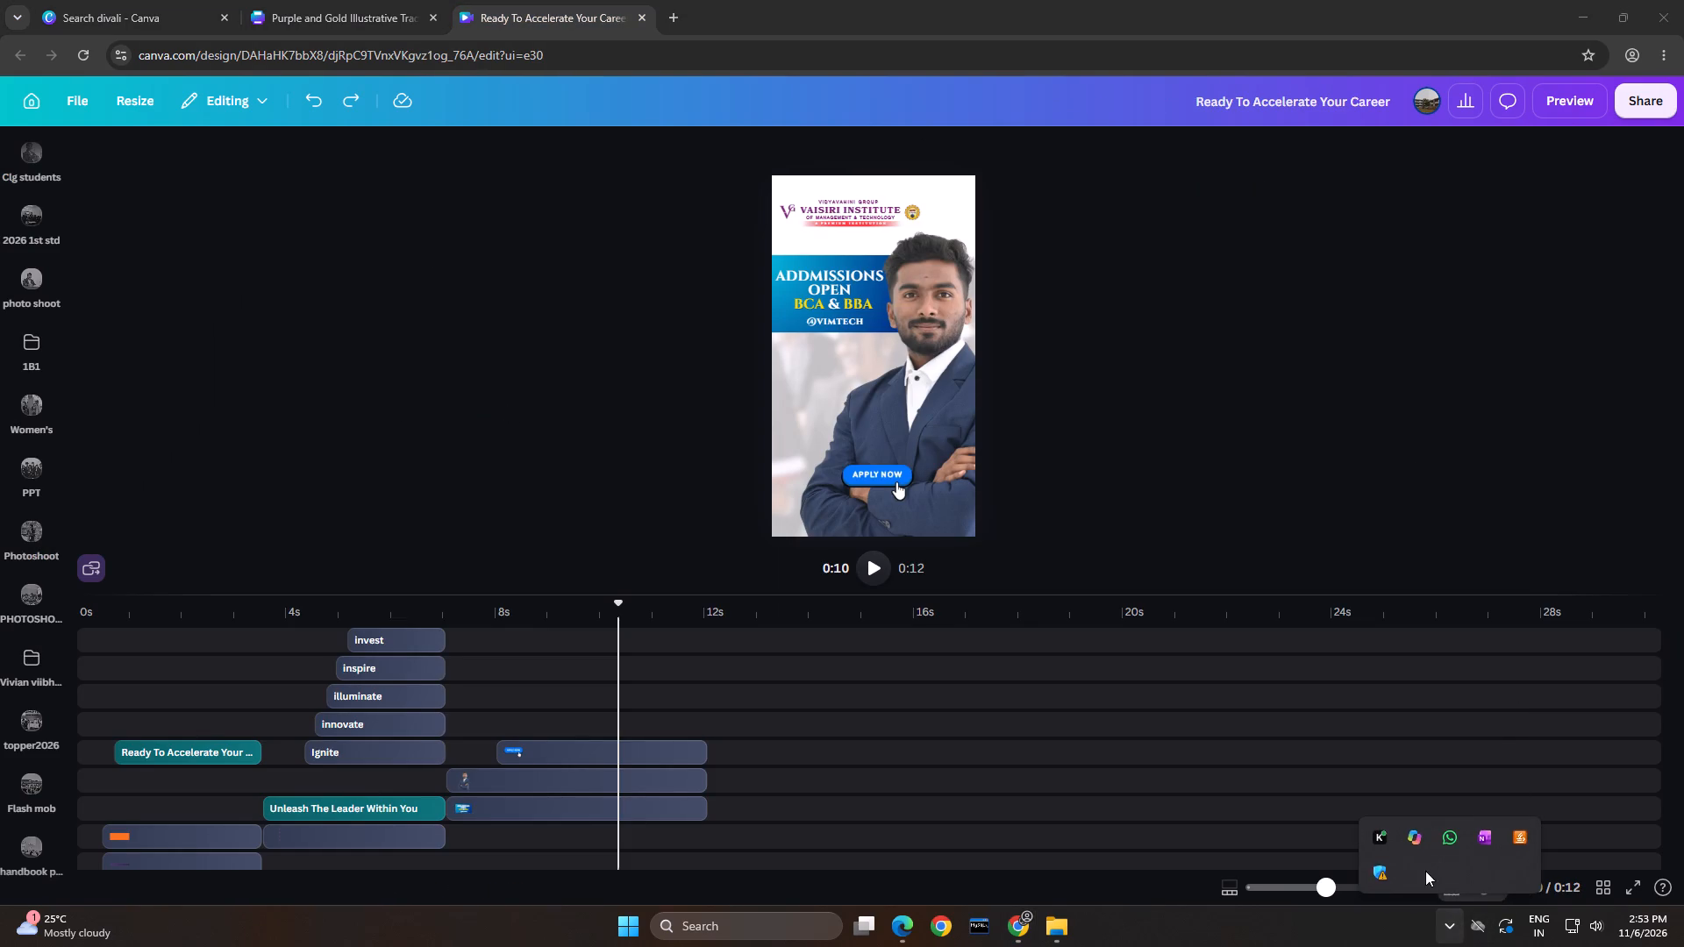